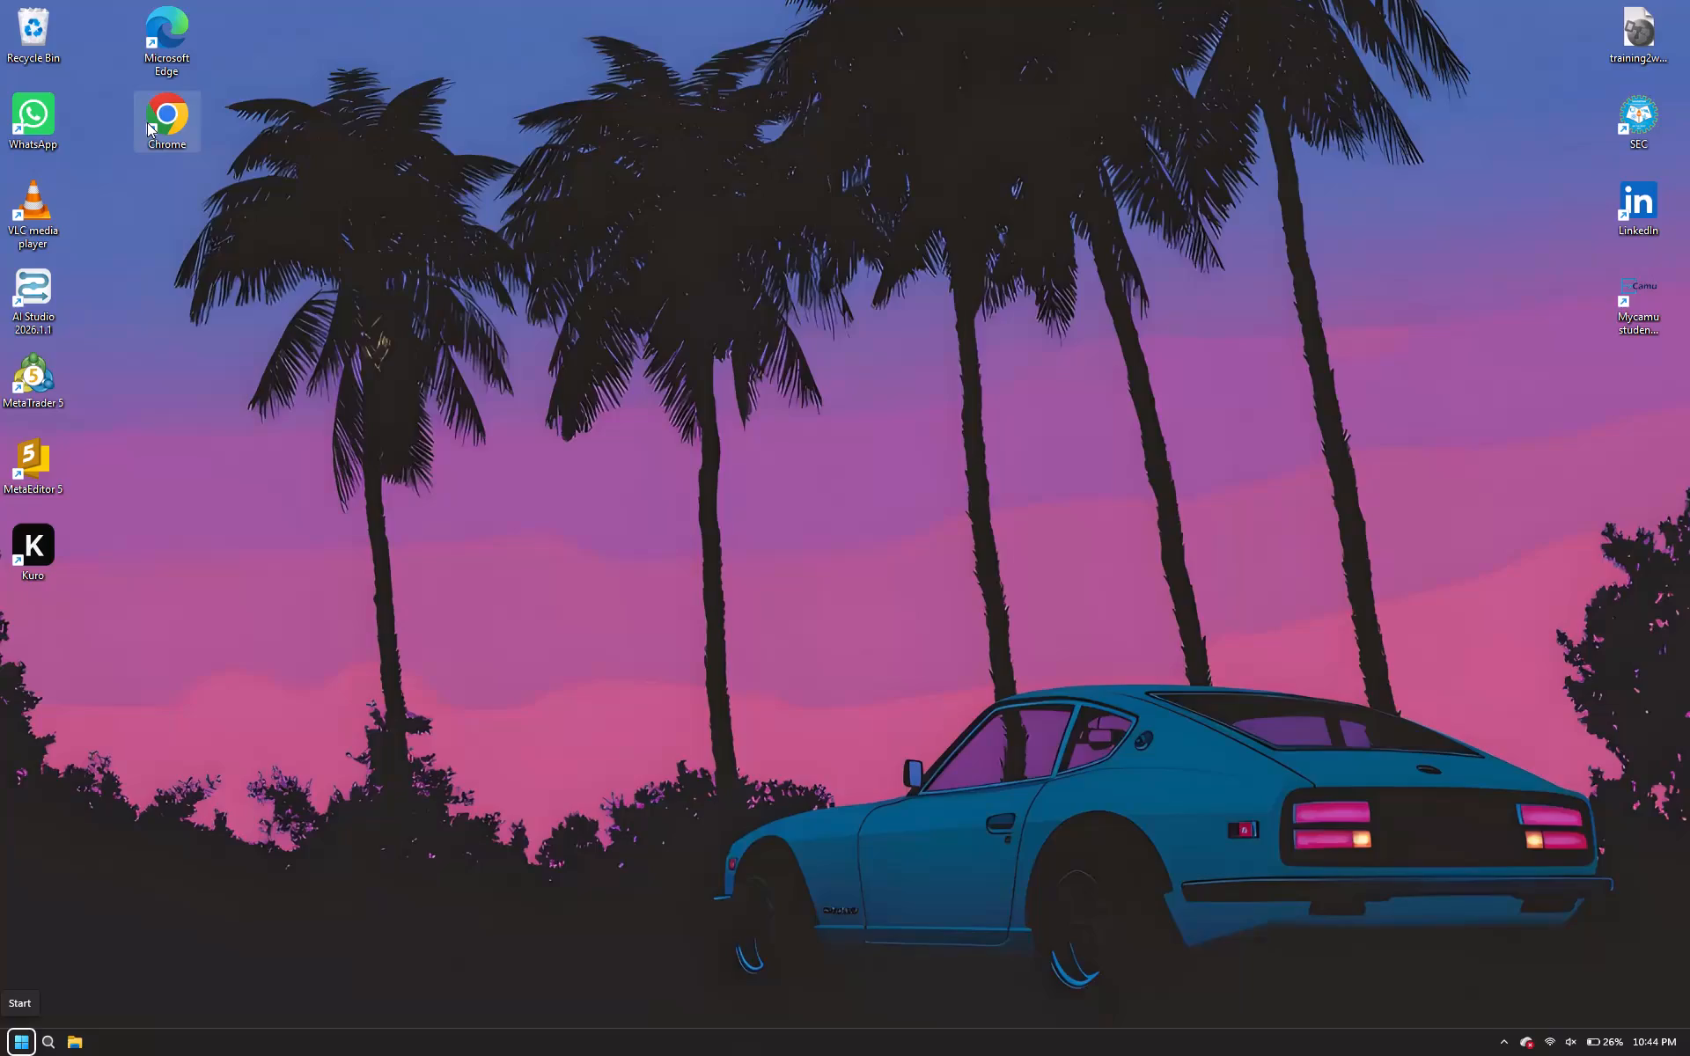
Launch Chrome, add a second blank tab, and open Excel for the web at excel.cloud.microsoft in the first tab.
{"action": "double_click", "coordinate": [148, 123]}
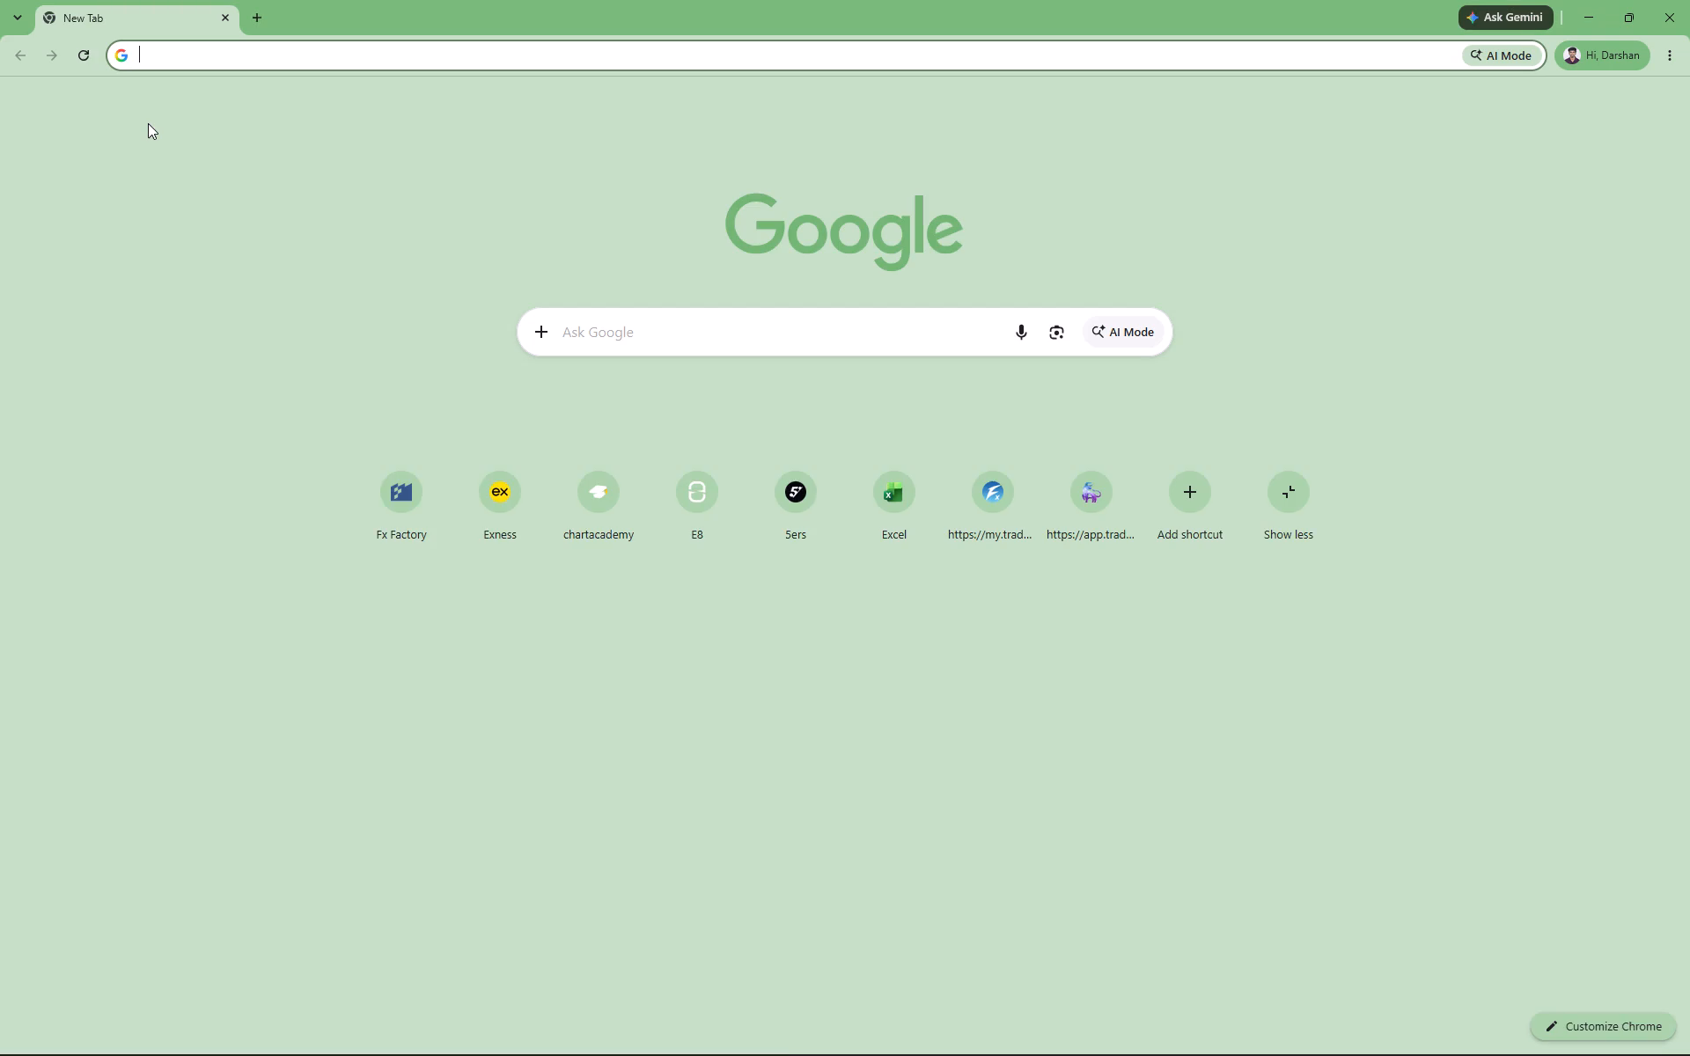
{"action": "left_click", "coordinate": [258, 25]}
{"action": "left_click", "coordinate": [195, 22]}
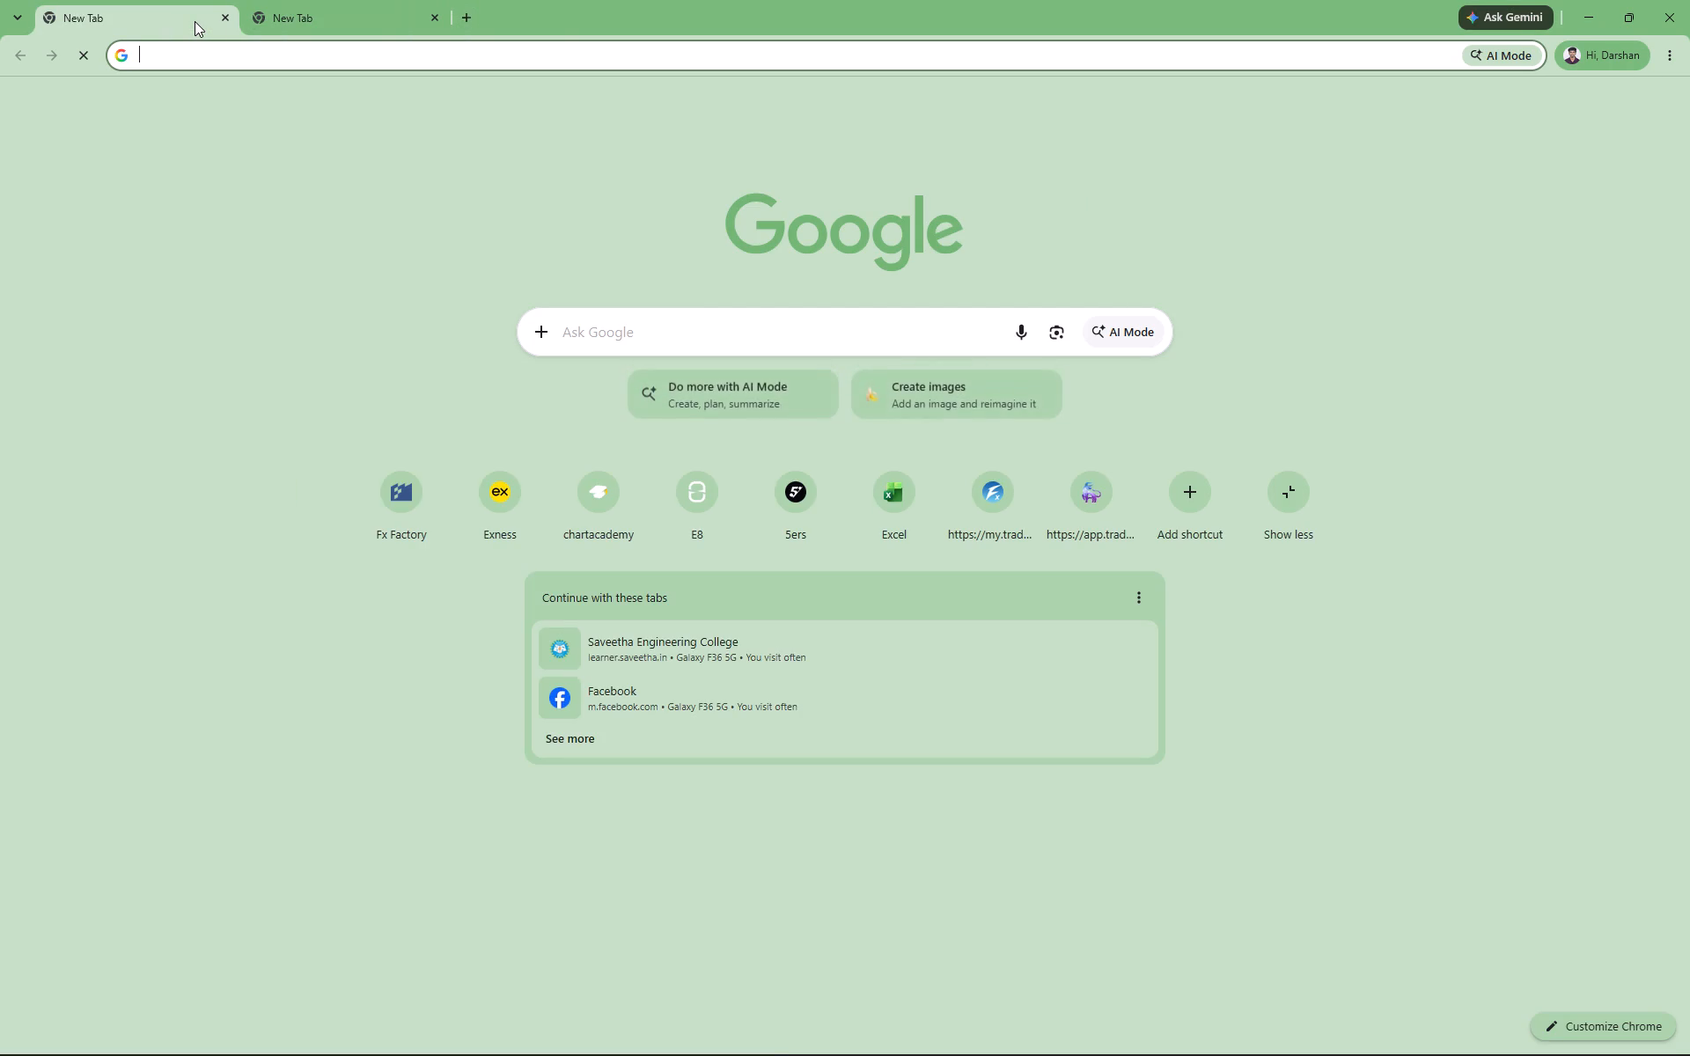
{"action": "type", "text": "ex"}
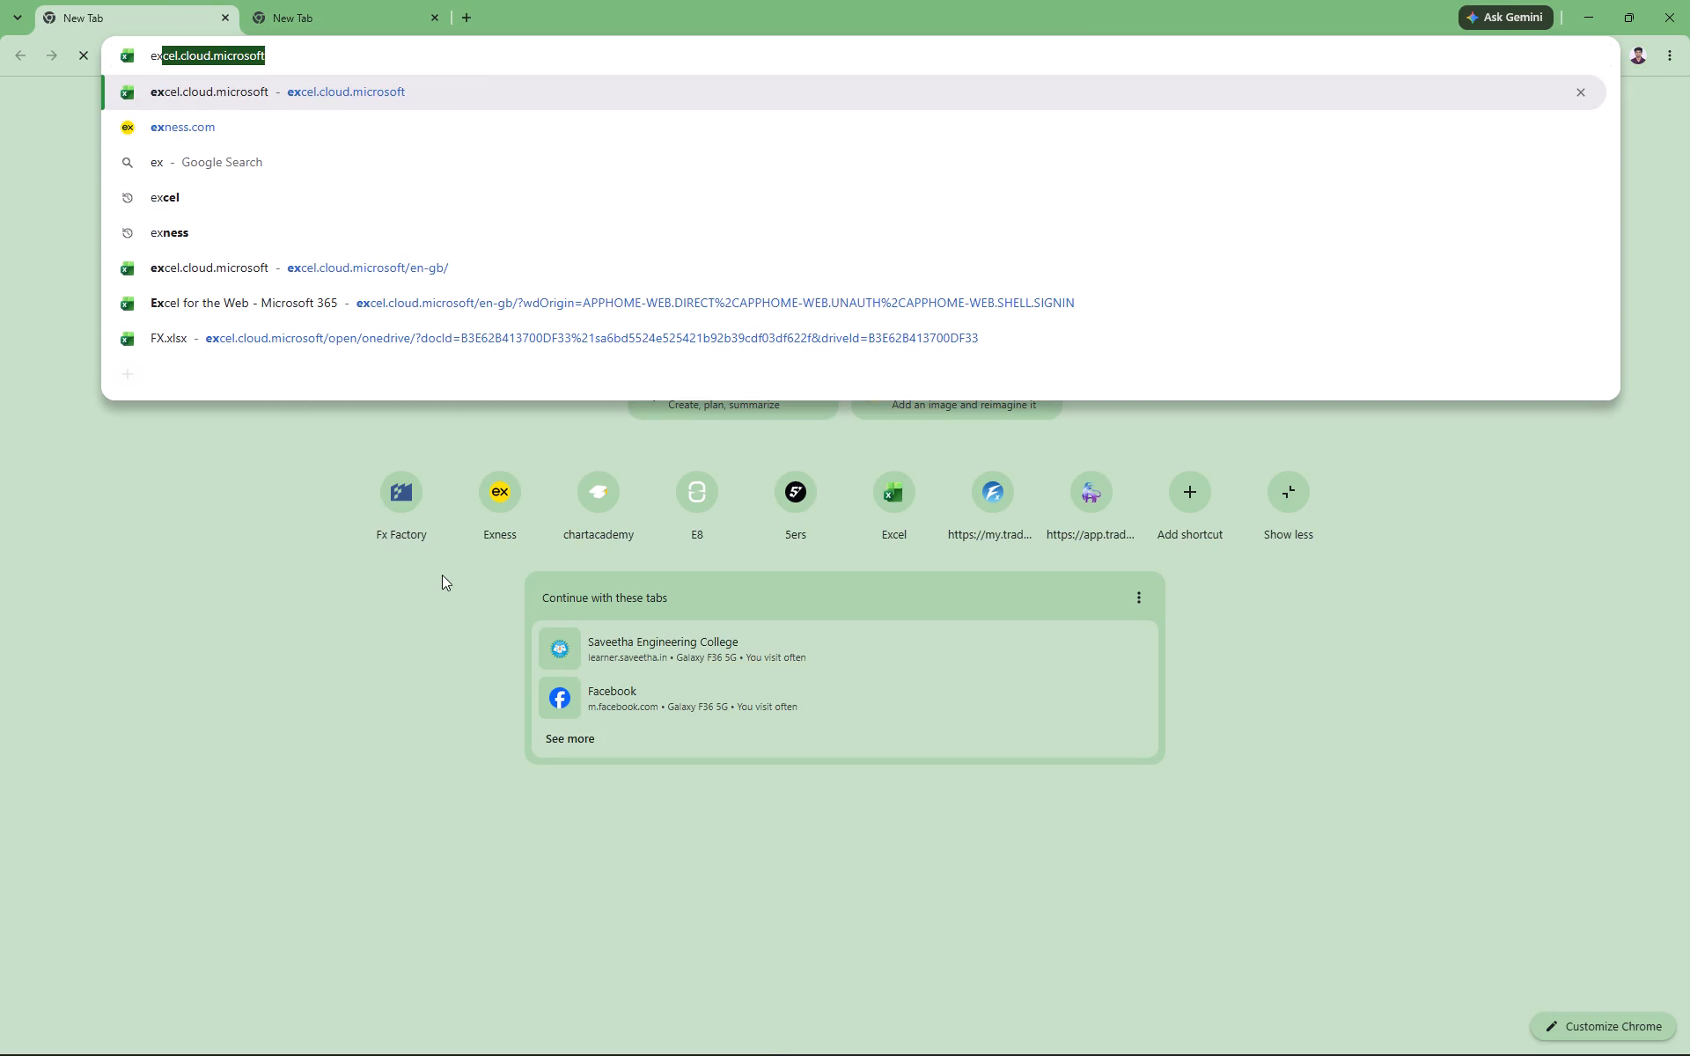
{"action": "left_click", "coordinate": [889, 502]}
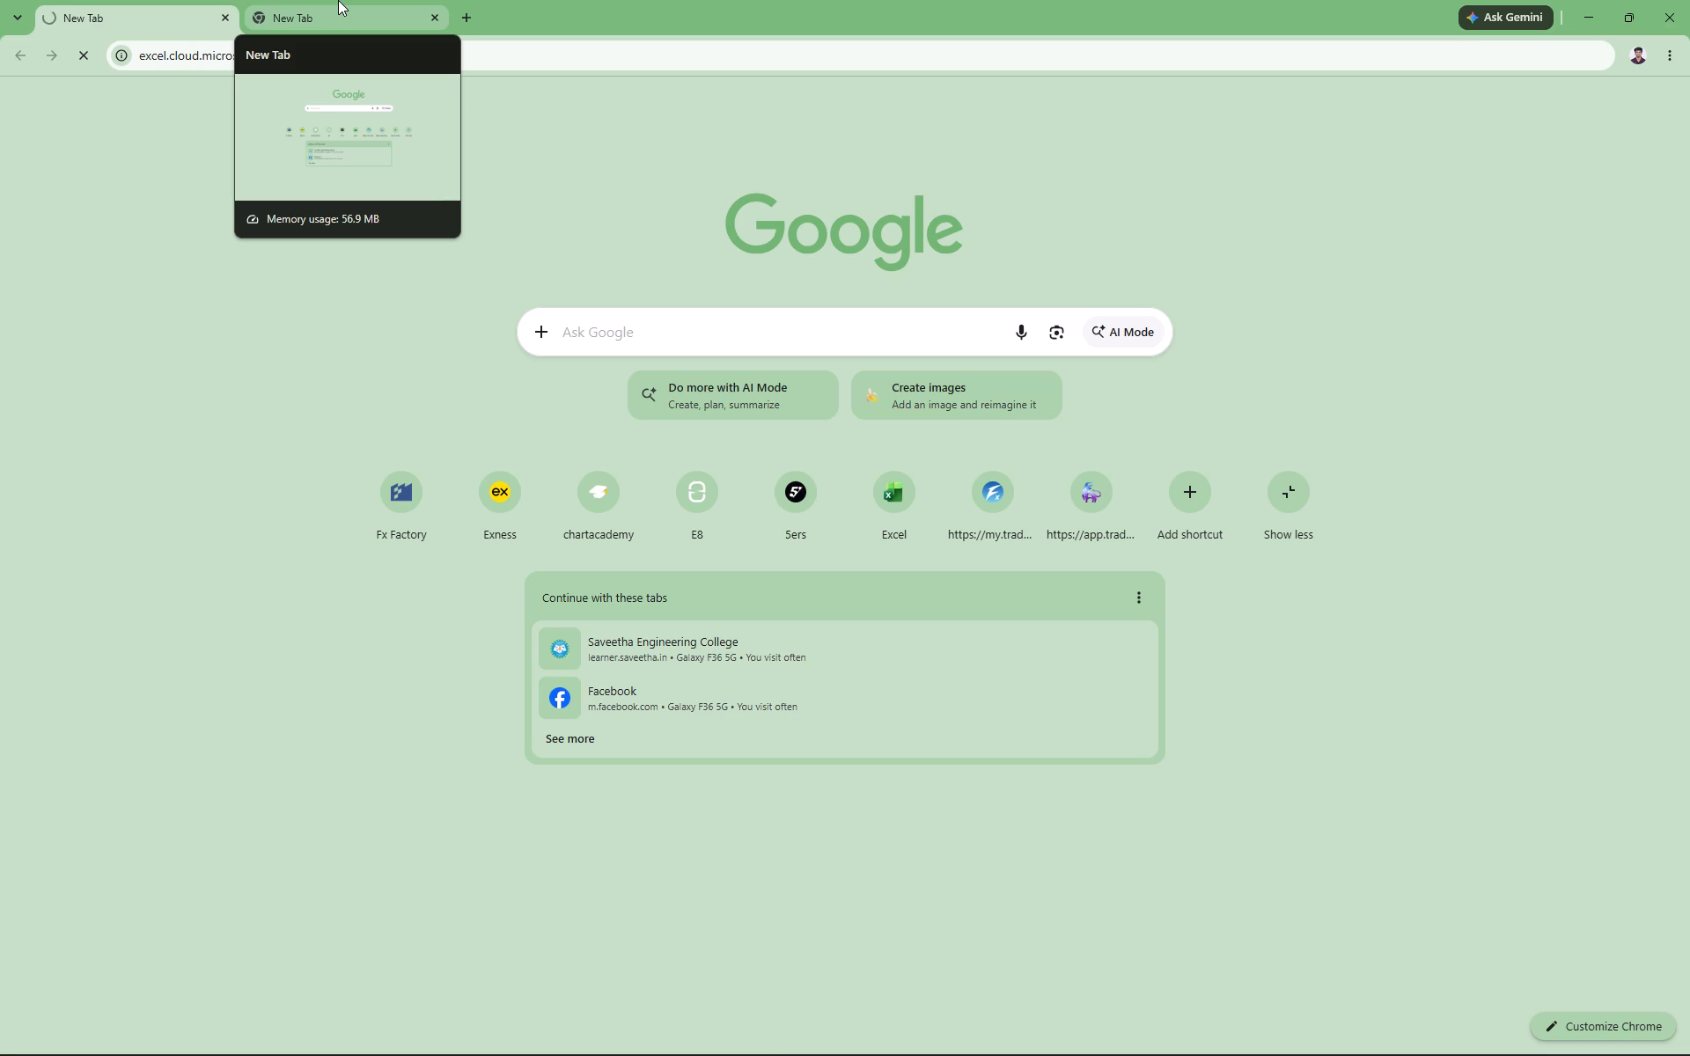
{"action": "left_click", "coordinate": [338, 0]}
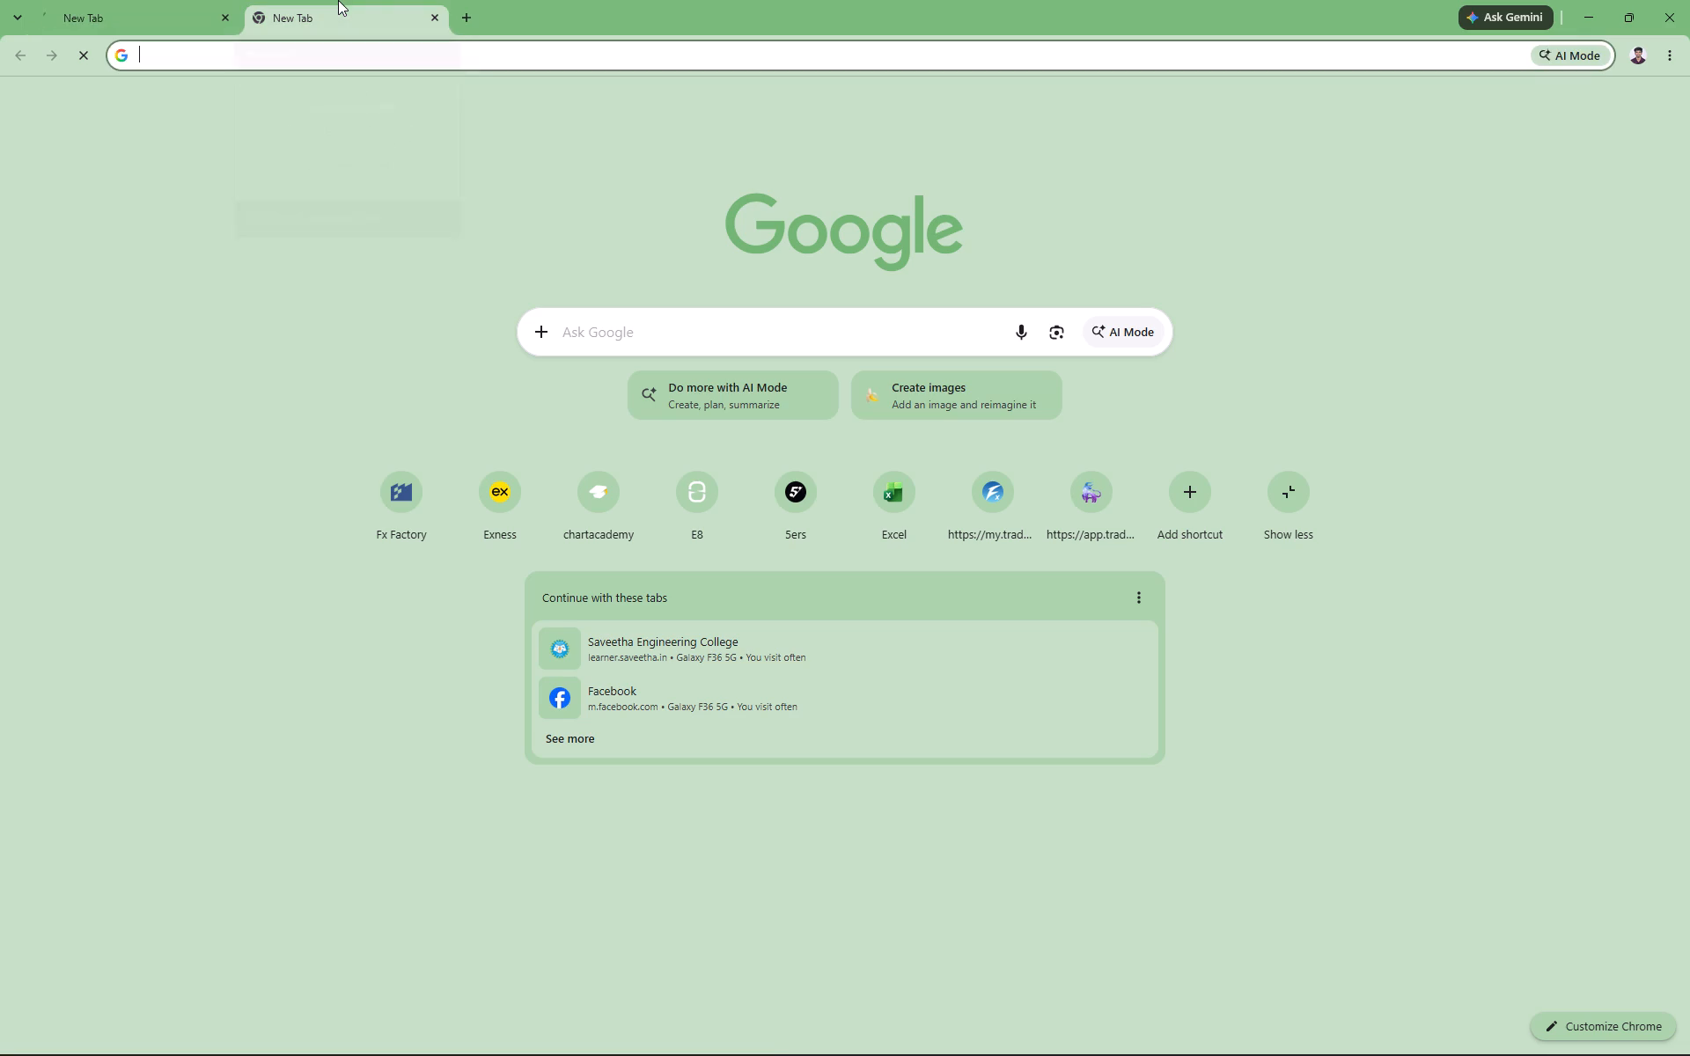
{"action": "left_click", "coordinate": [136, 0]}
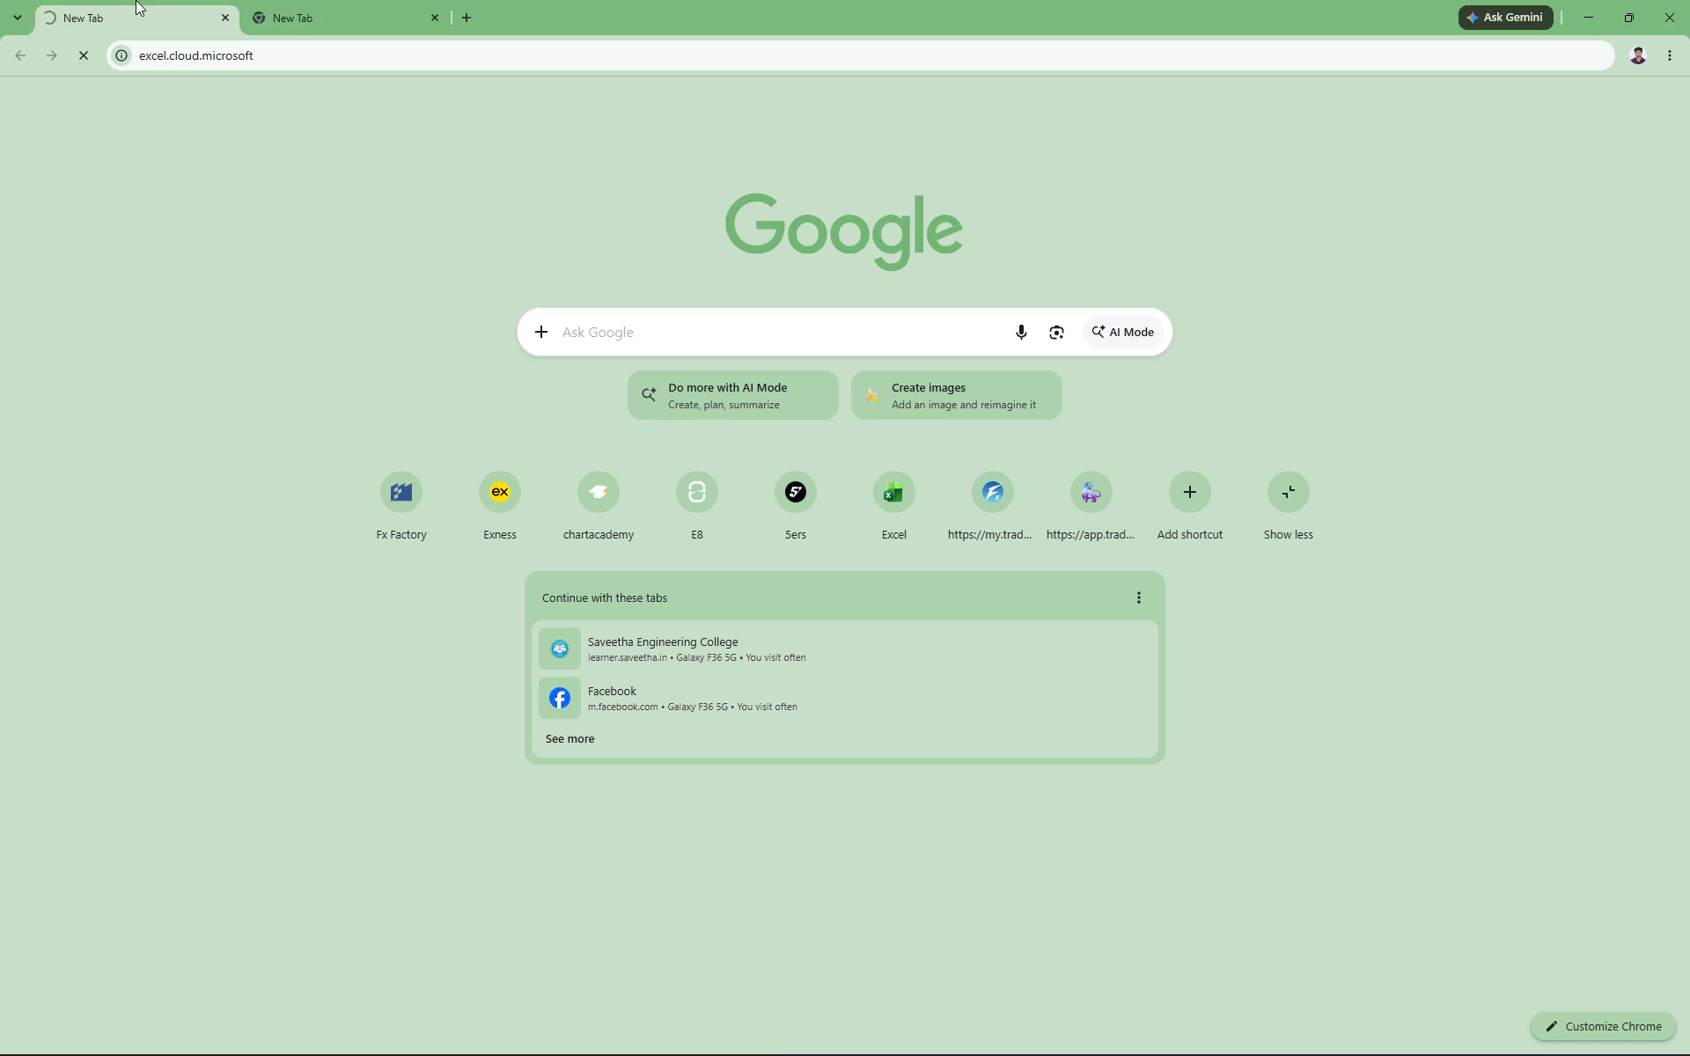
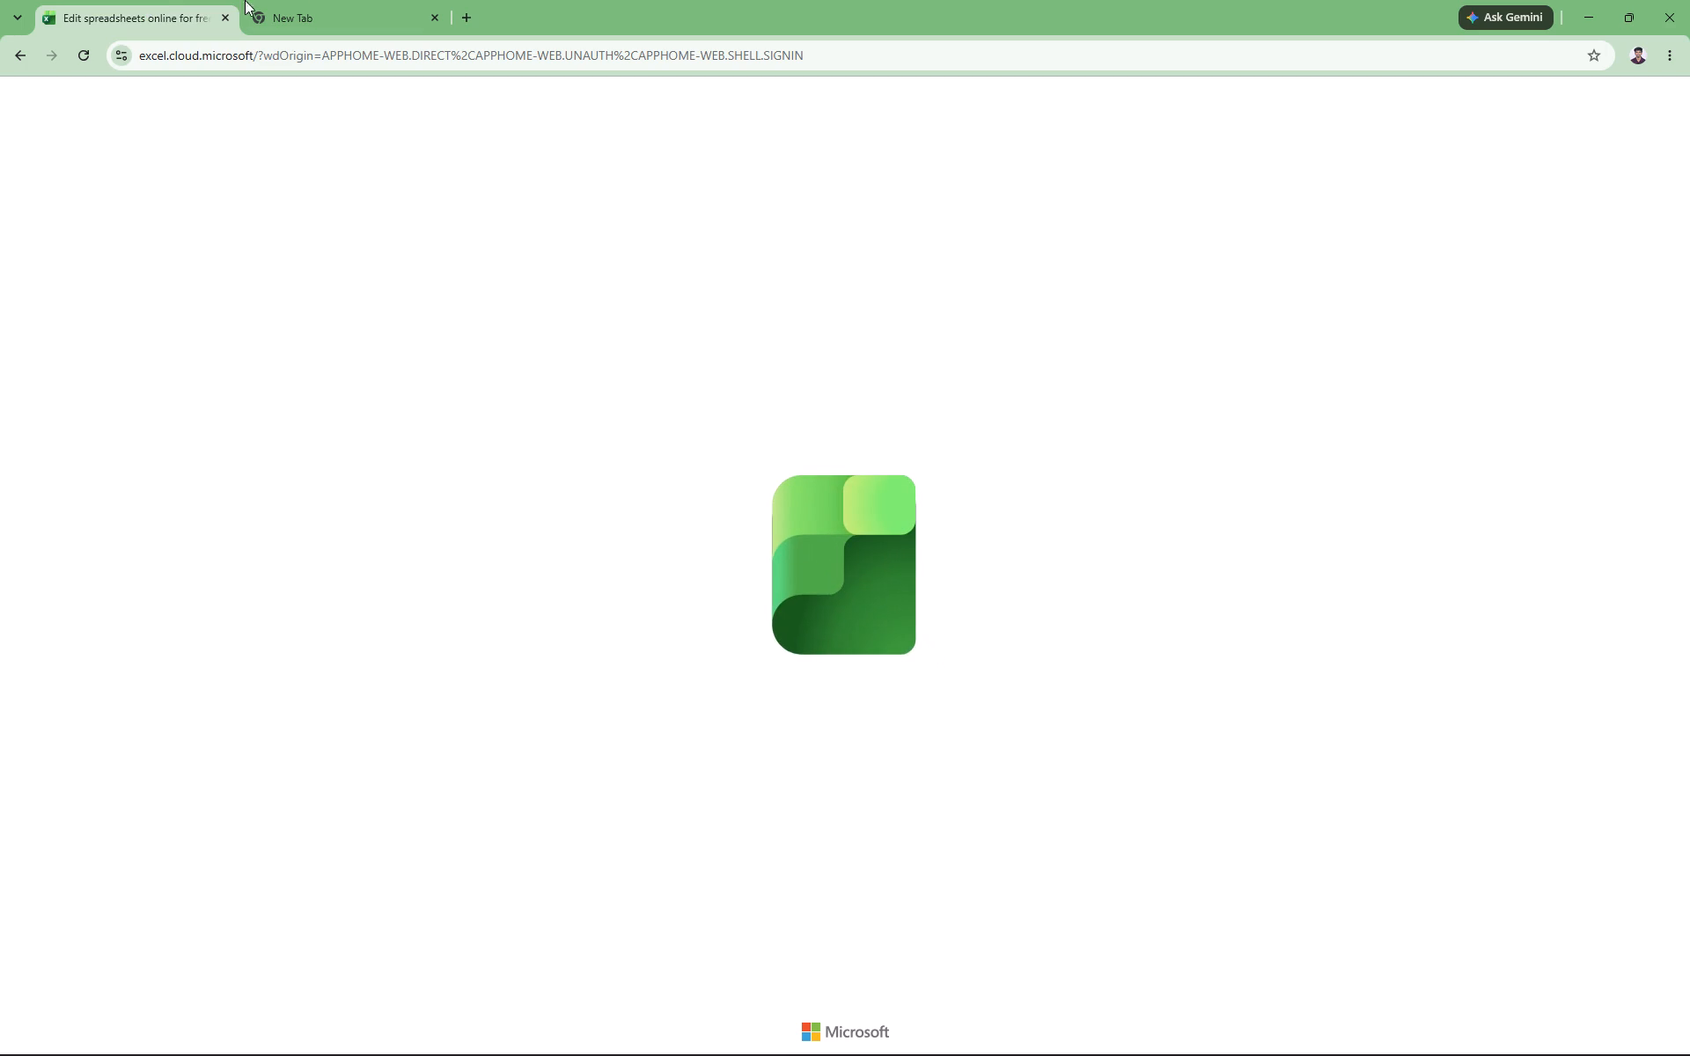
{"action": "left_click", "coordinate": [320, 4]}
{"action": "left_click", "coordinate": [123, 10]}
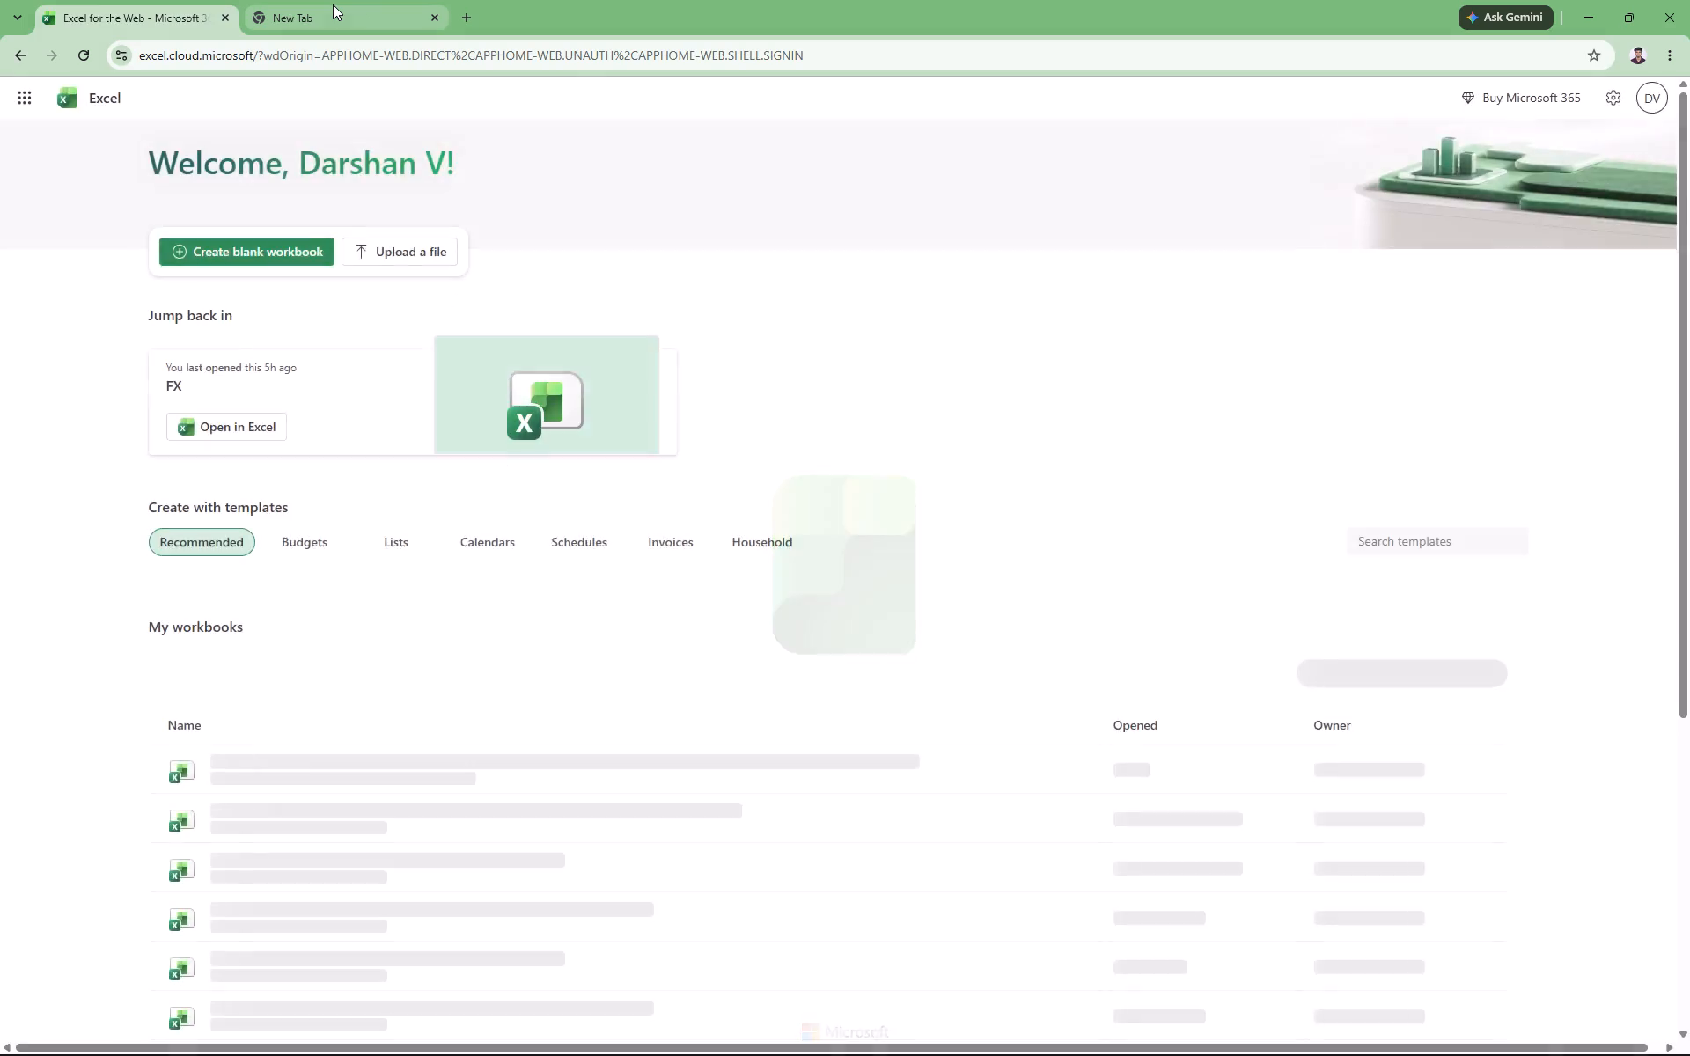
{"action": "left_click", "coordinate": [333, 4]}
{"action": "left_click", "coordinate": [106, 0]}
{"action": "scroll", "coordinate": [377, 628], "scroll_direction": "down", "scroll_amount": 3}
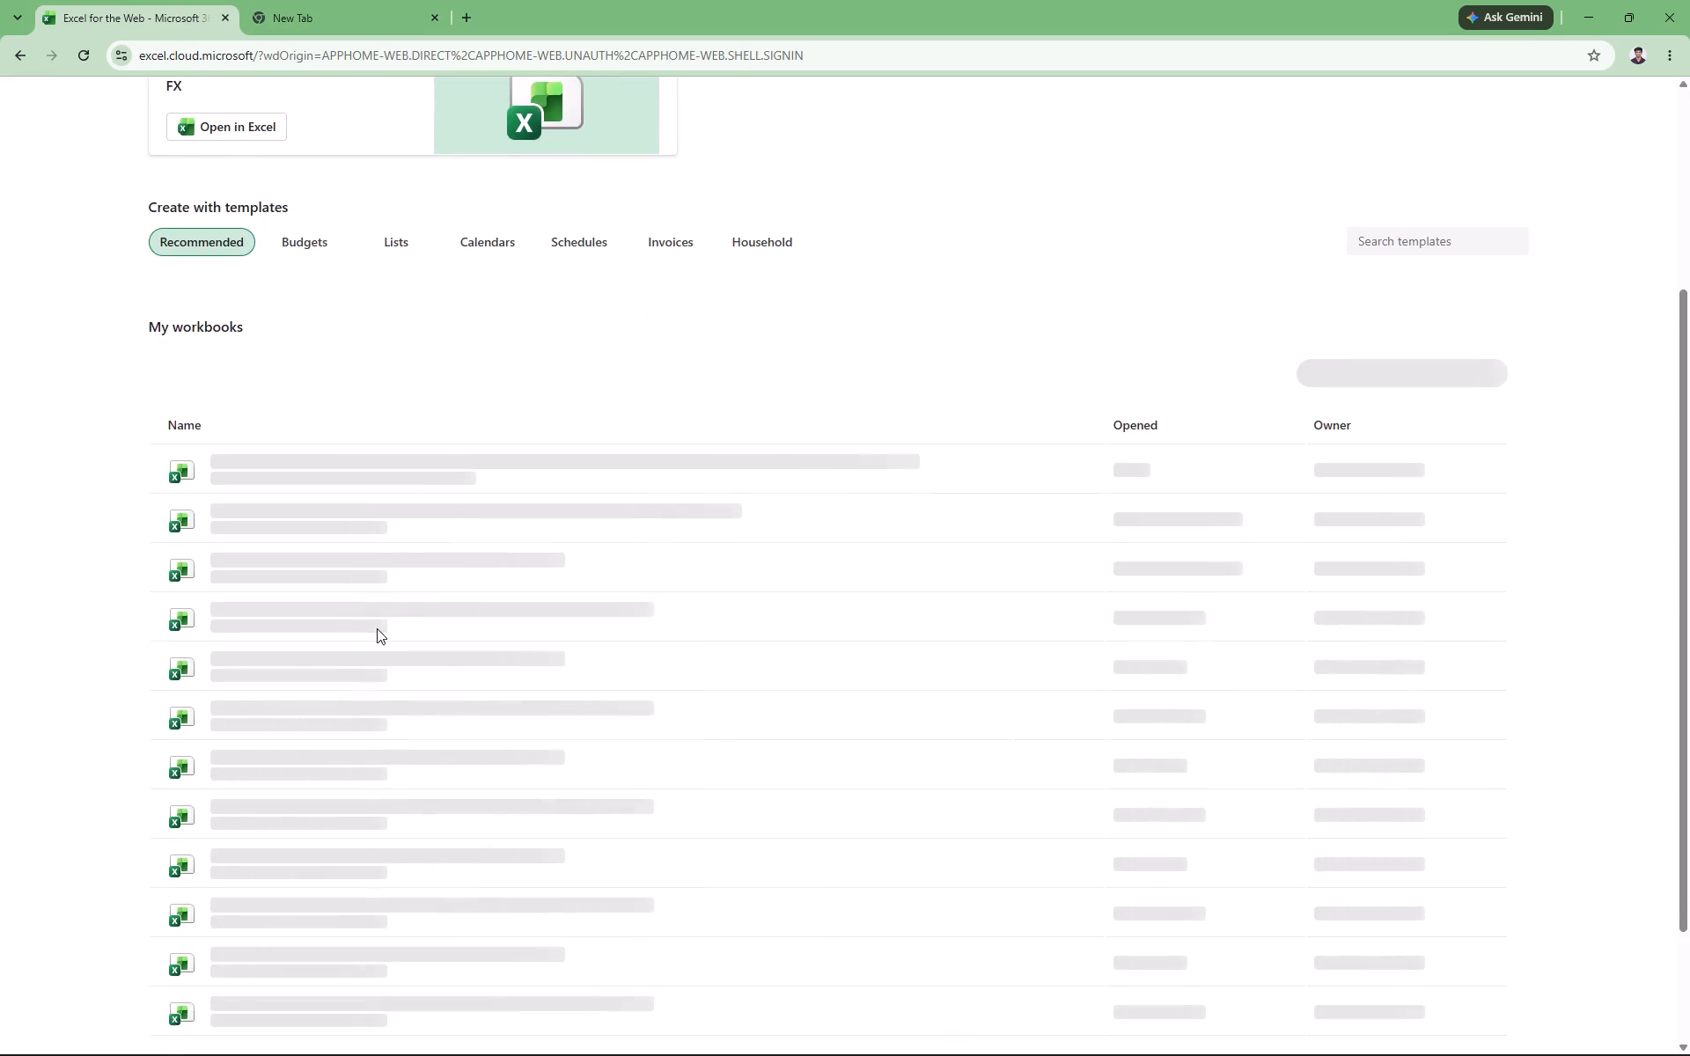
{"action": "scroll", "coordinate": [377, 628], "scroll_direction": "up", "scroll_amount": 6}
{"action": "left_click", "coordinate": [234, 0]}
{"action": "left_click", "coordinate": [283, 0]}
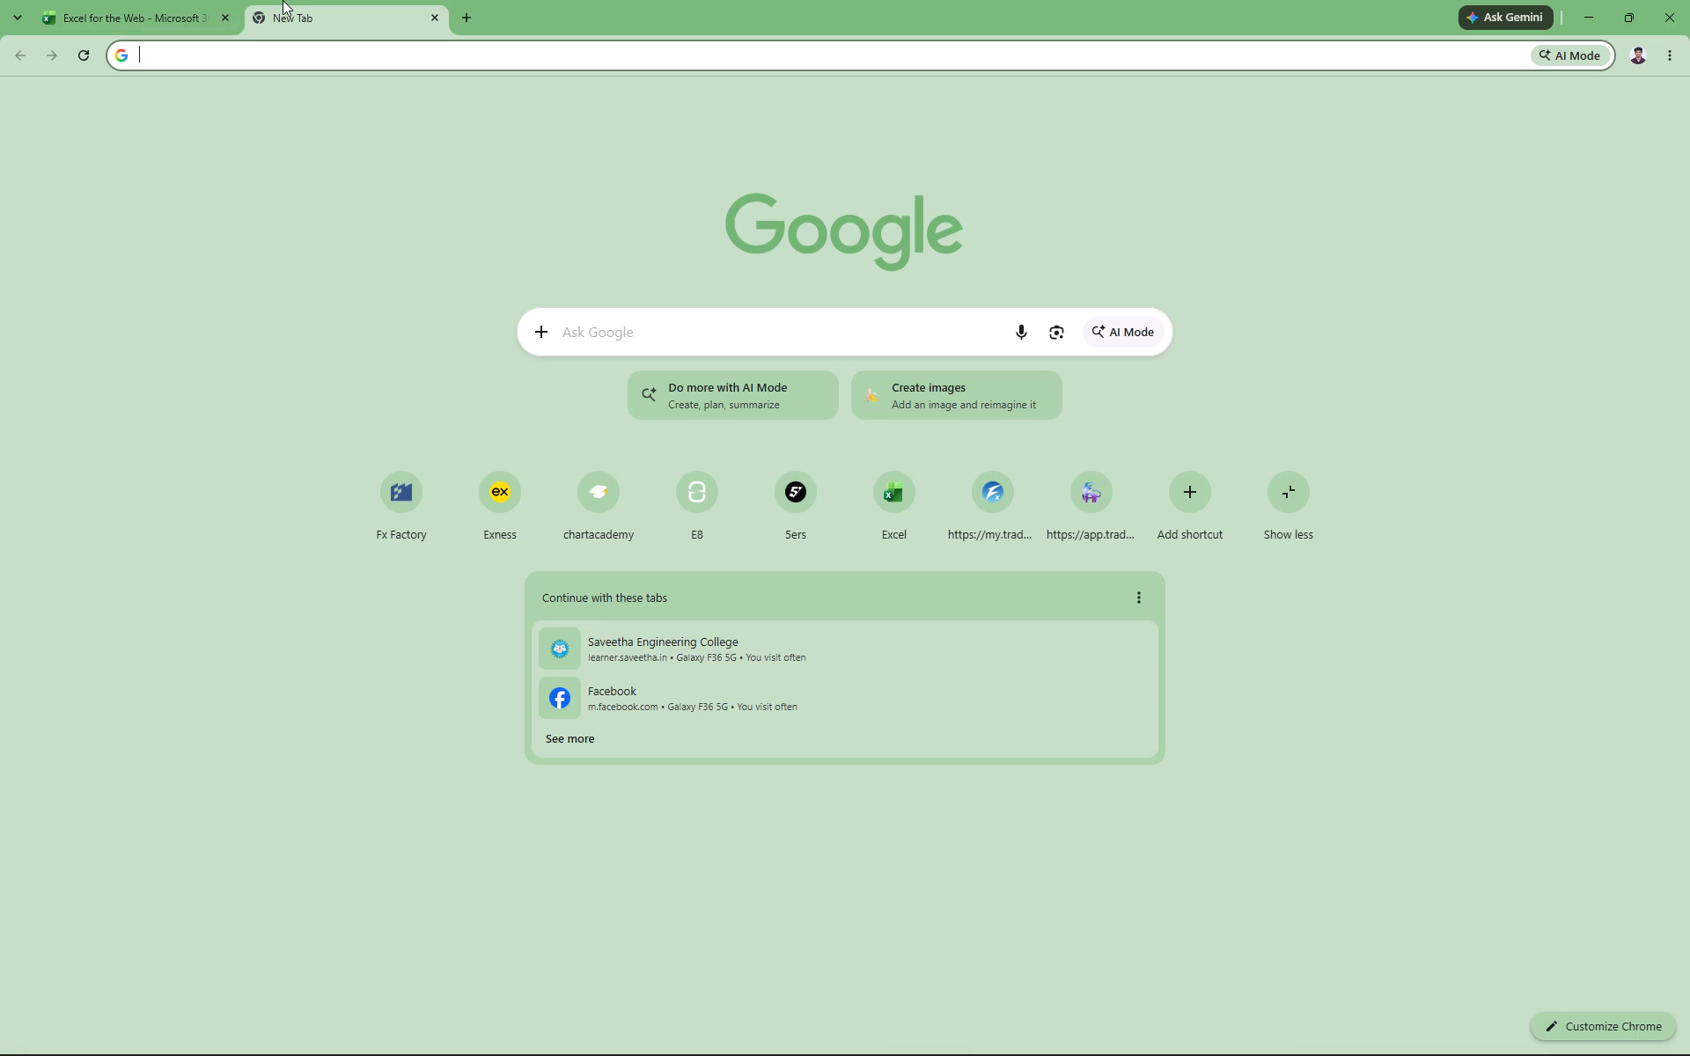
Return to the Excel for the web home page and open the FX workbook from the recent workbooks.
{"action": "left_click", "coordinate": [179, 4]}
{"action": "scroll", "coordinate": [428, 533], "scroll_direction": "down", "scroll_amount": 3}
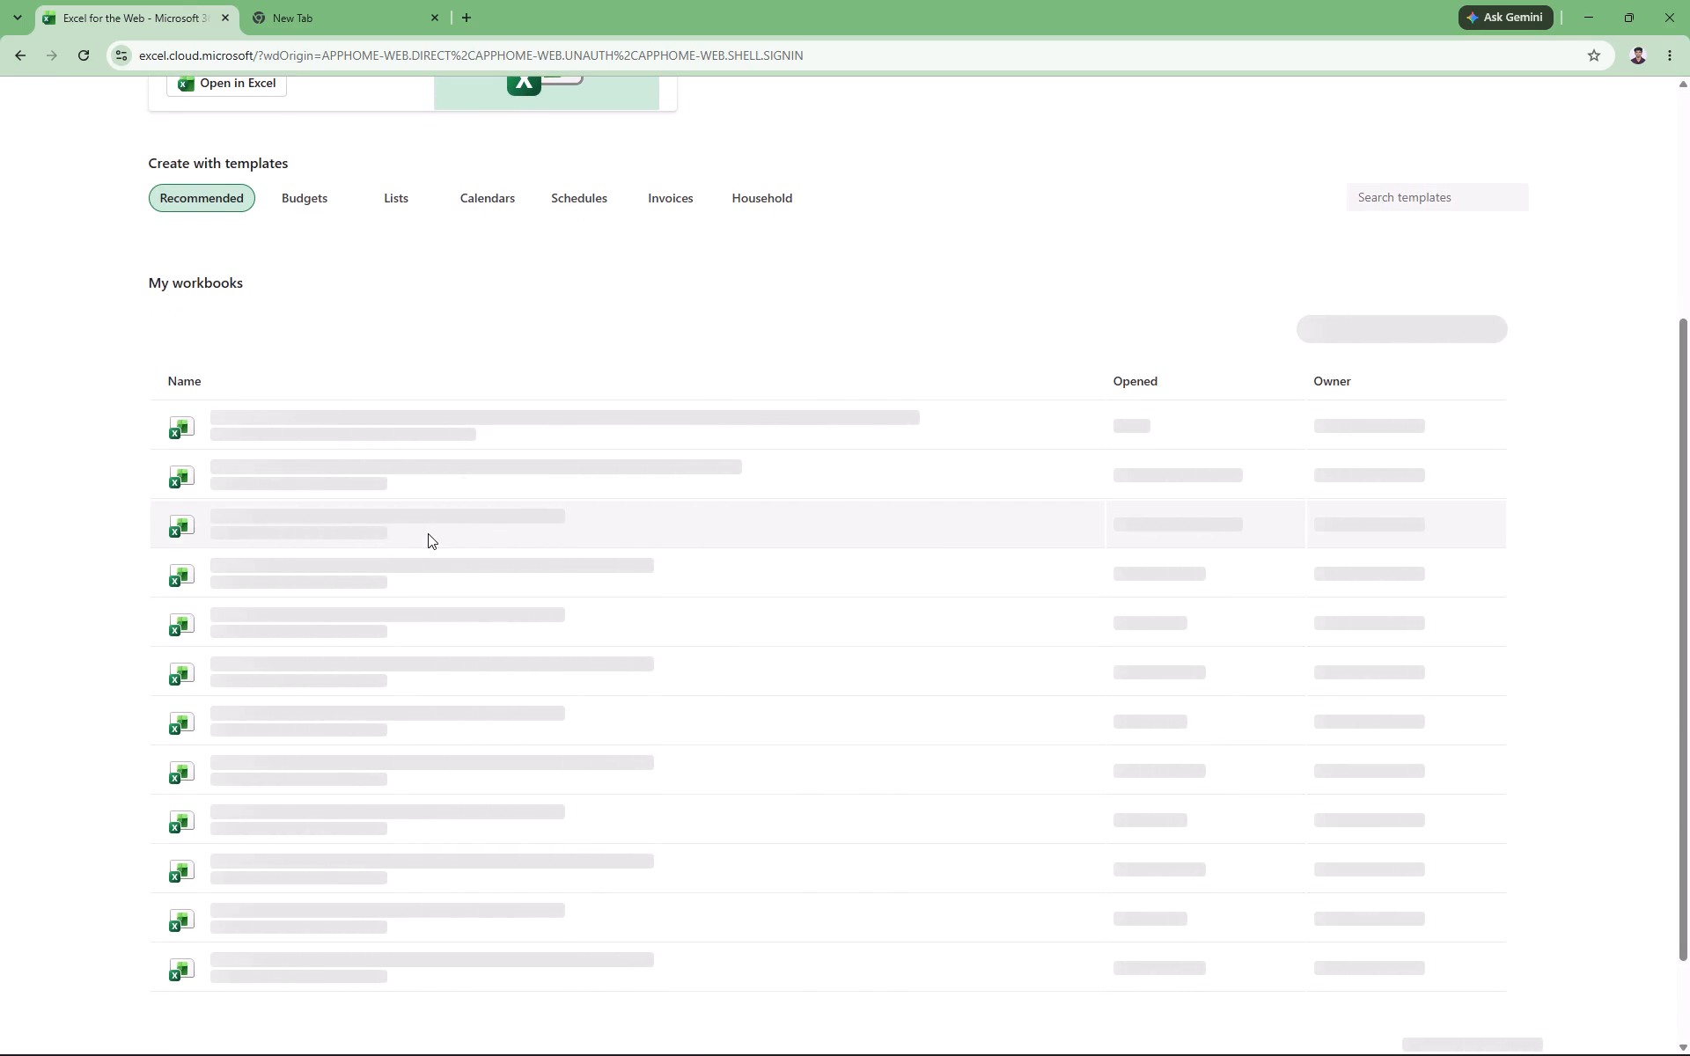
{"action": "scroll", "coordinate": [428, 533], "scroll_direction": "down", "scroll_amount": 4}
{"action": "scroll", "coordinate": [428, 533], "scroll_direction": "up", "scroll_amount": 4}
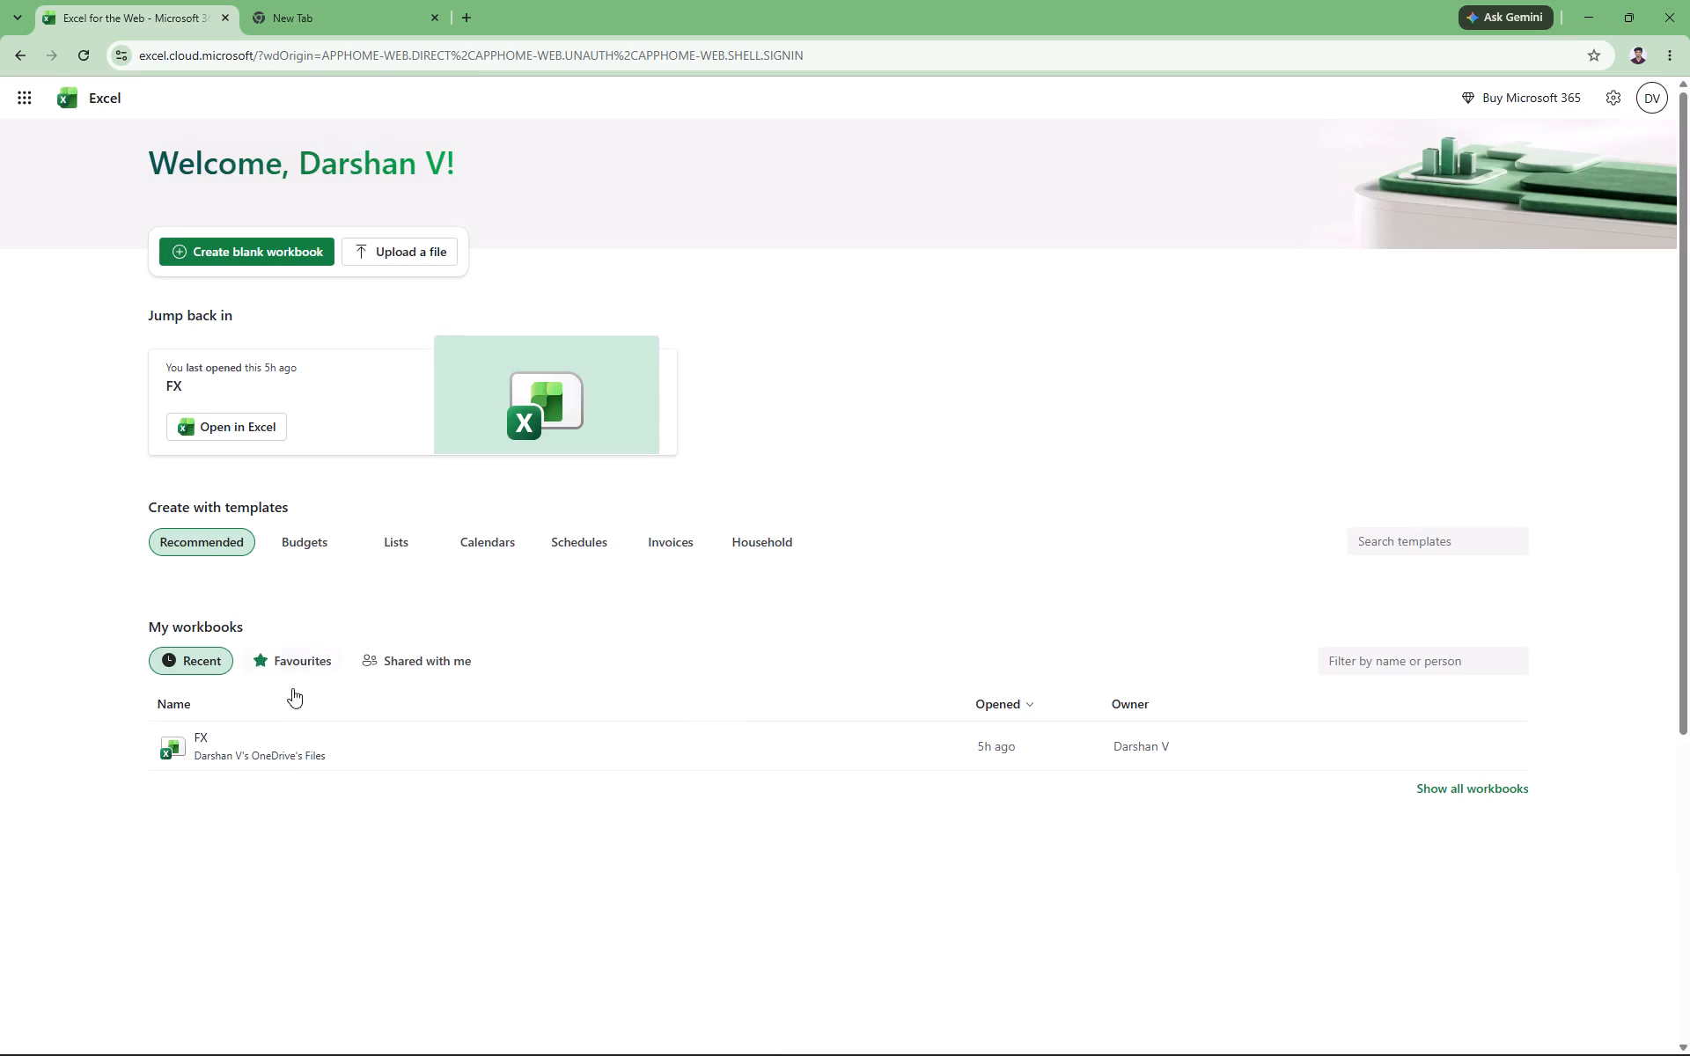
{"action": "left_click", "coordinate": [286, 766]}
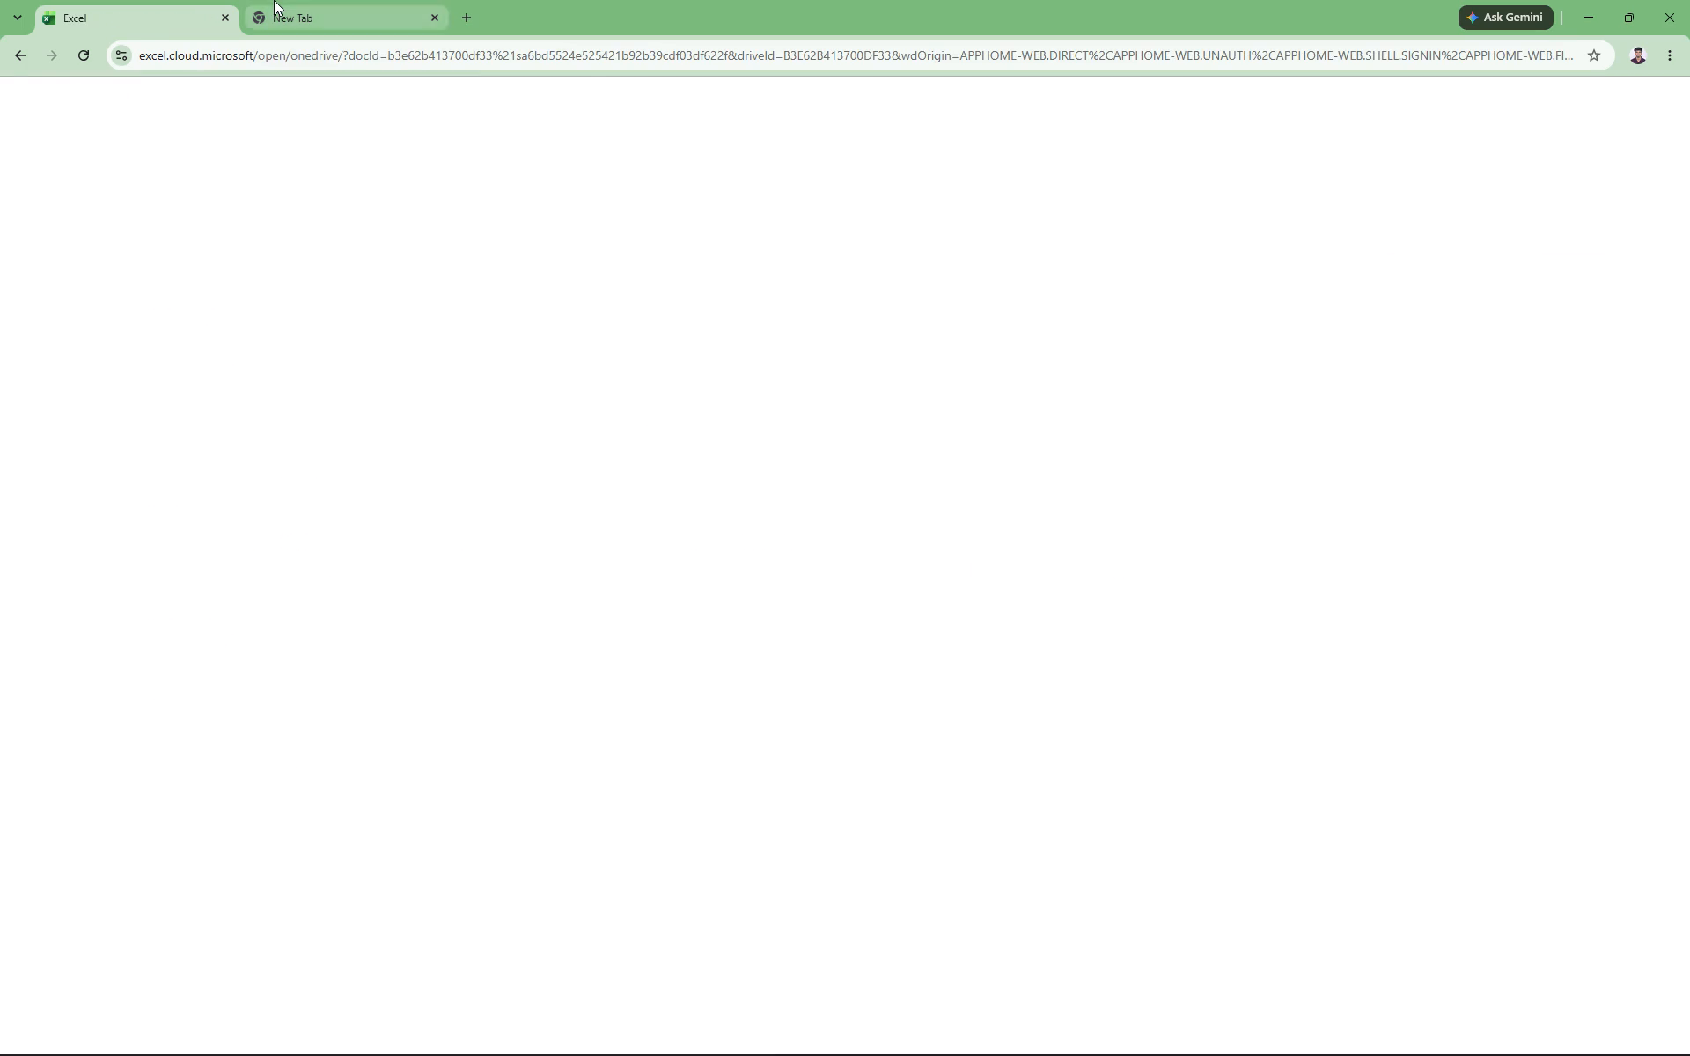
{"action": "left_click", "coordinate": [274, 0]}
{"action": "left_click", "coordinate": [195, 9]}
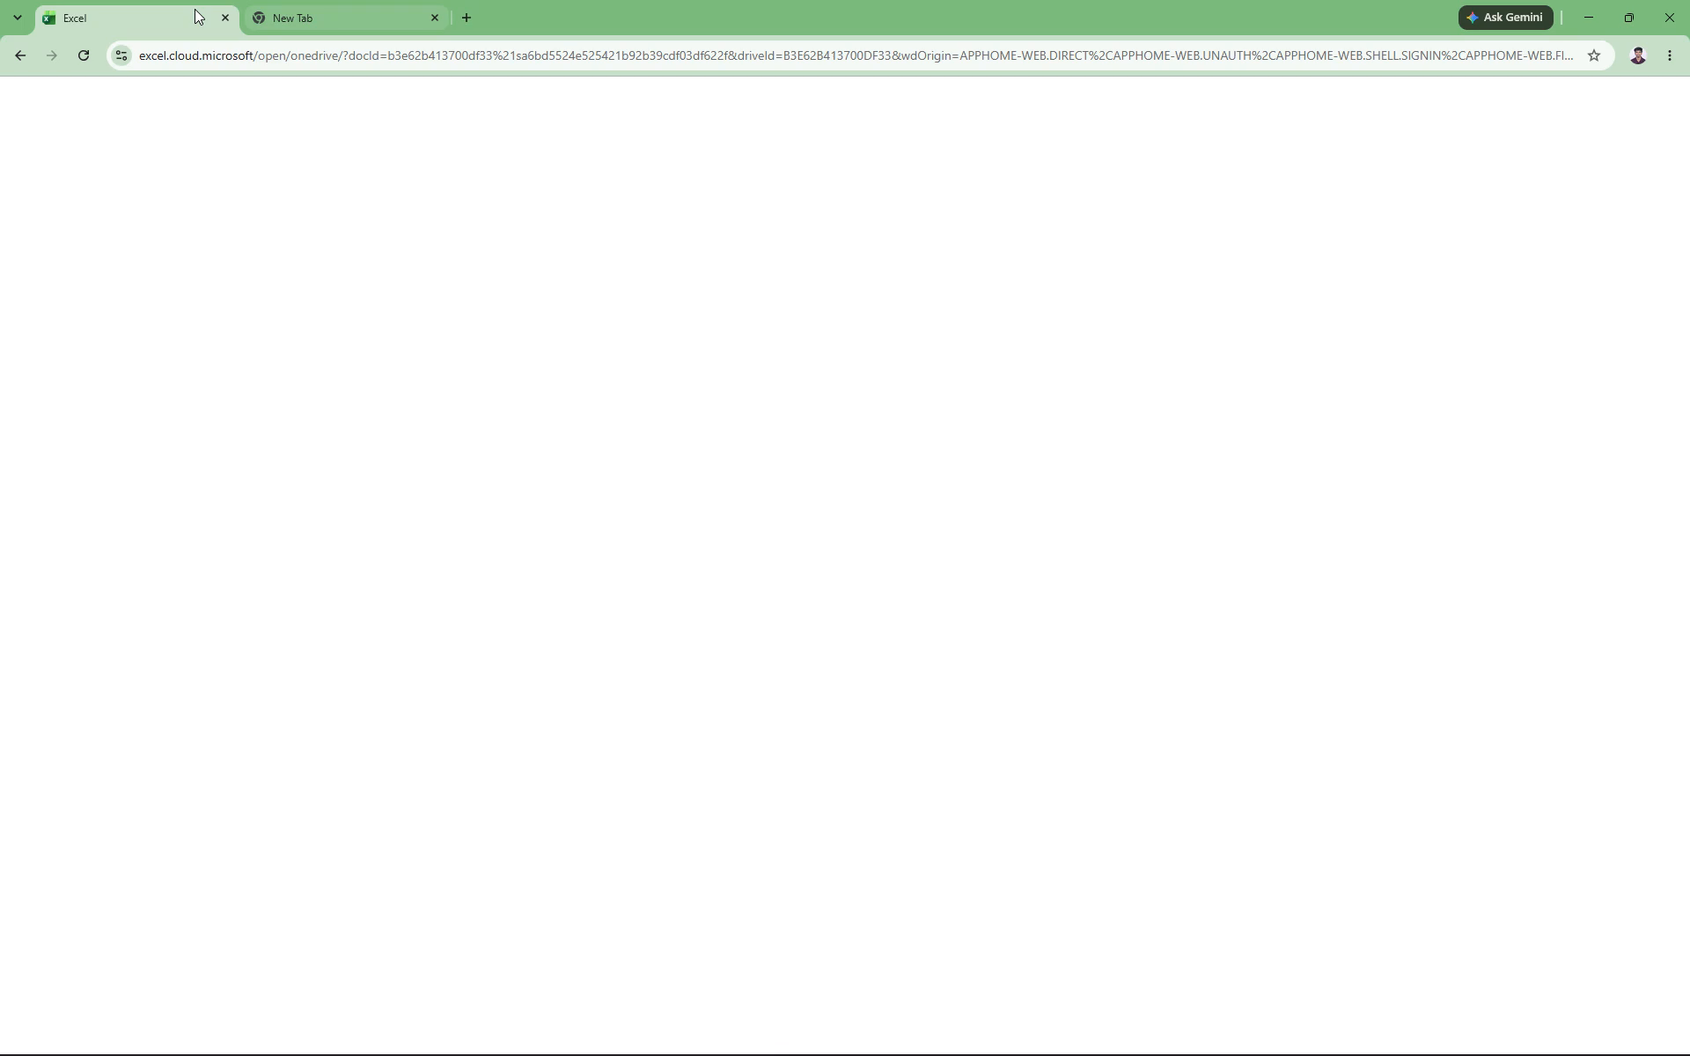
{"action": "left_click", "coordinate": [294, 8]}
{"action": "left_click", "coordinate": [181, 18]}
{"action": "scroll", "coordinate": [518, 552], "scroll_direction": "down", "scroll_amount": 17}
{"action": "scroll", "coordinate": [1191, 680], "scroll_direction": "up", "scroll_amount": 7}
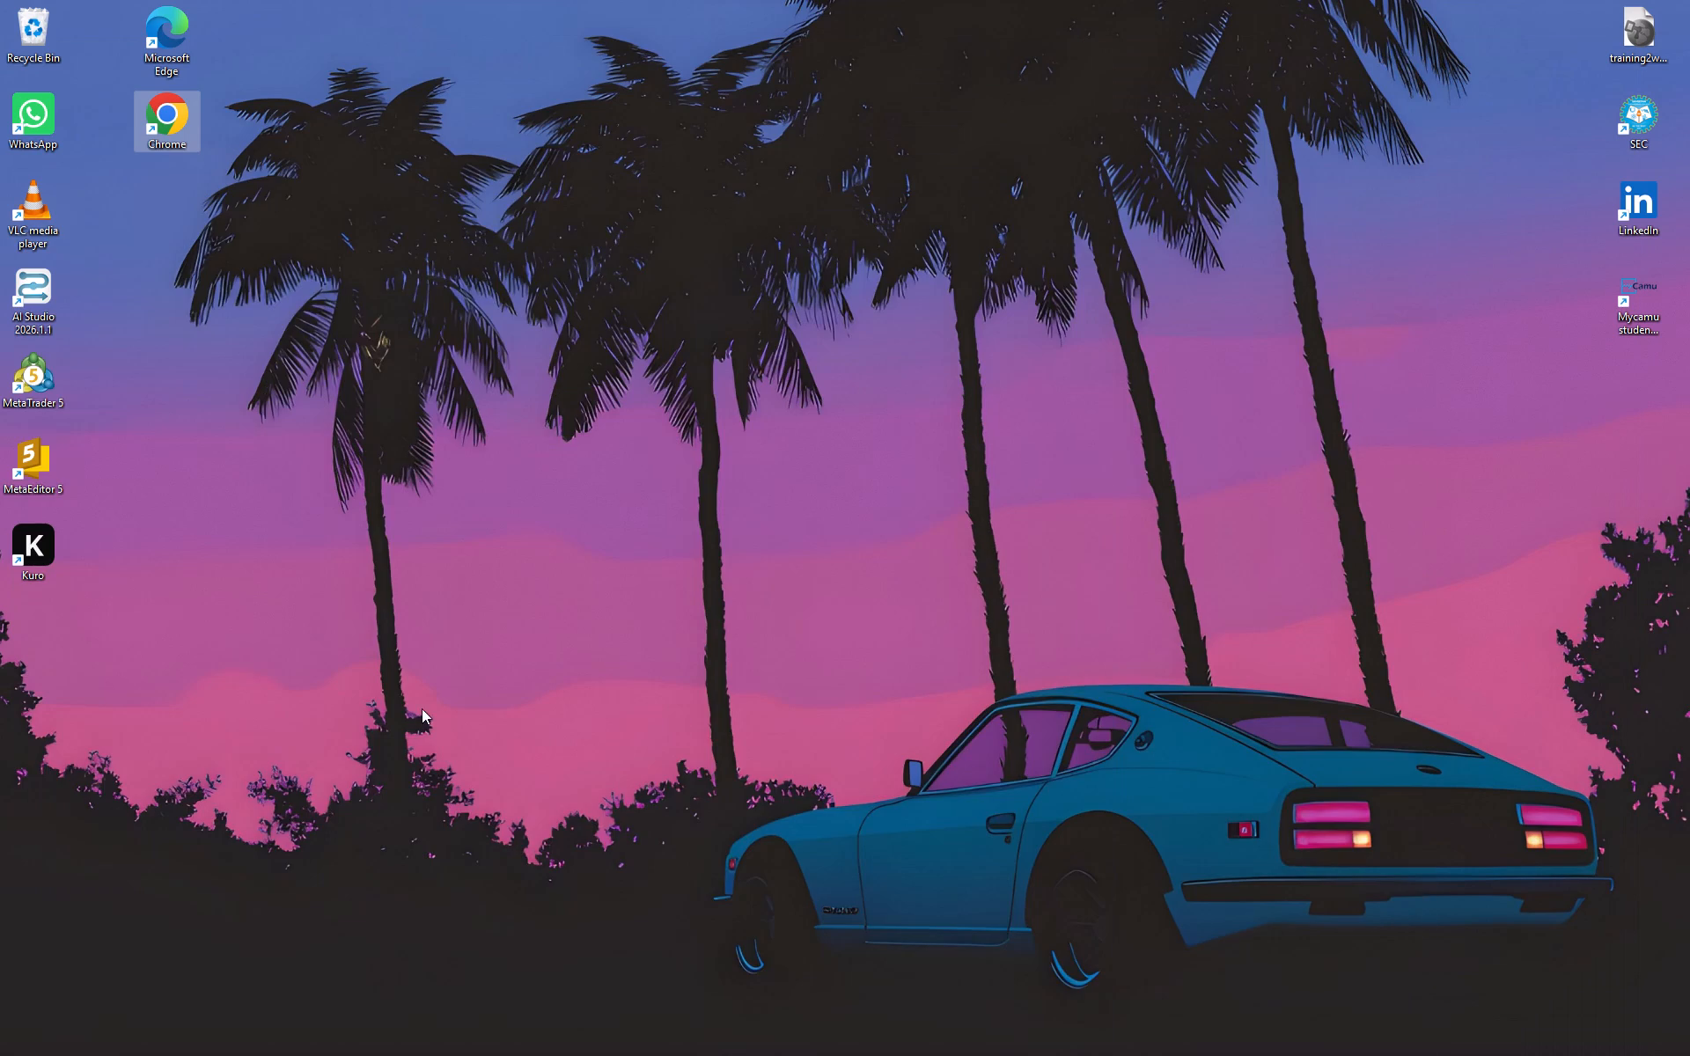
Switch to the desktop and launch the Kuro app.
{"action": "double_click", "coordinate": [57, 551]}
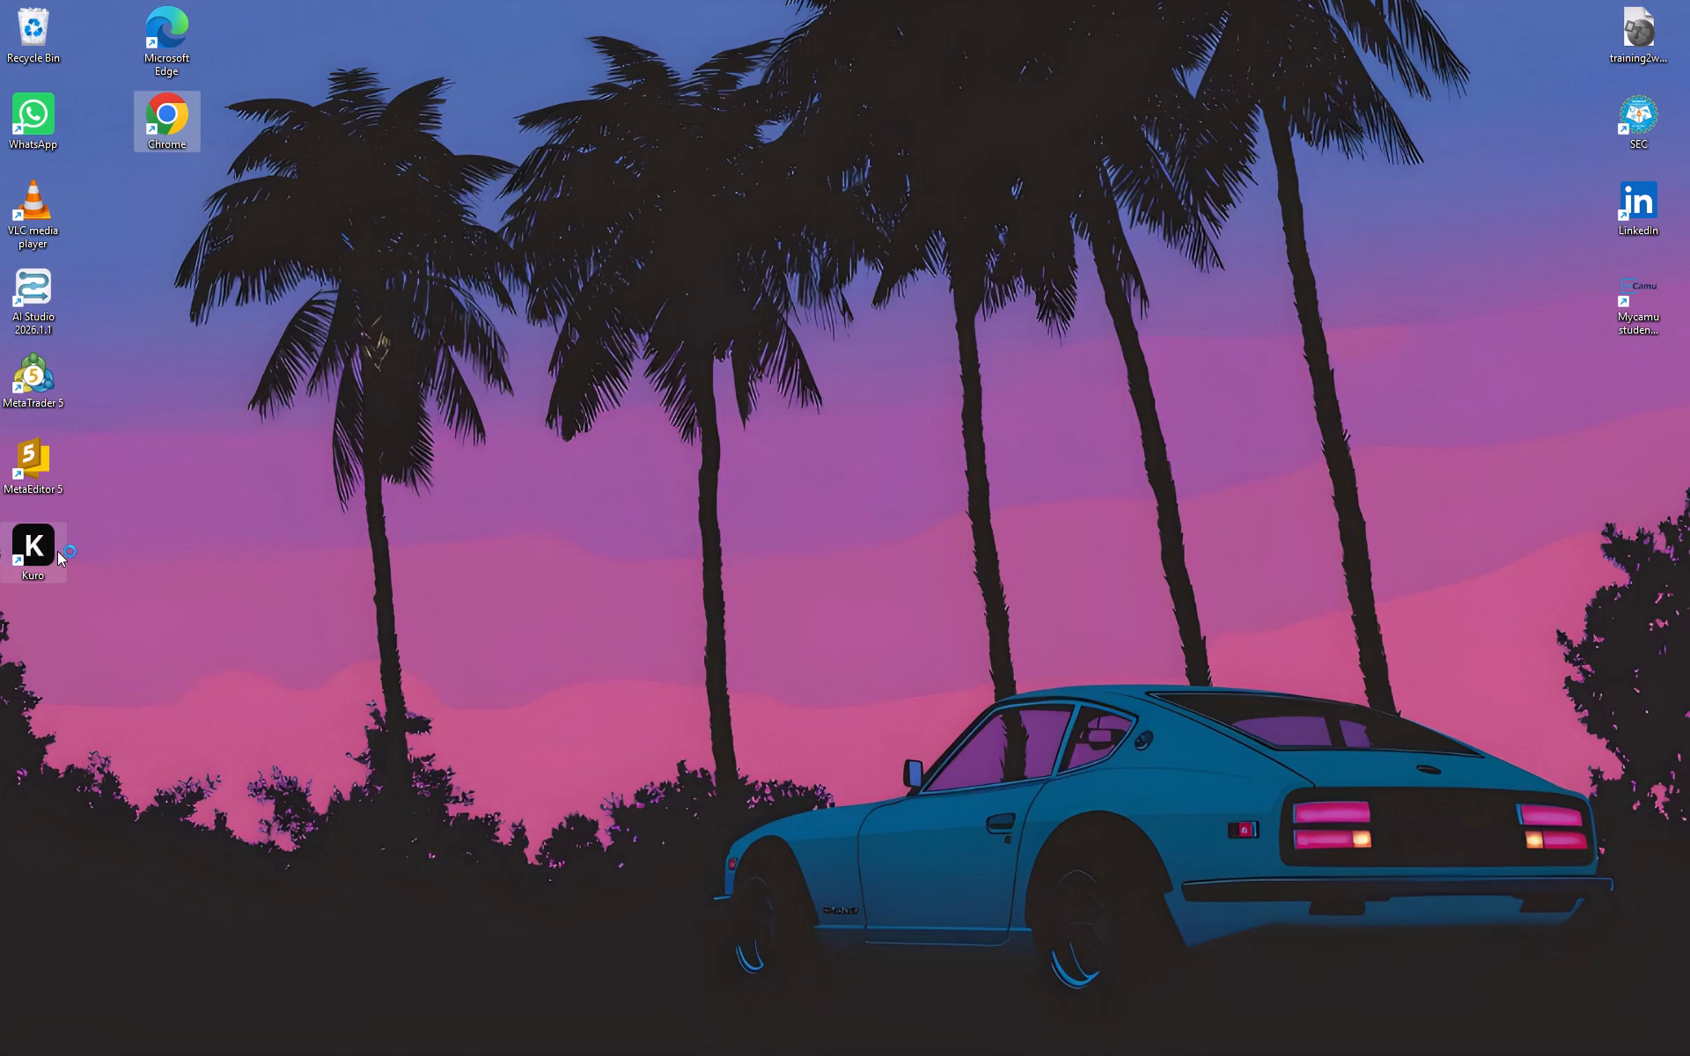
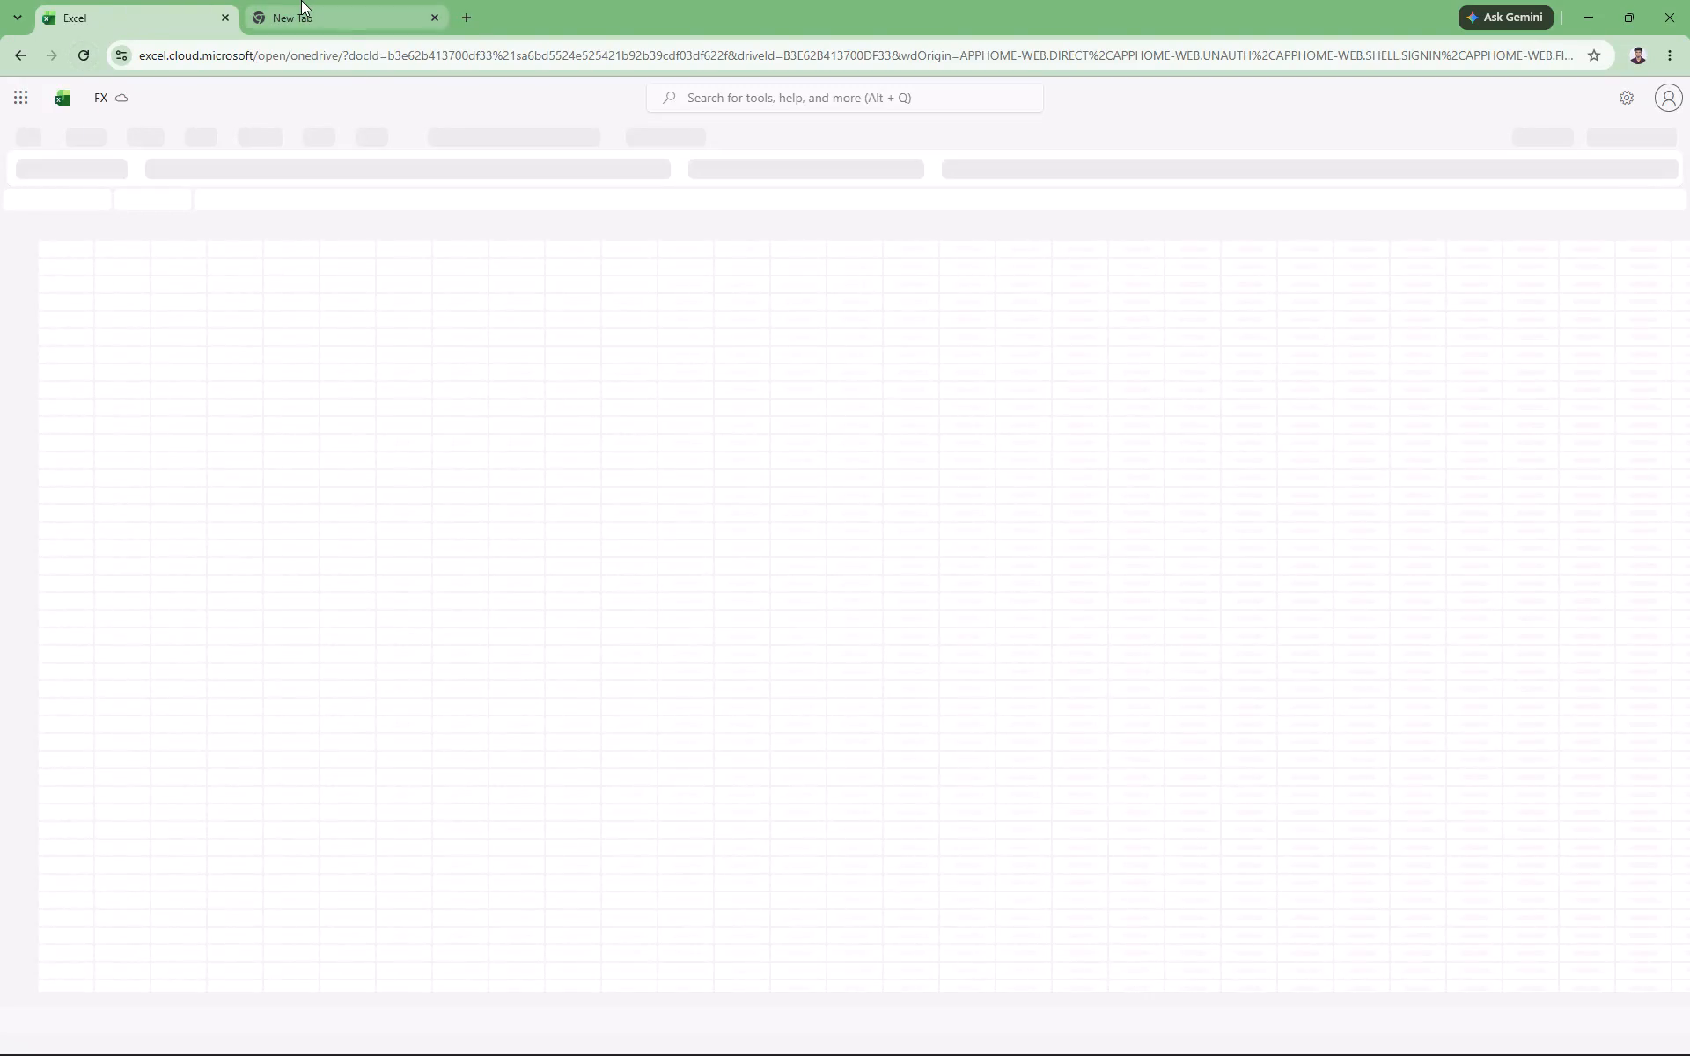
In the FX workbook, enter Newyork in Session cell E4 and copy it into E5 and E6.
{"action": "left_click", "coordinate": [105, 0]}
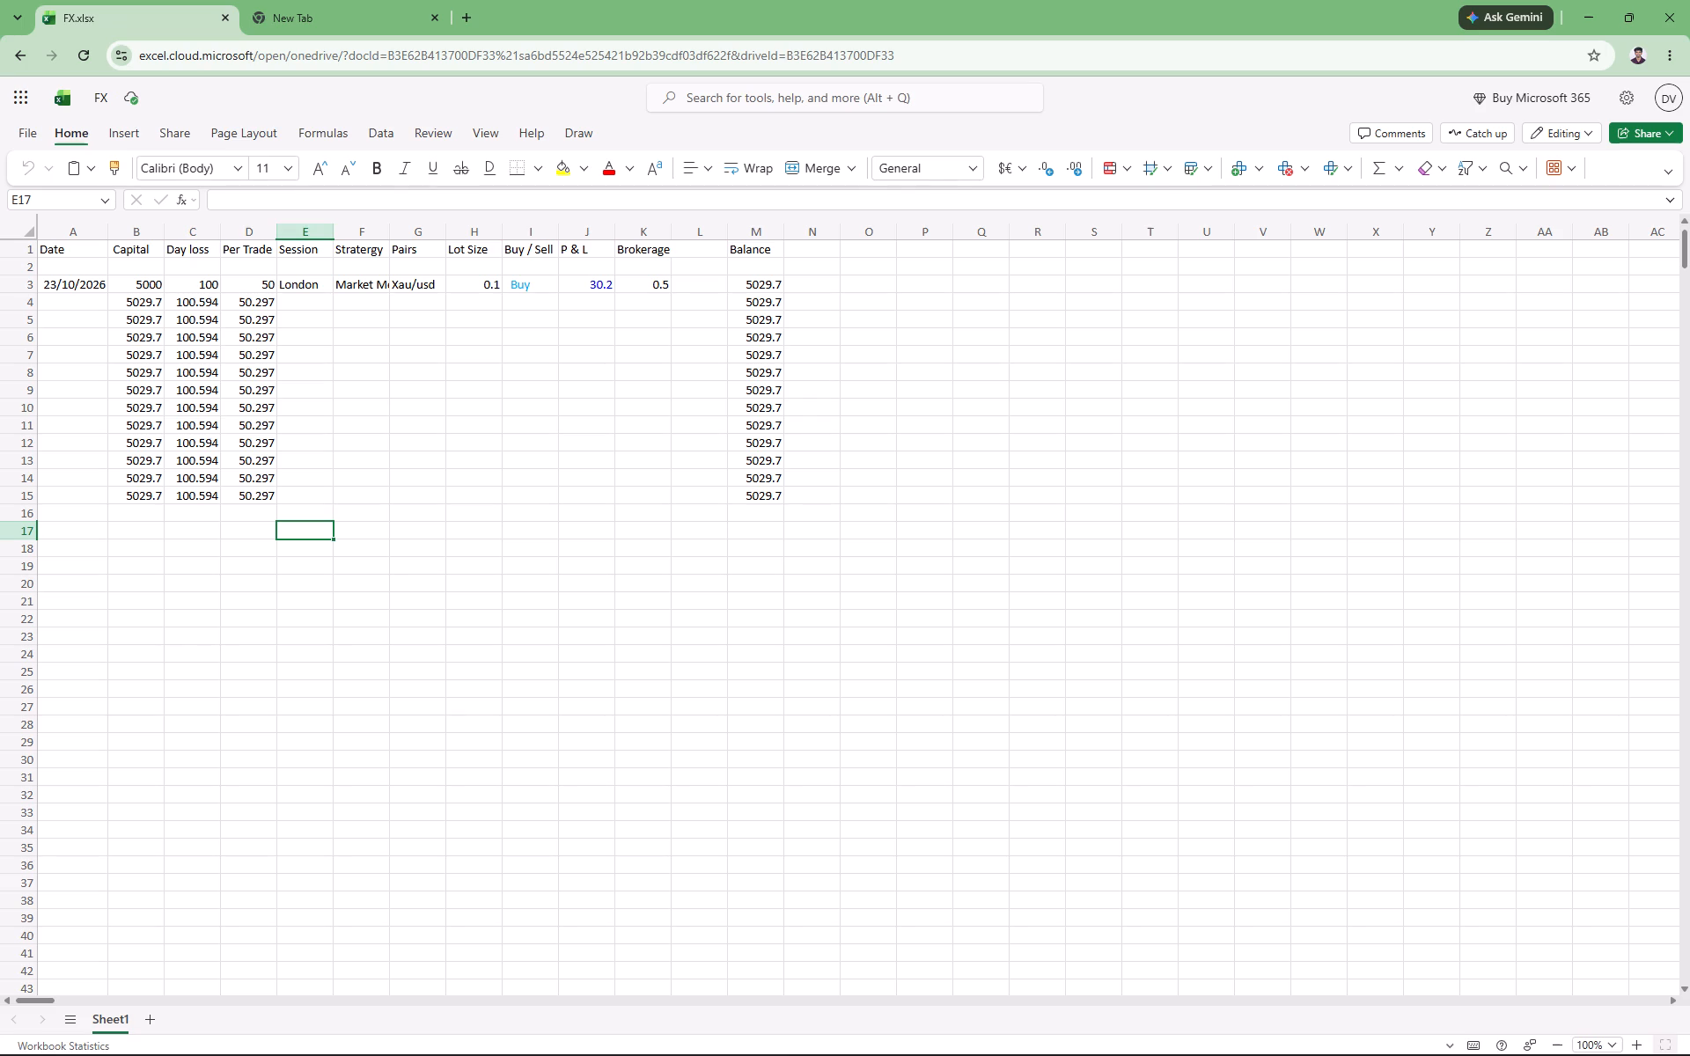
{"action": "double_click", "coordinate": [315, 299]}
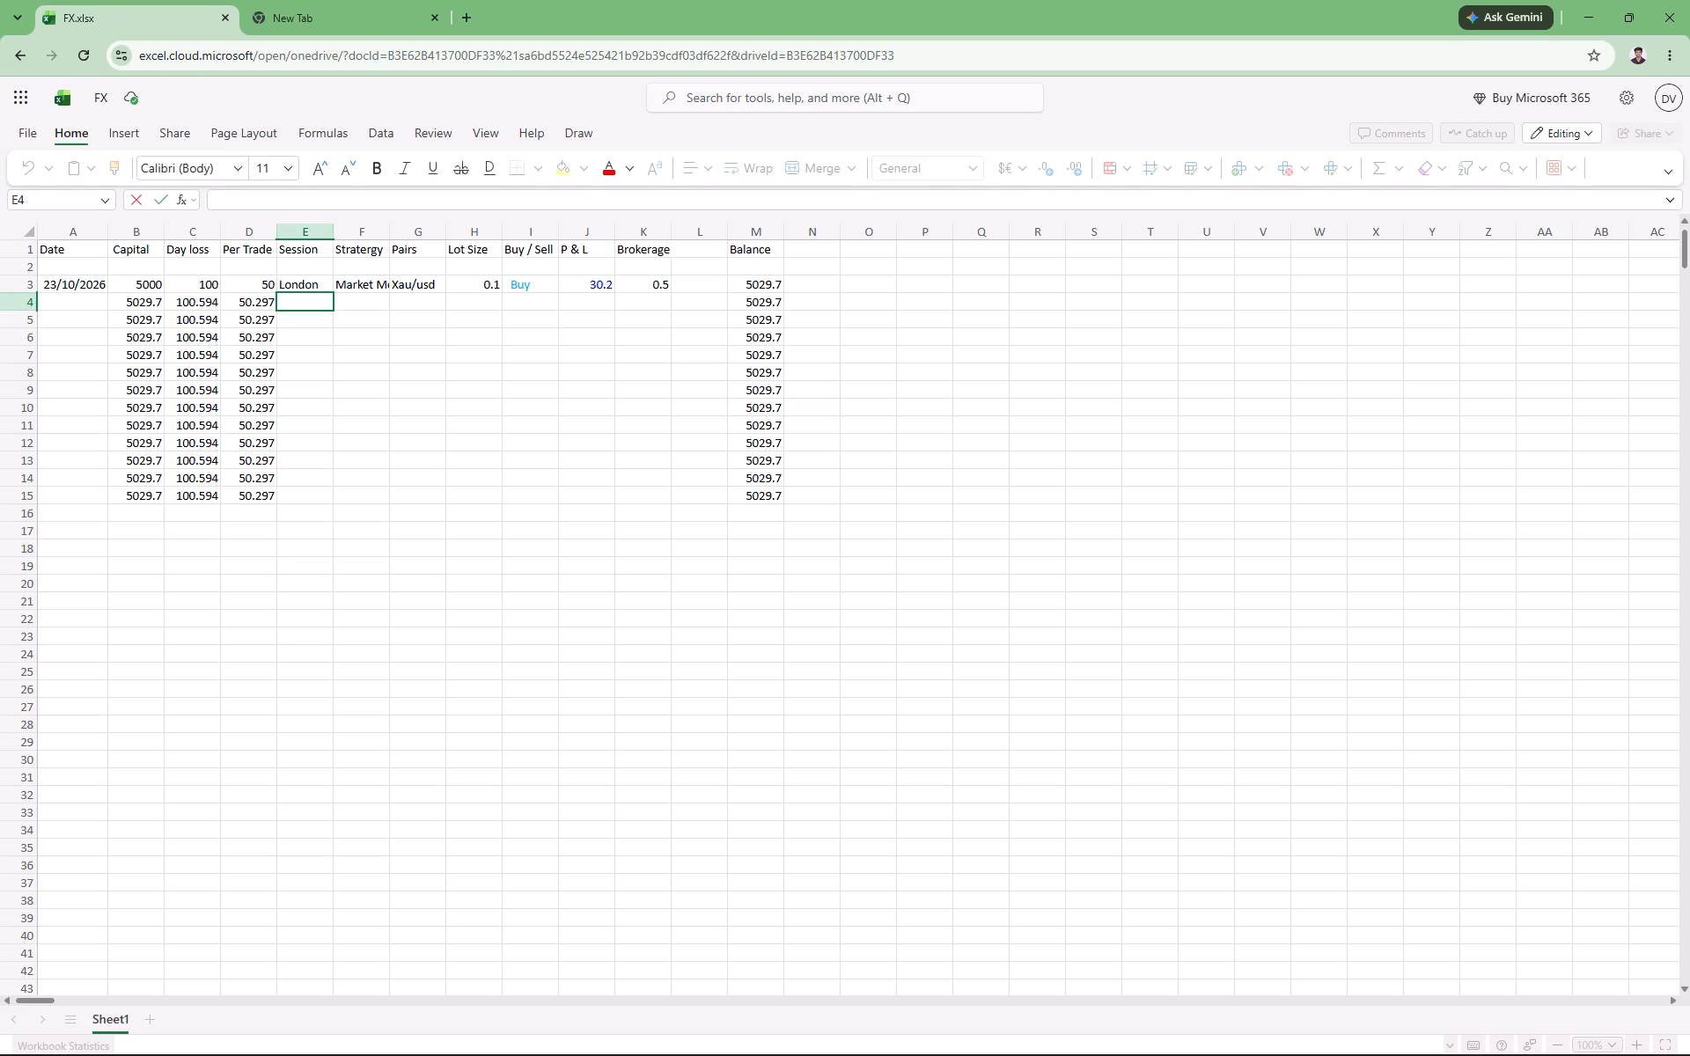
{"action": "key", "text": "y"}
{"action": "key", "text": "BackSpace"}
{"action": "type", "text": "ewyork"}
{"action": "left_click_drag", "start_coordinate": [328, 303], "coordinate": [275, 304]}
{"action": "key", "text": "ctrl+c"}
{"action": "double_click", "coordinate": [297, 319]}
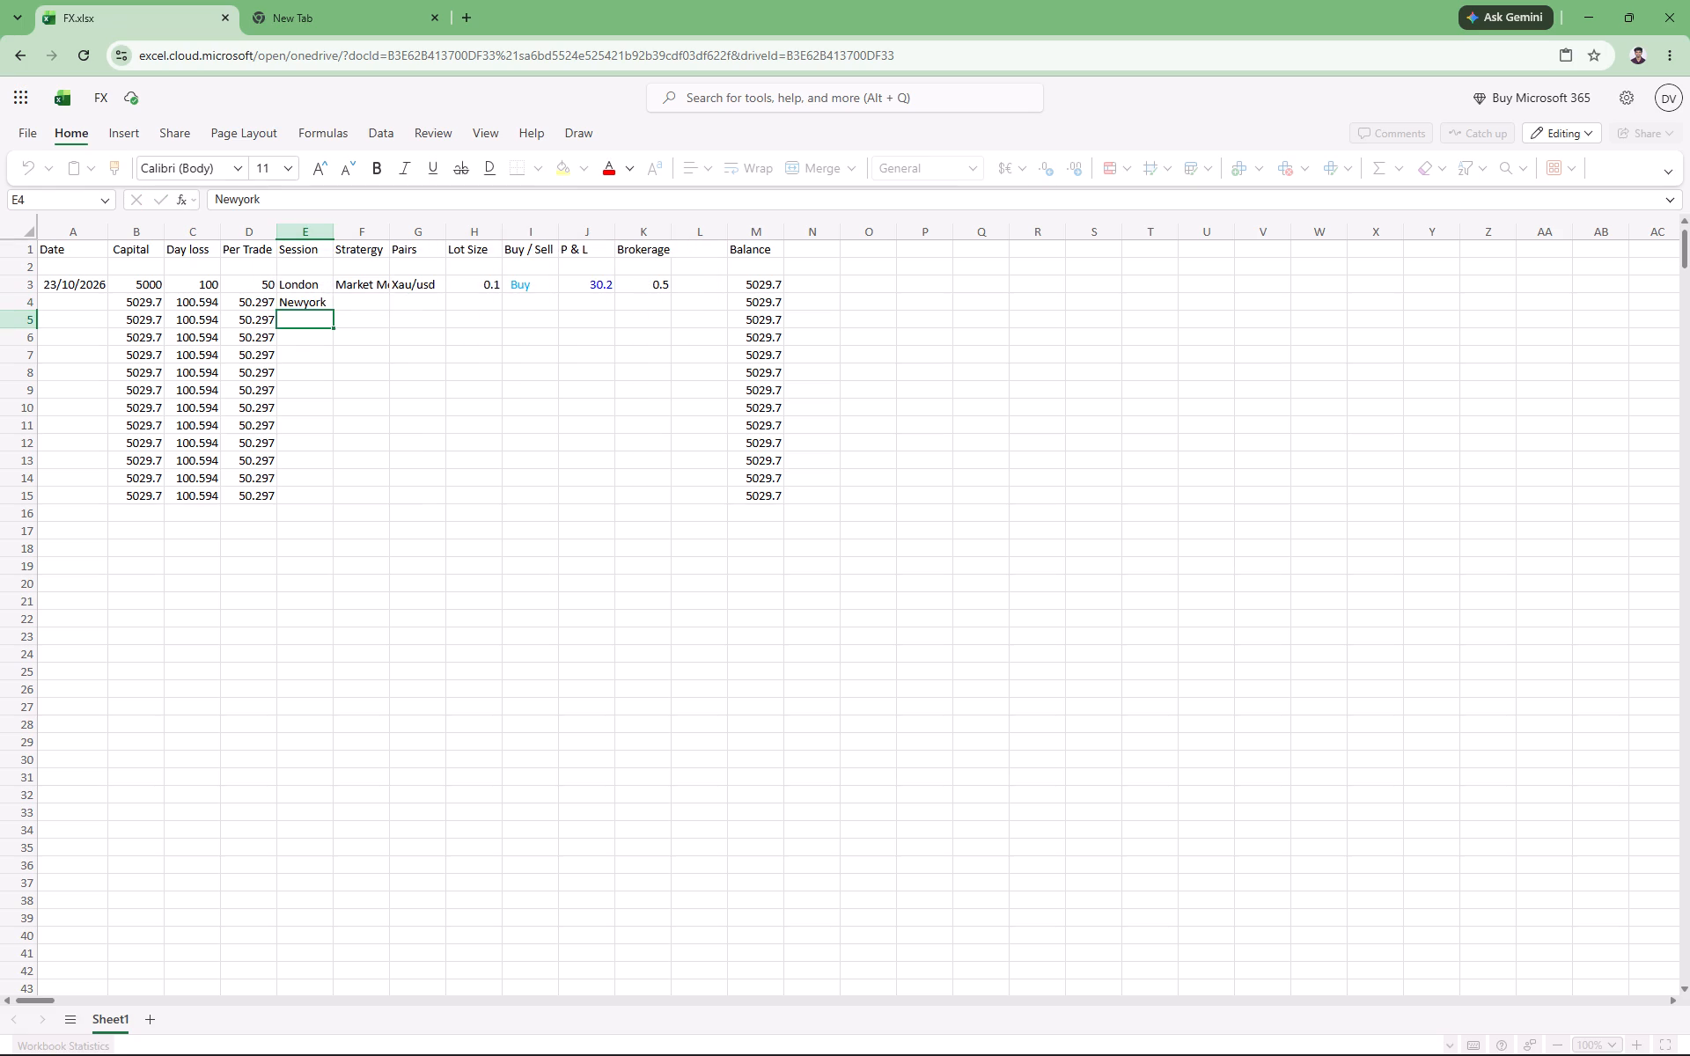
{"action": "key", "text": "ctrl+v"}
{"action": "double_click", "coordinate": [307, 334]}
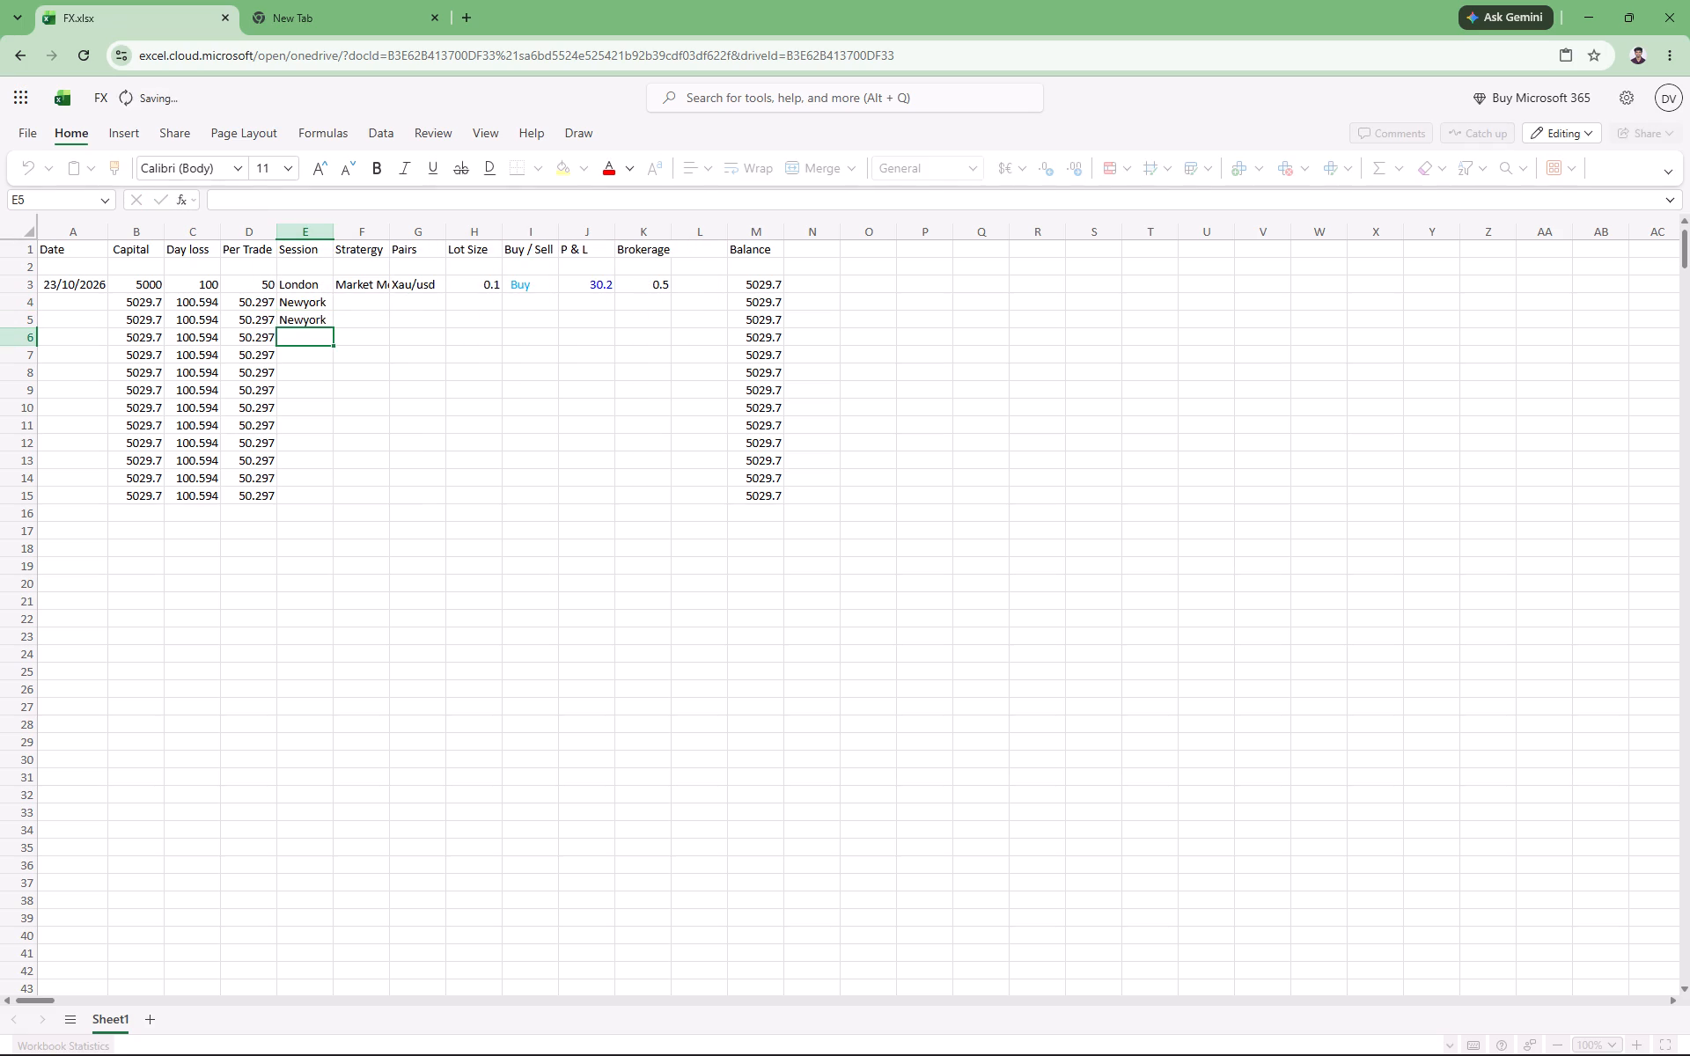
{"action": "key", "text": "ctrl+v"}
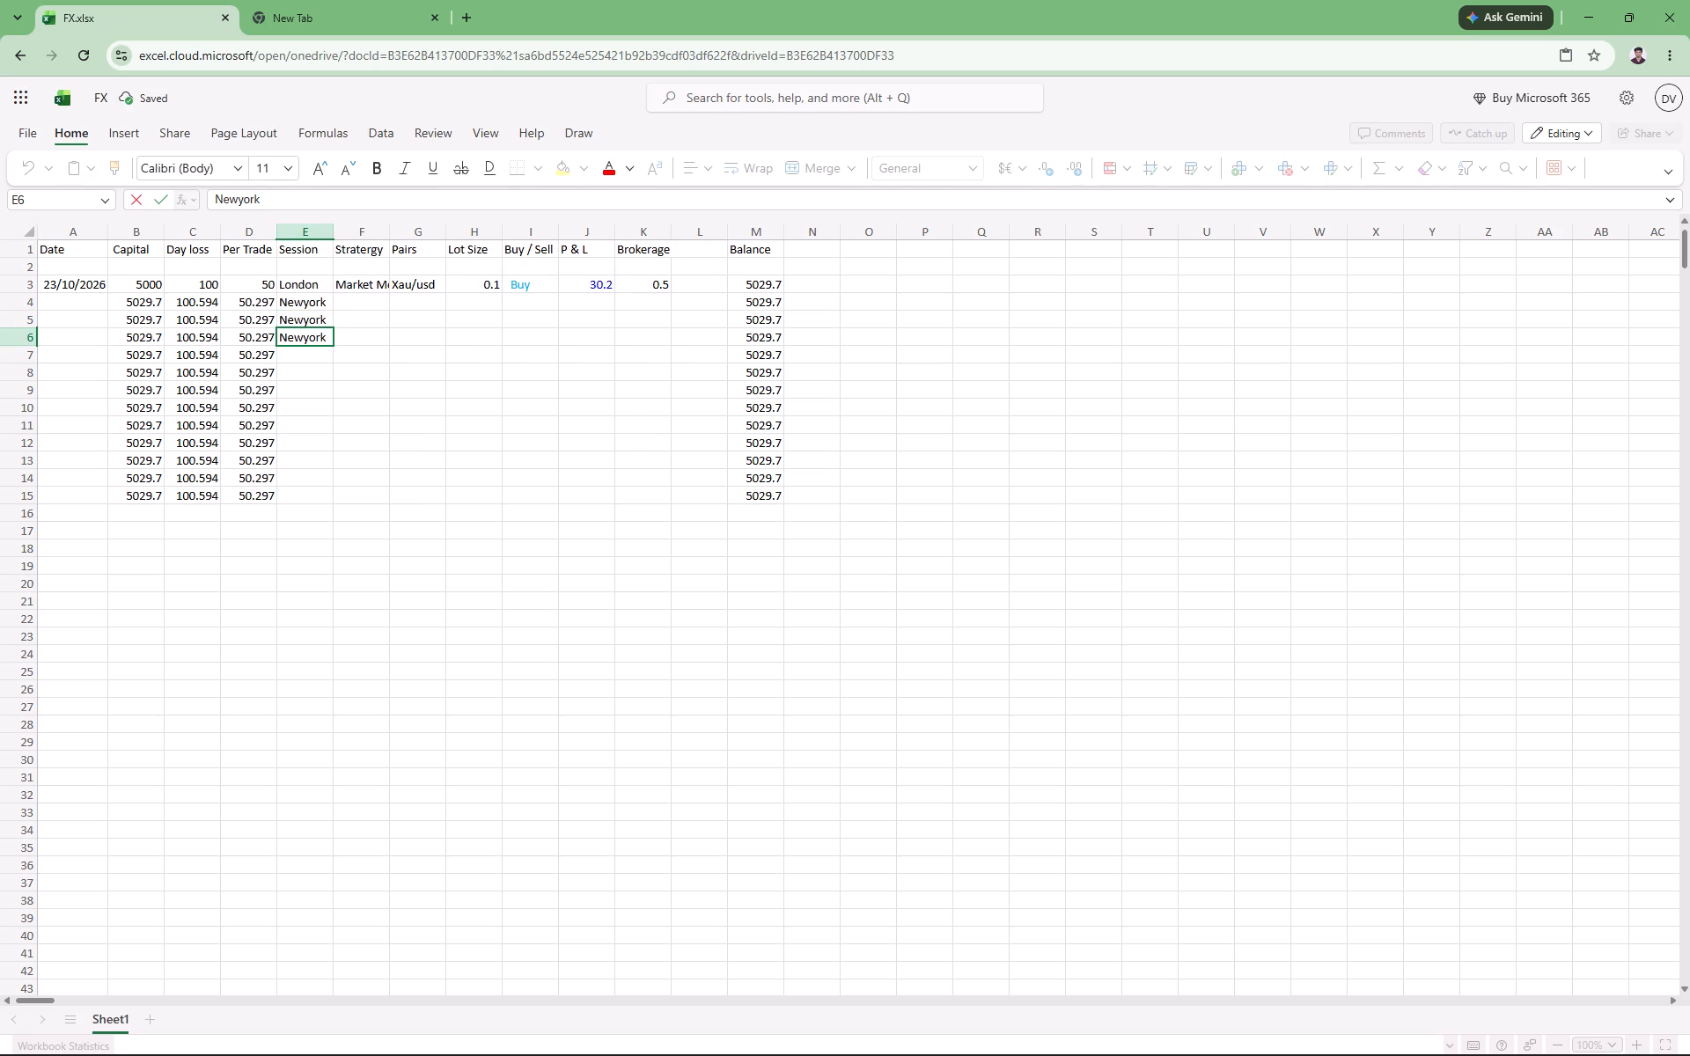
Enter NDX100 in cell F4 of the Stratergy column.
{"action": "double_click", "coordinate": [345, 304]}
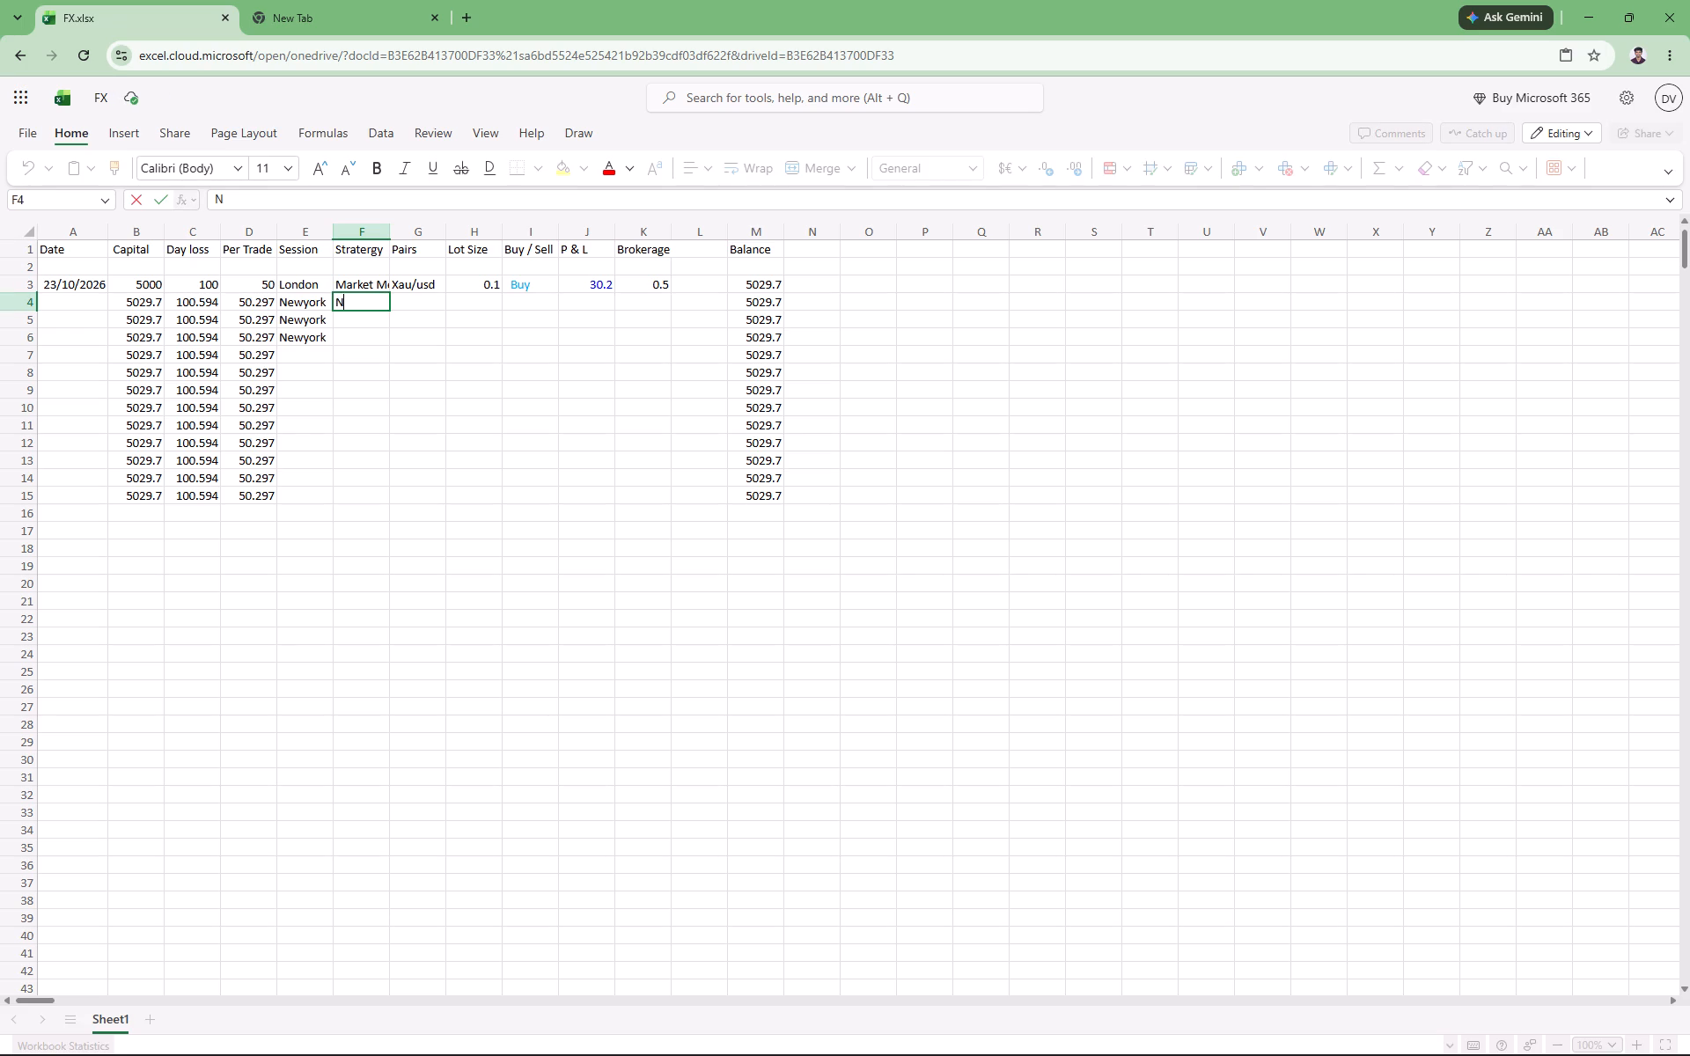
{"action": "type", "text": "100"}
{"action": "left_click_drag", "start_coordinate": [383, 300], "coordinate": [324, 304]}
{"action": "left_click_drag", "start_coordinate": [324, 304], "coordinate": [322, 304]}
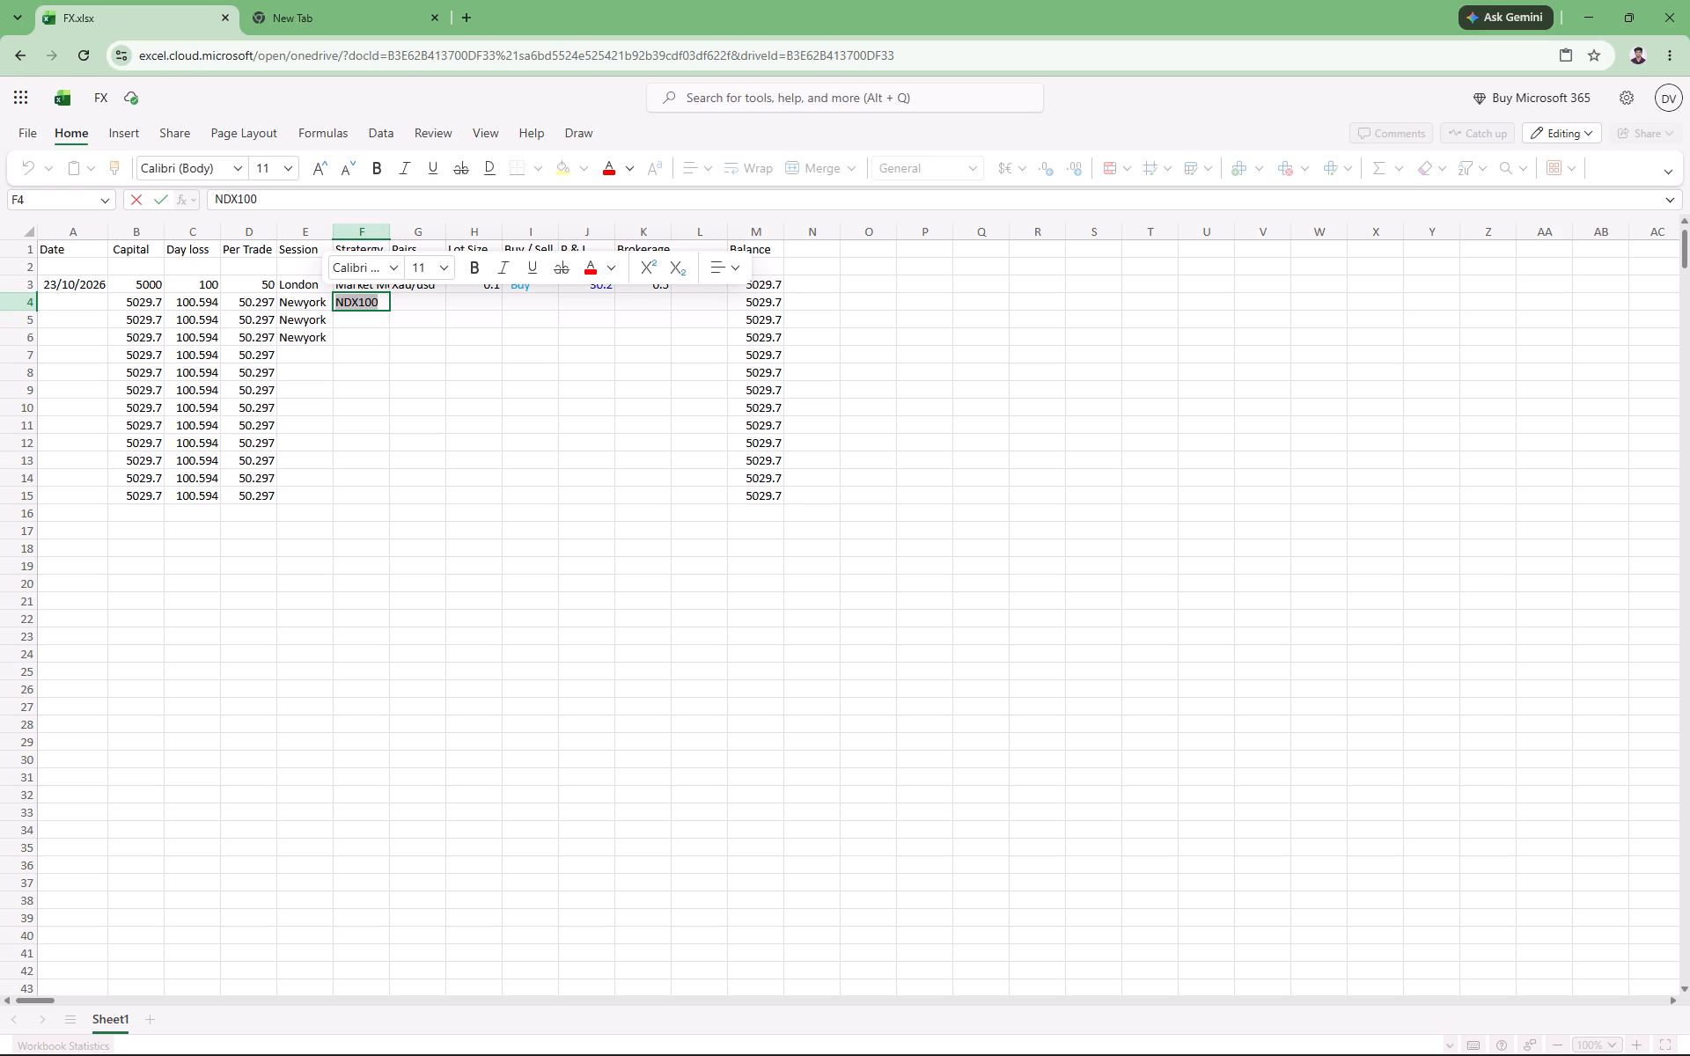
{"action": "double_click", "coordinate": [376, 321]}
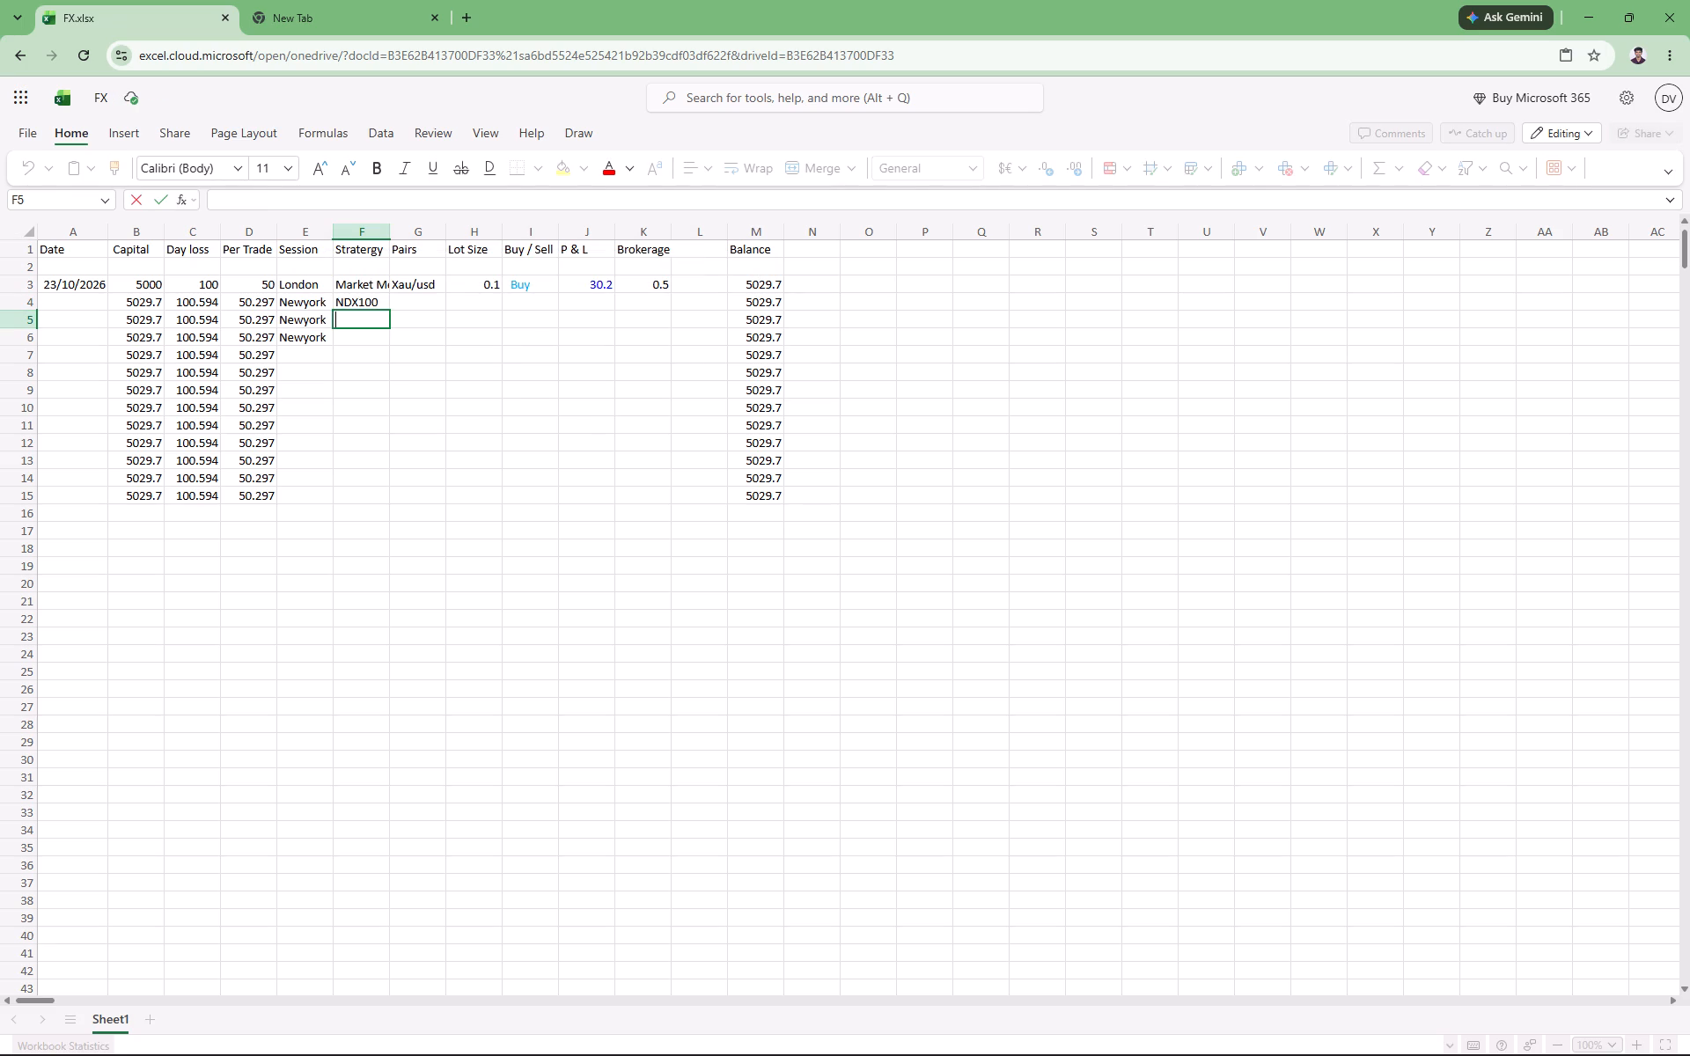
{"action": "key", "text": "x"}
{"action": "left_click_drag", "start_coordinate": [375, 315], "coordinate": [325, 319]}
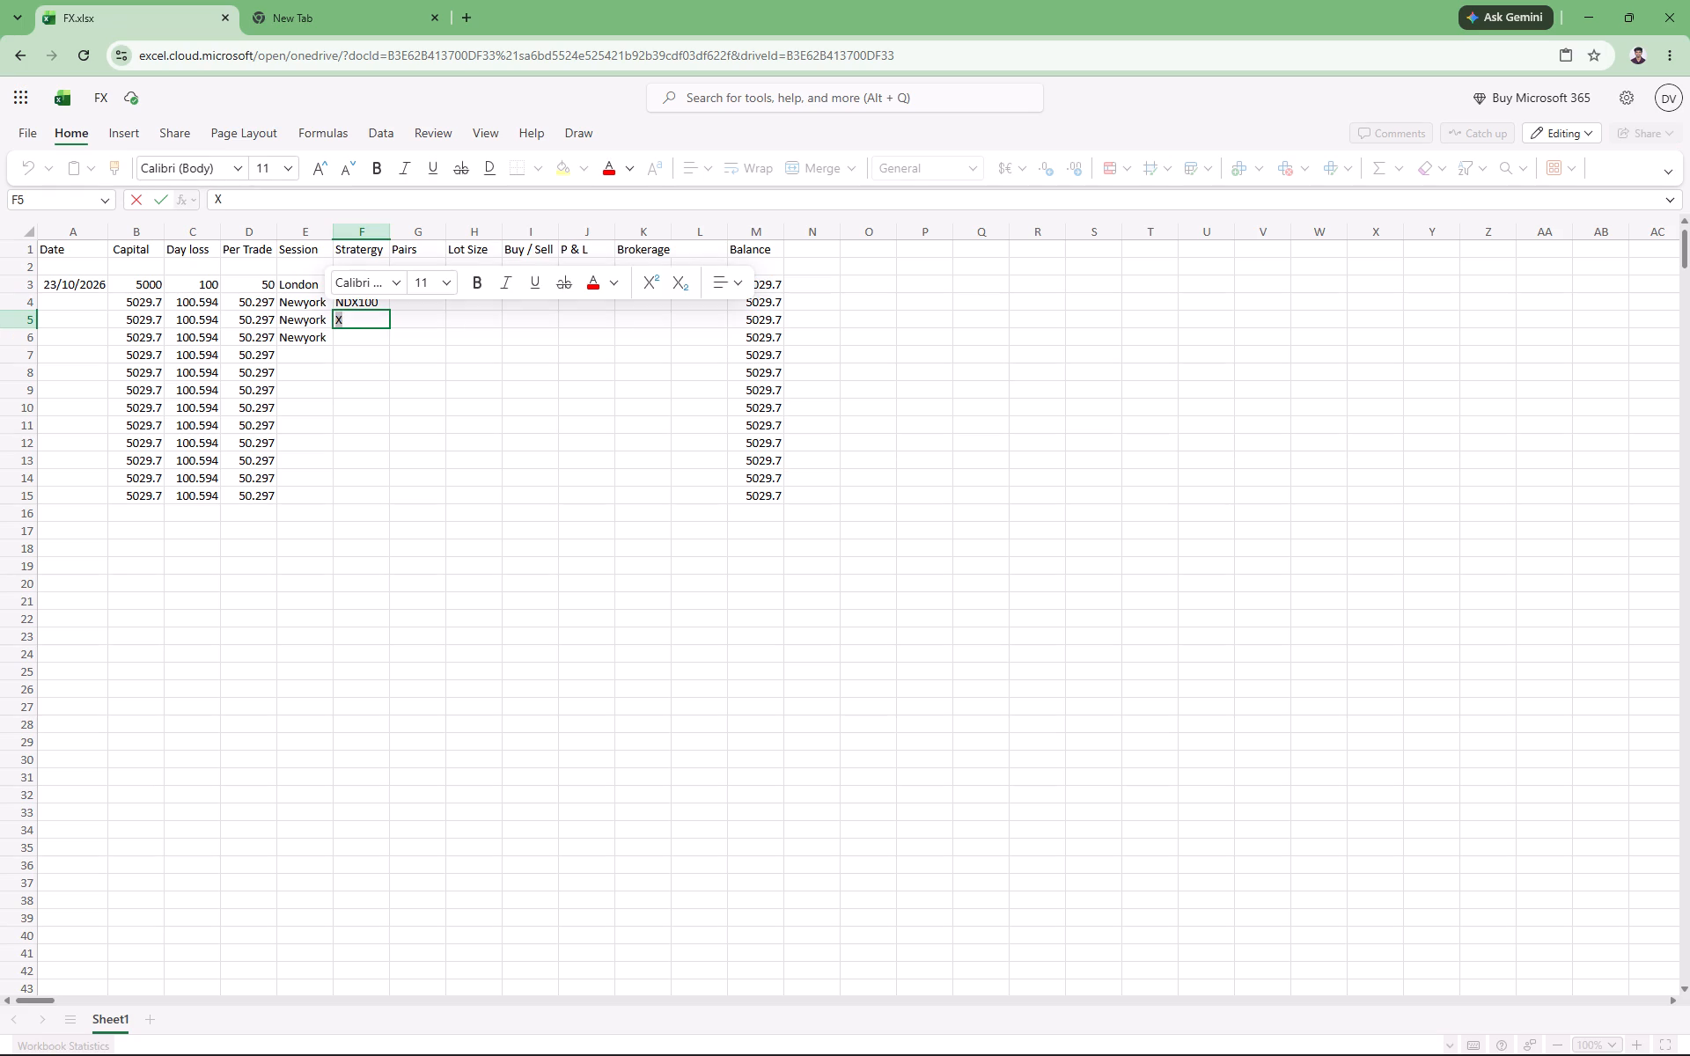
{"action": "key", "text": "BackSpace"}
Copy NDX100 from F4 into Pairs cell G4 and clear it from Stratergy cell F4.
{"action": "double_click", "coordinate": [371, 300]}
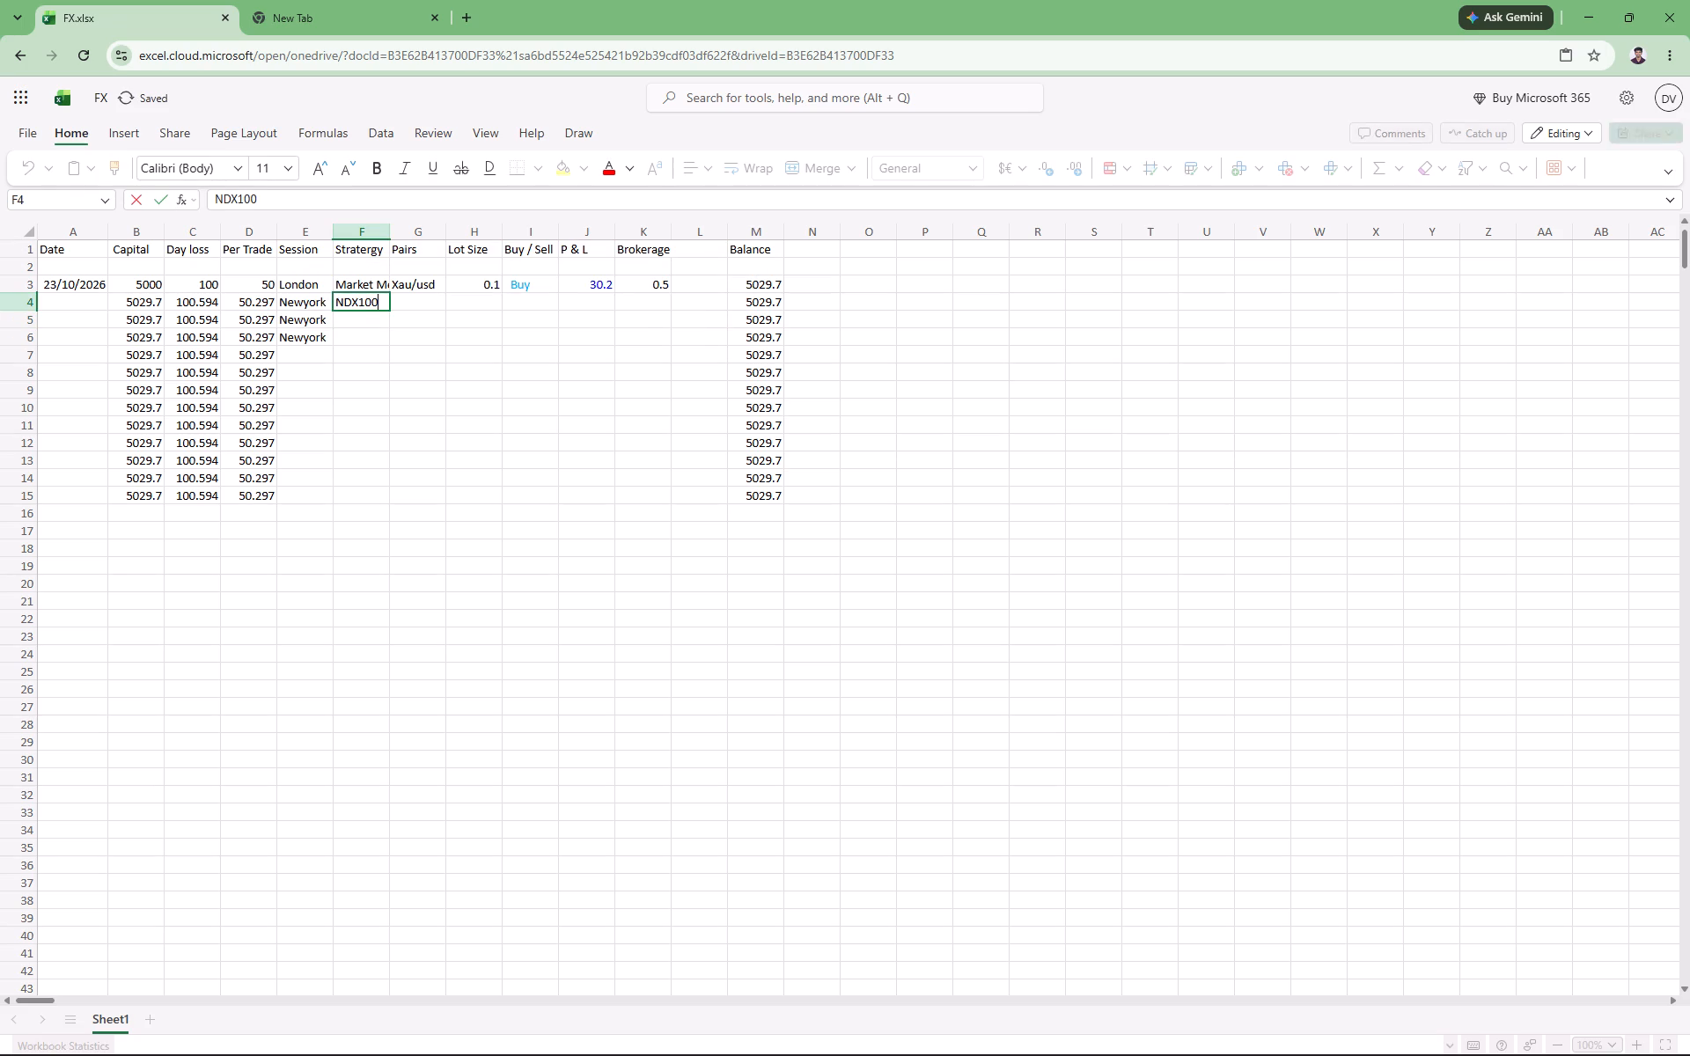
{"action": "left_click_drag", "start_coordinate": [382, 300], "coordinate": [333, 305]}
{"action": "key", "text": "ctrl+c"}
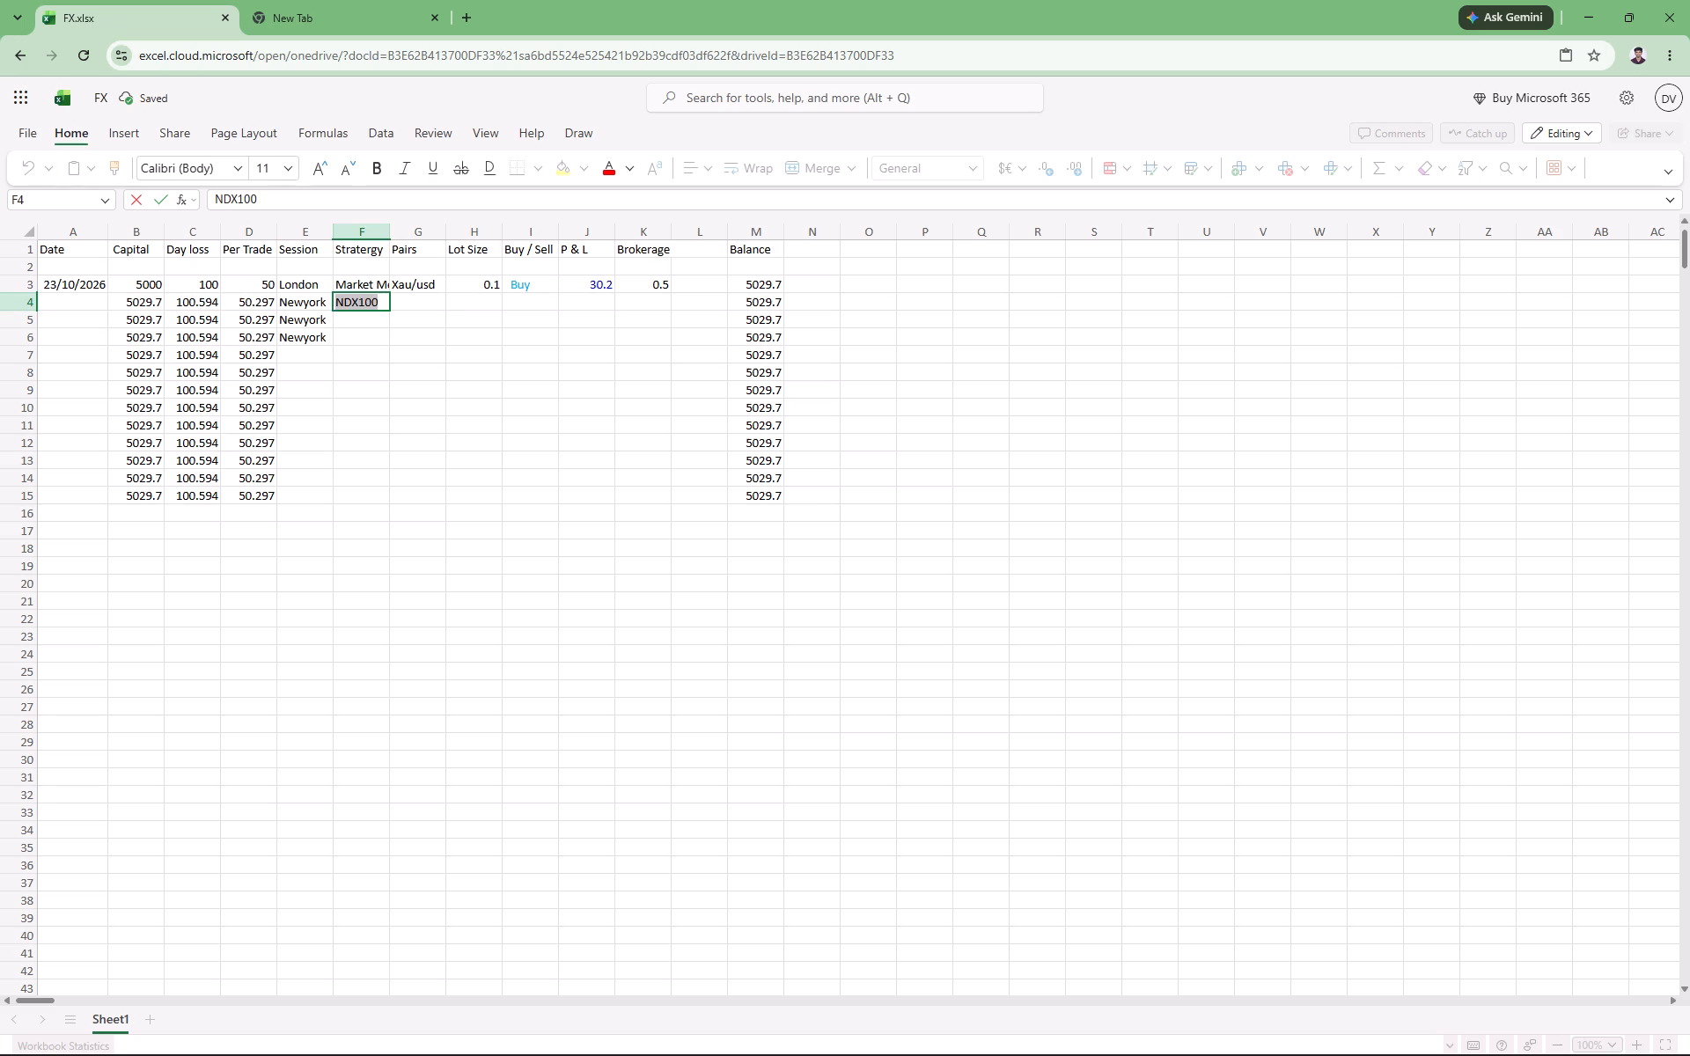
{"action": "triple_click", "coordinate": [409, 292]}
{"action": "key", "text": "ctrl+v"}
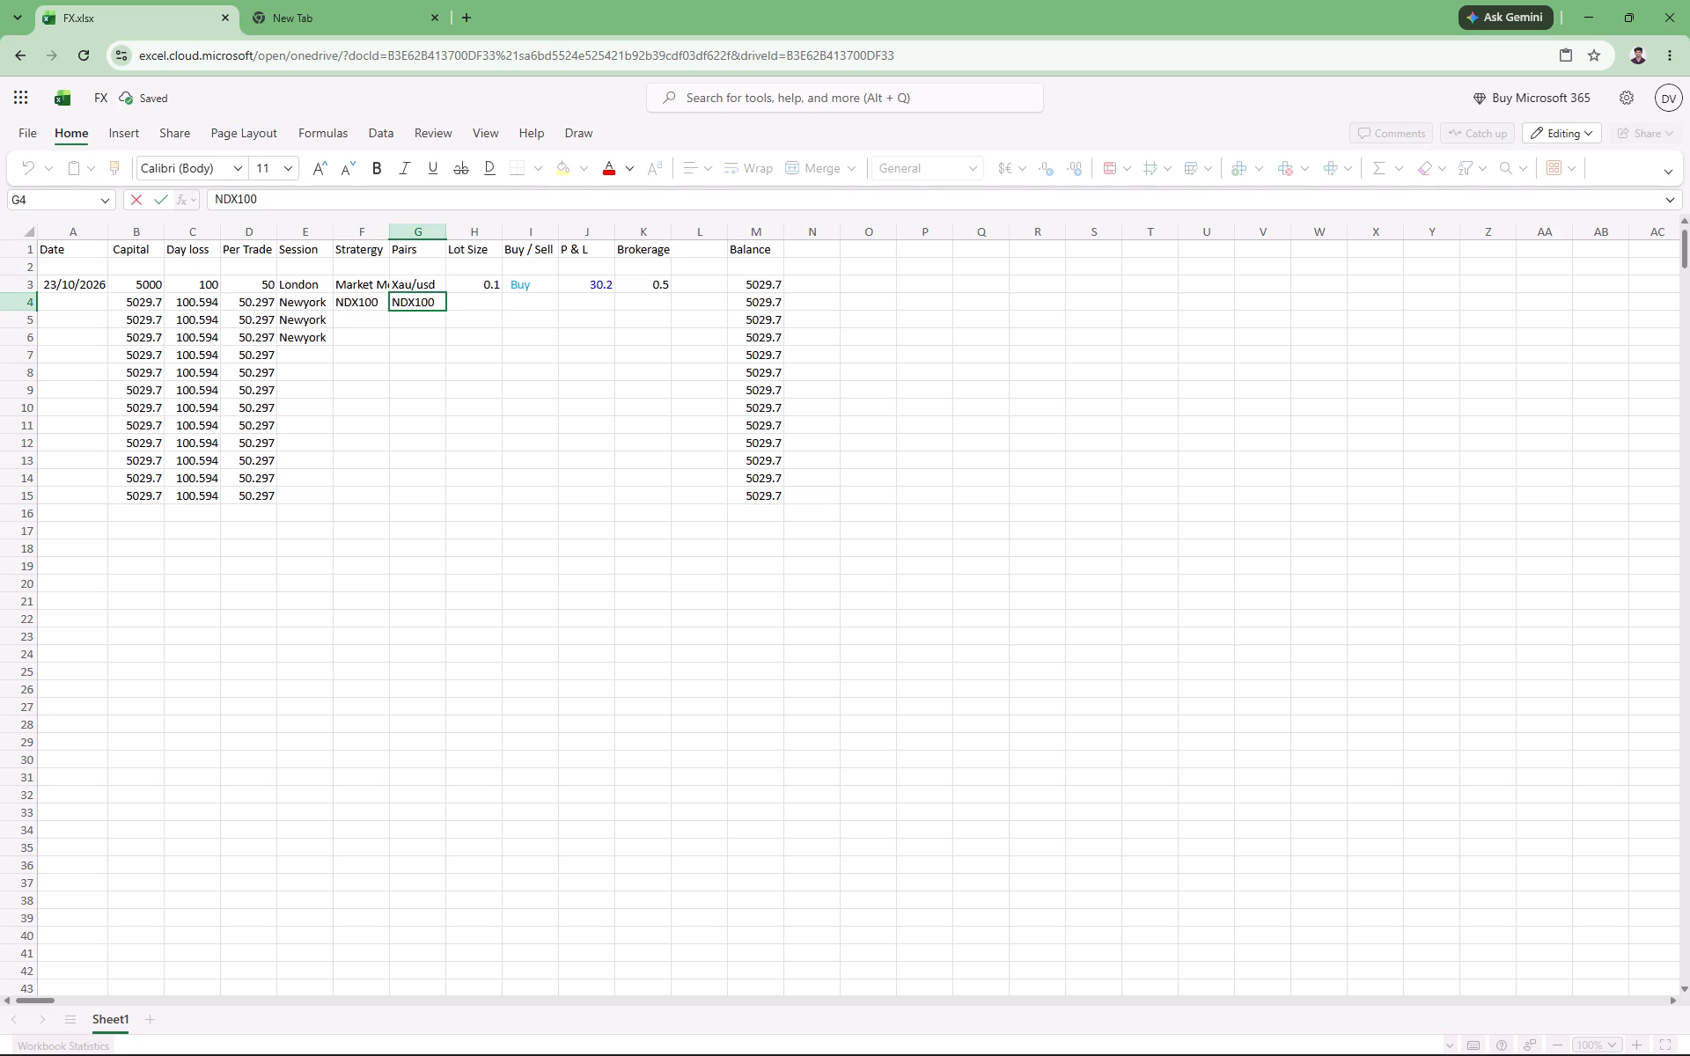
{"action": "double_click", "coordinate": [378, 304]}
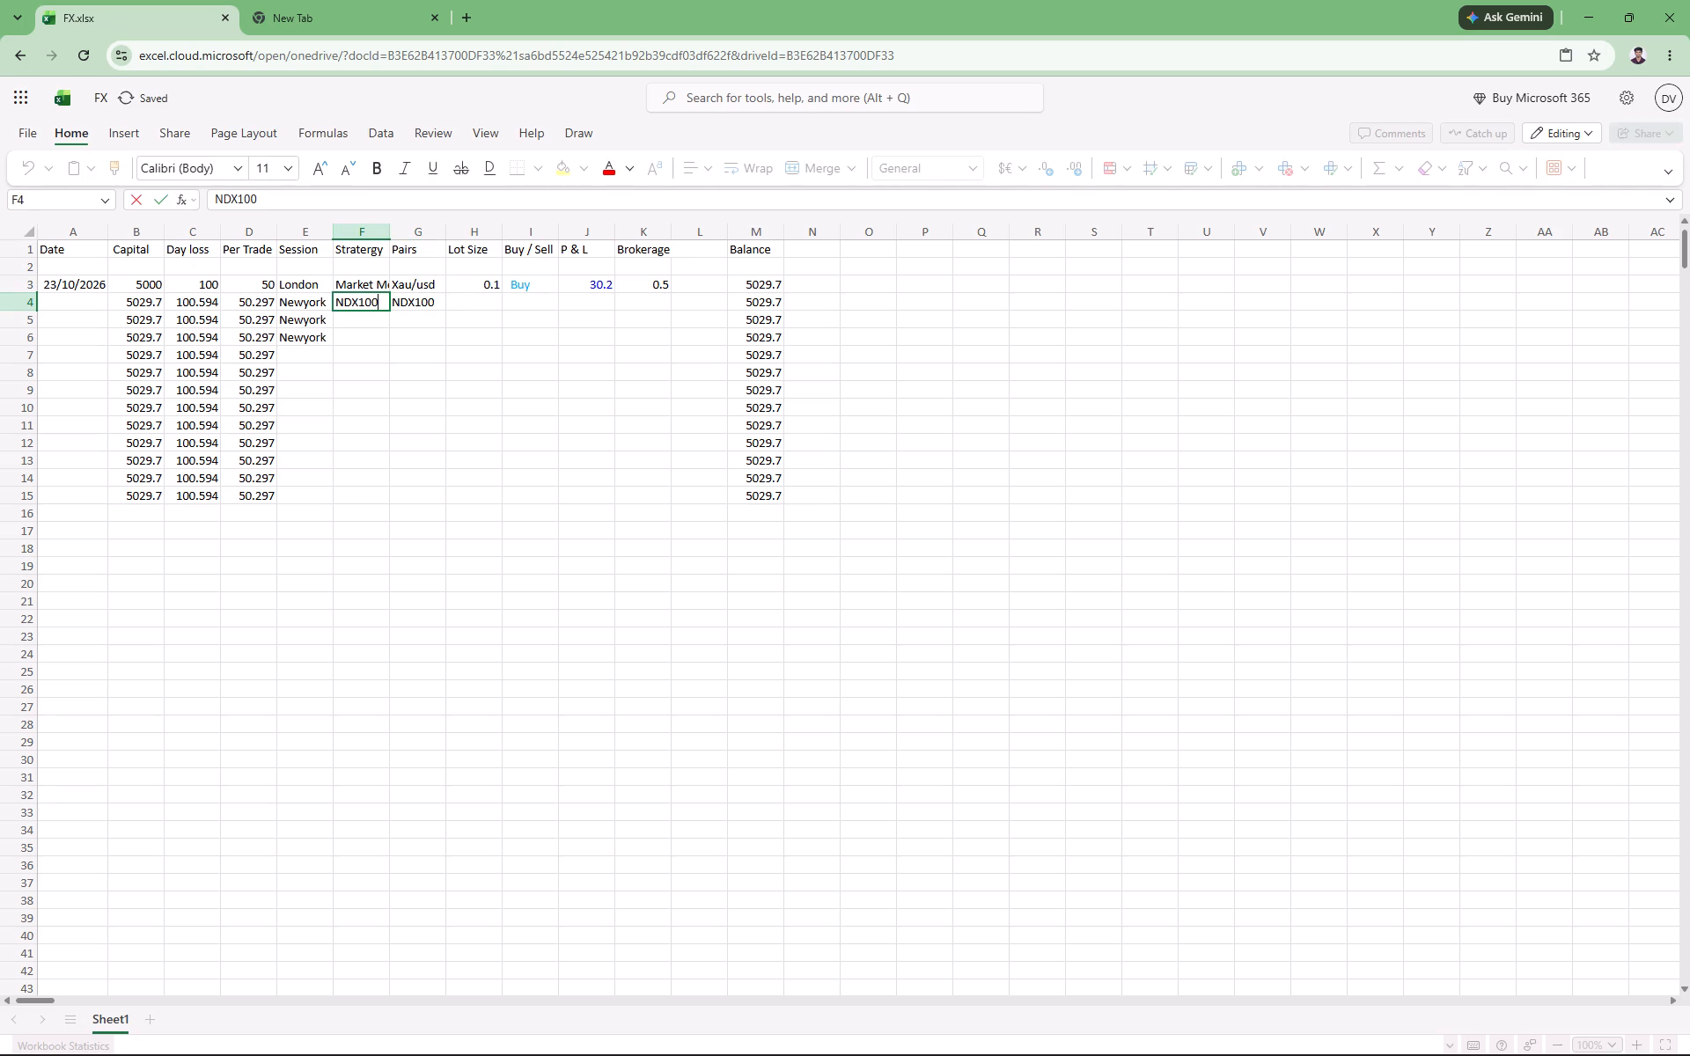
{"action": "left_click_drag", "start_coordinate": [378, 304], "coordinate": [327, 308]}
{"action": "key", "text": "BackSpace"}
Enter Xau/usd in Pairs cell G5.
{"action": "double_click", "coordinate": [398, 323]}
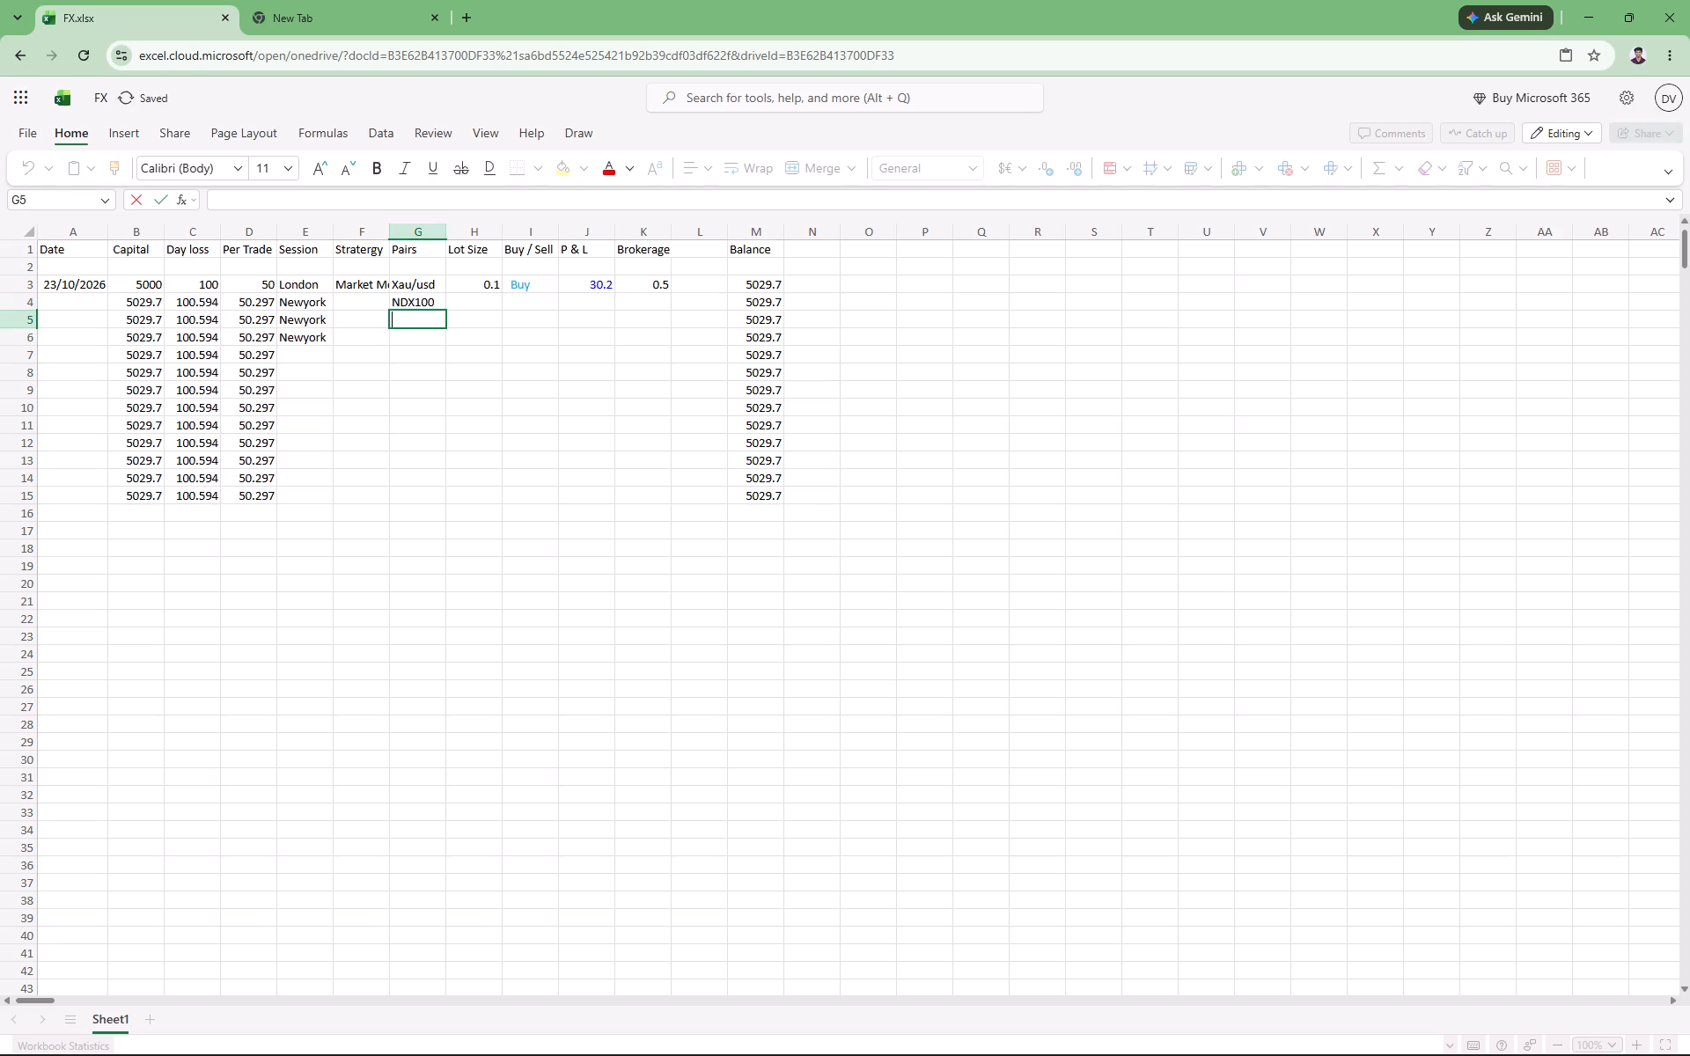
{"action": "key", "text": "x"}
Close the FX workbook.
{"action": "left_click", "coordinate": [225, 18]}
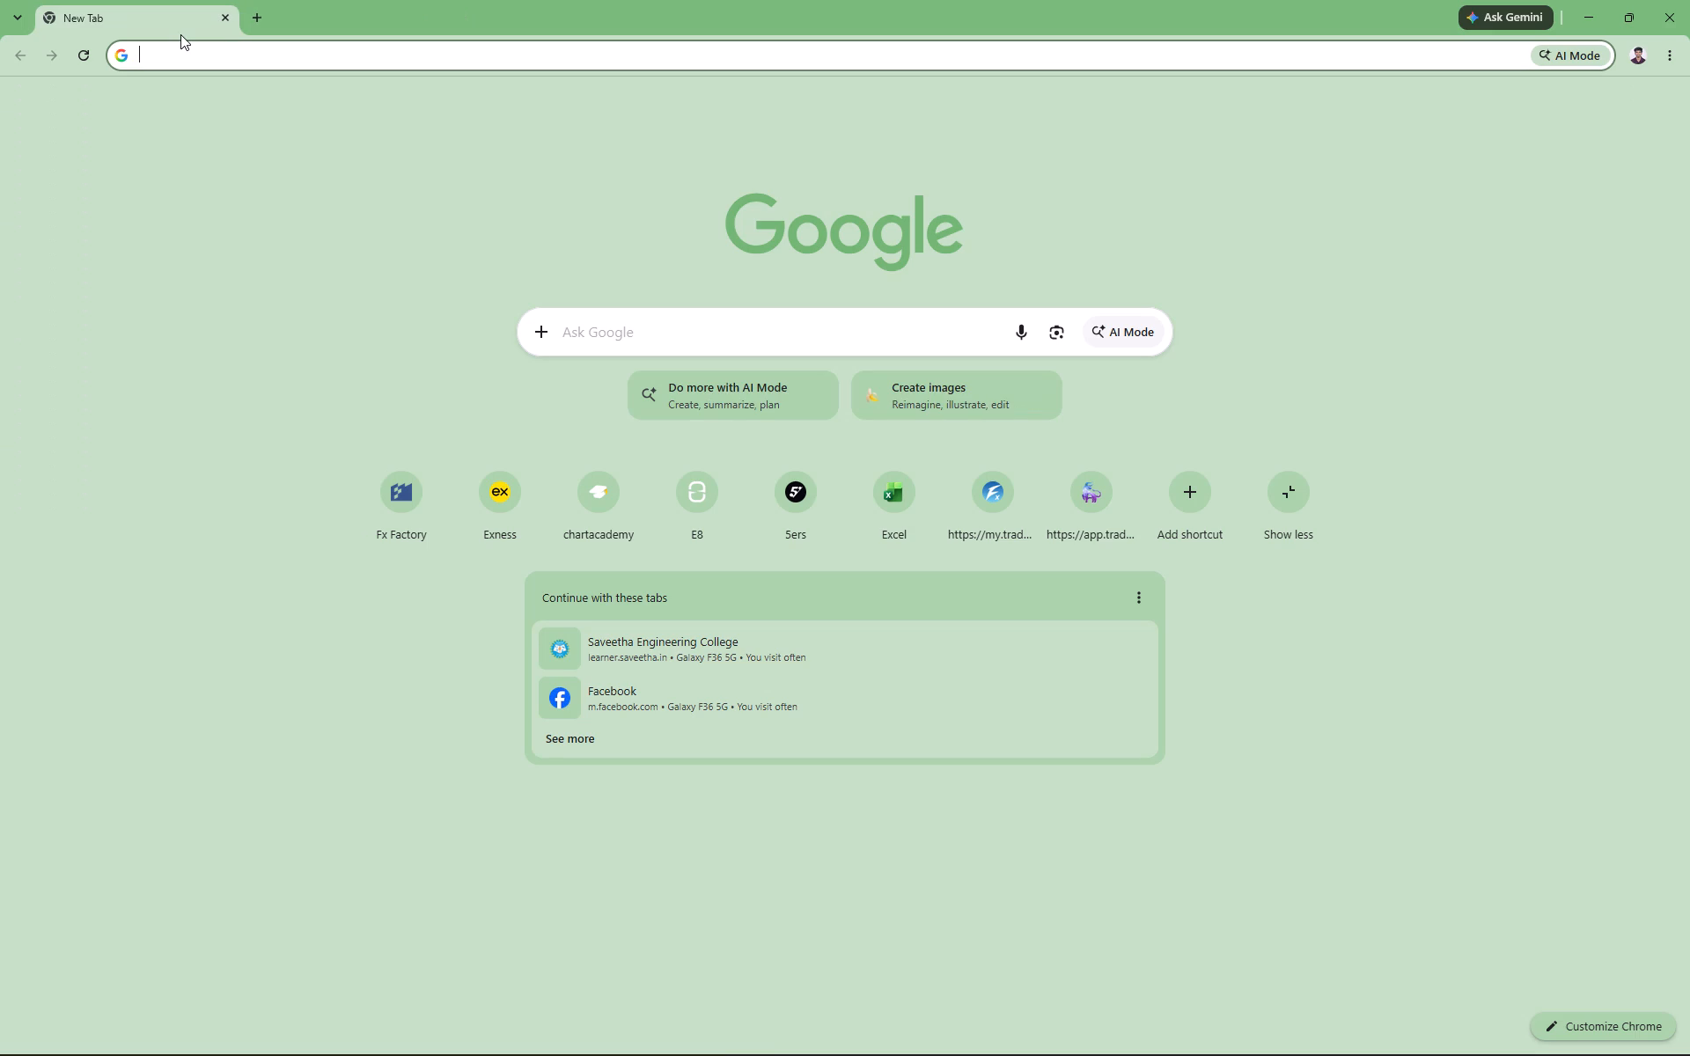
Look up the LMS site's address by entering LM in the remaining browser tab.
{"action": "type", "text": "LM"}
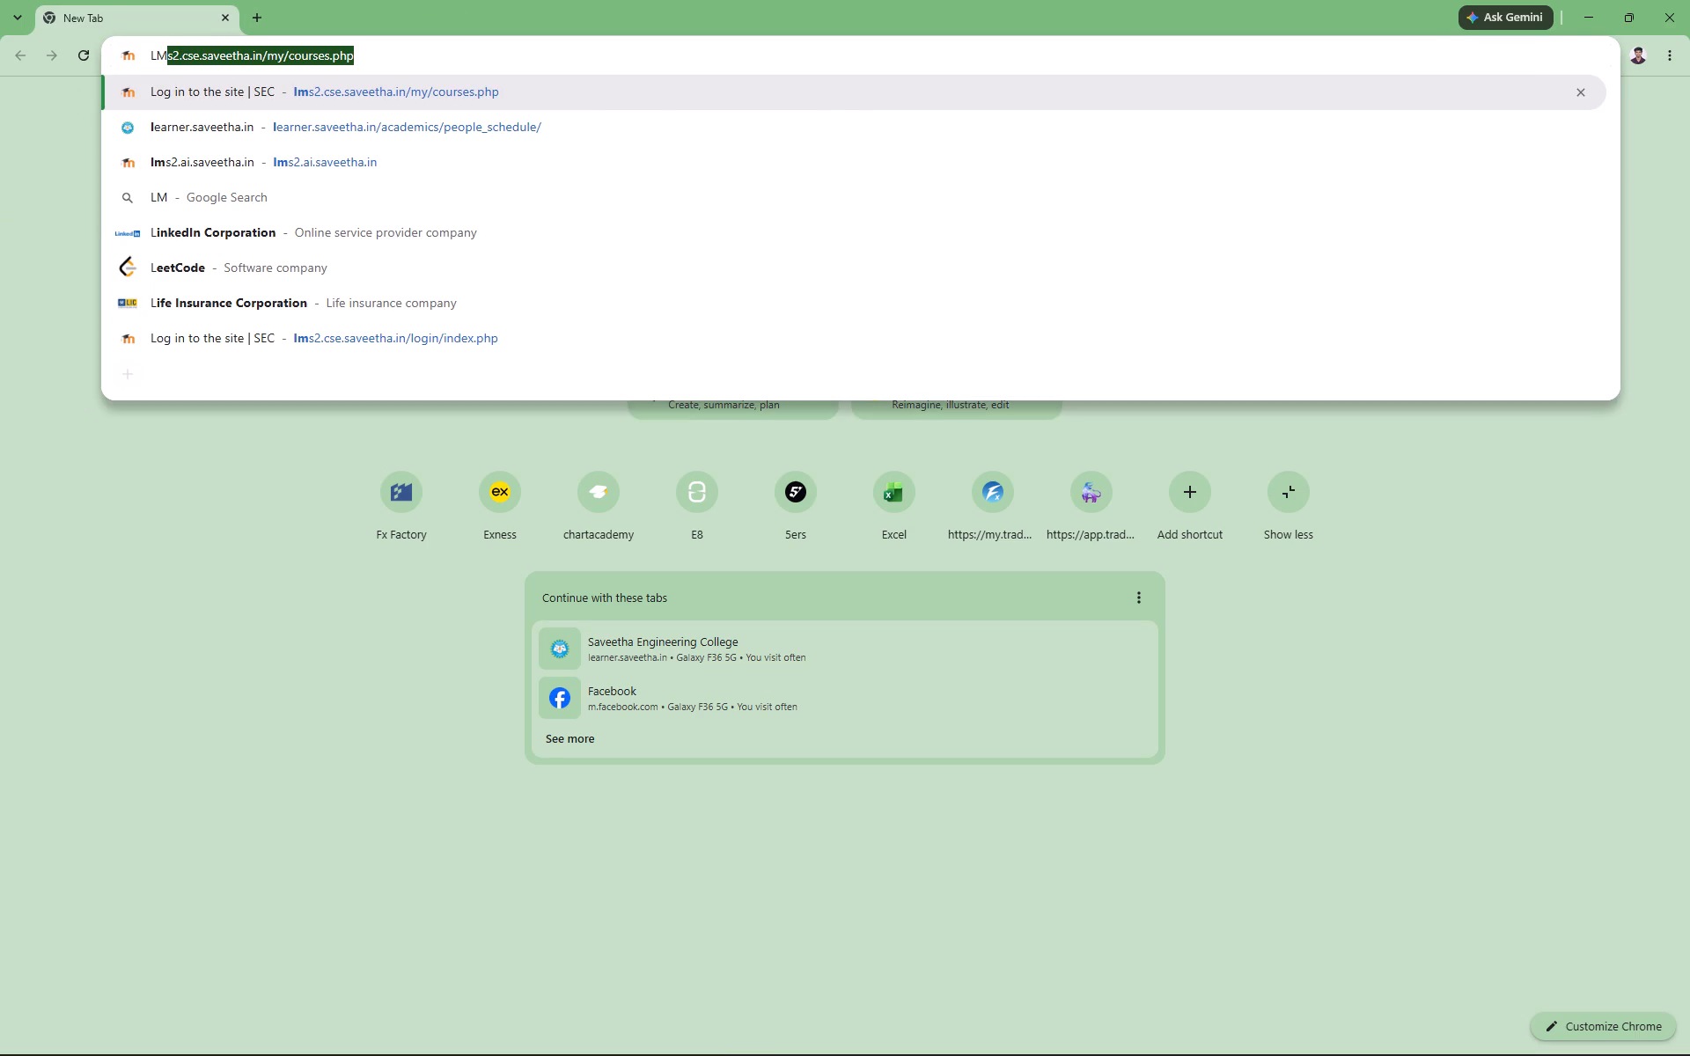
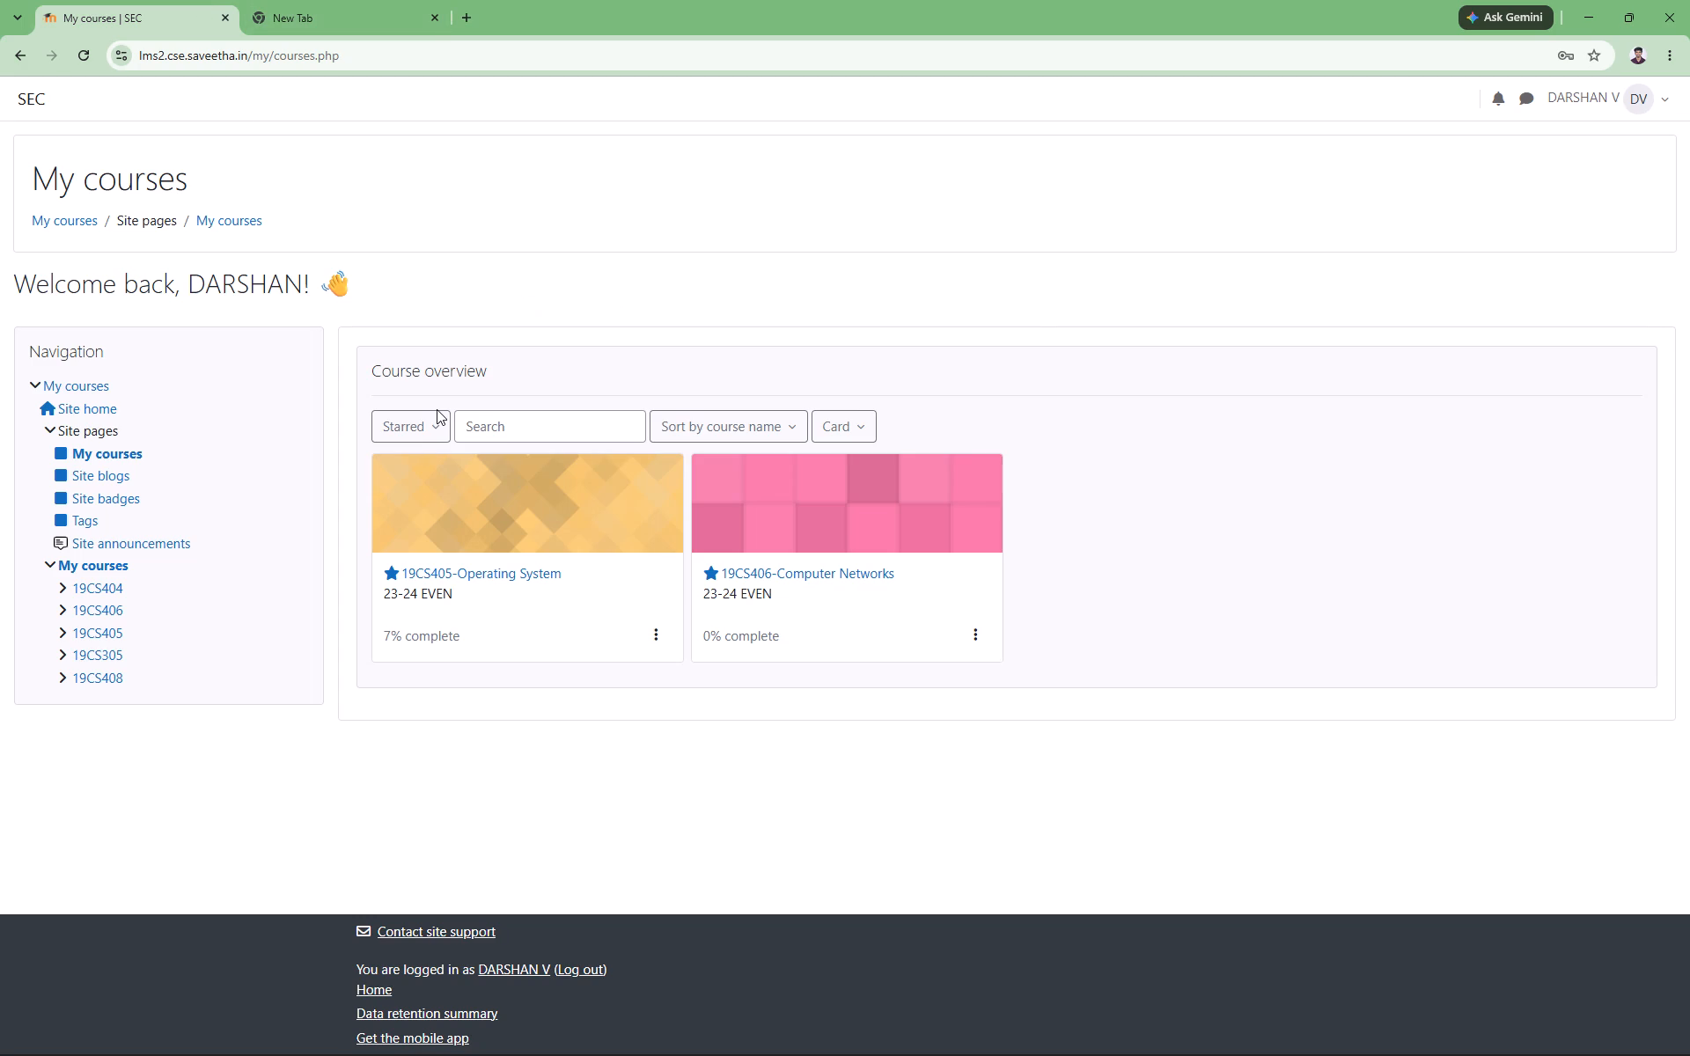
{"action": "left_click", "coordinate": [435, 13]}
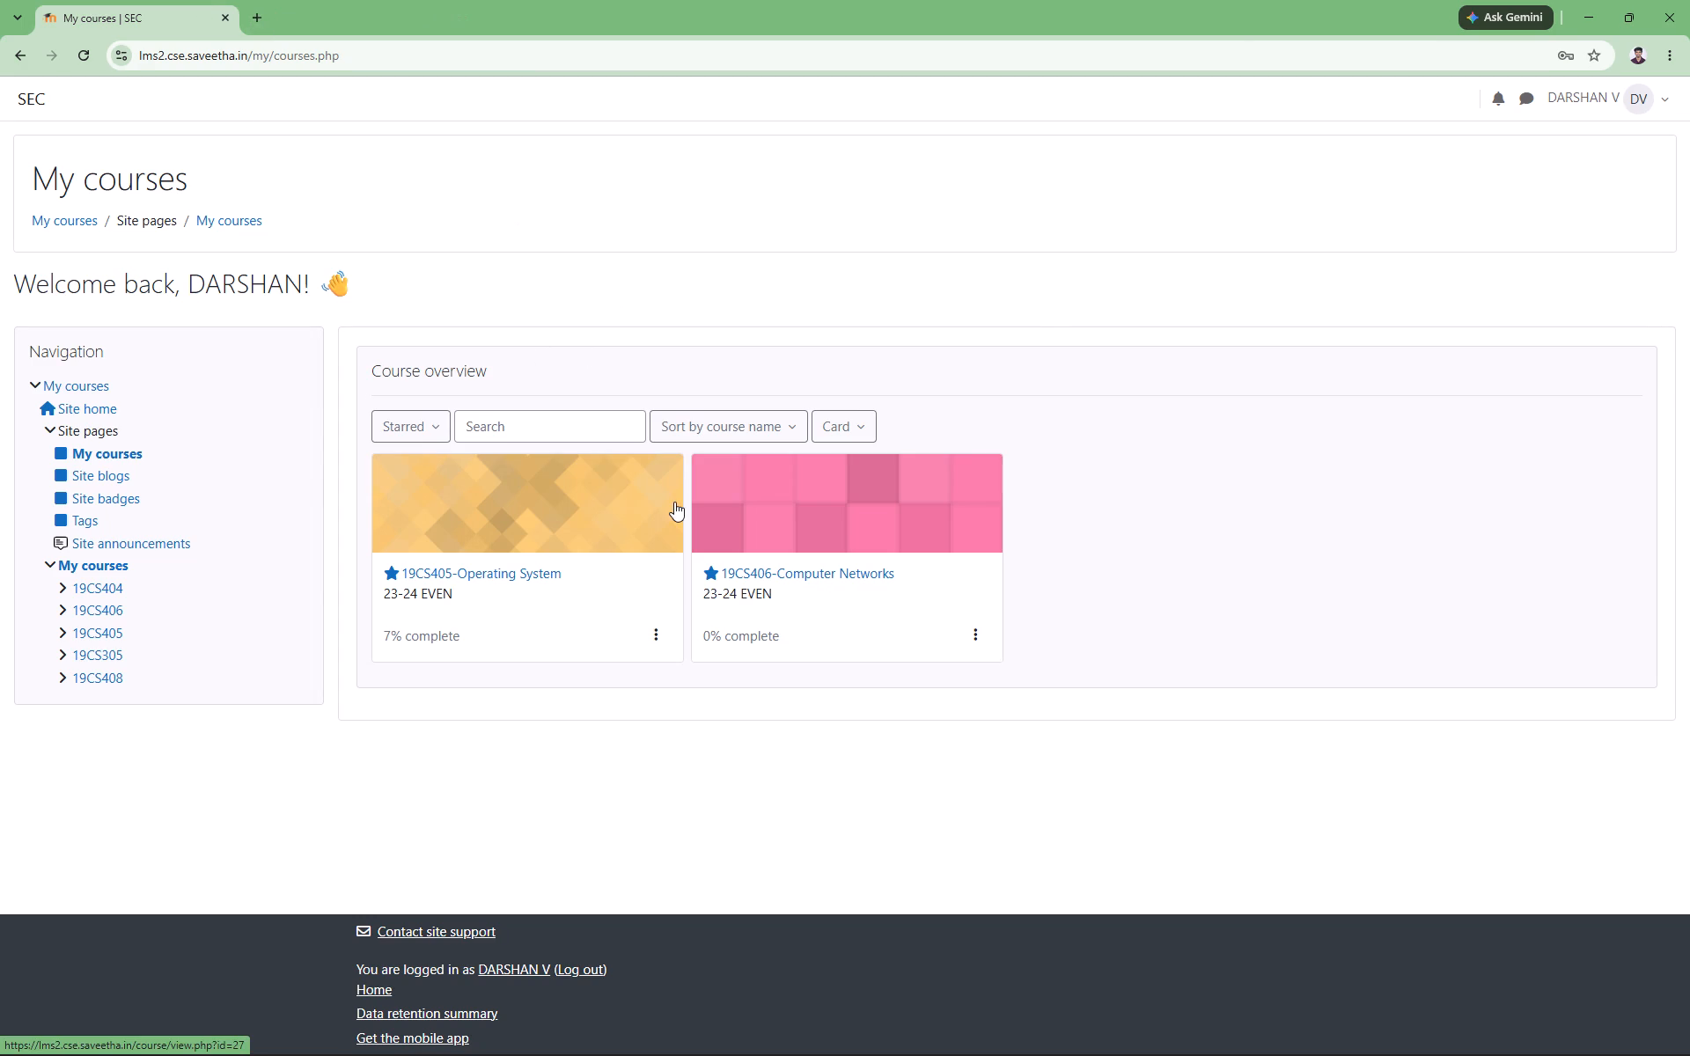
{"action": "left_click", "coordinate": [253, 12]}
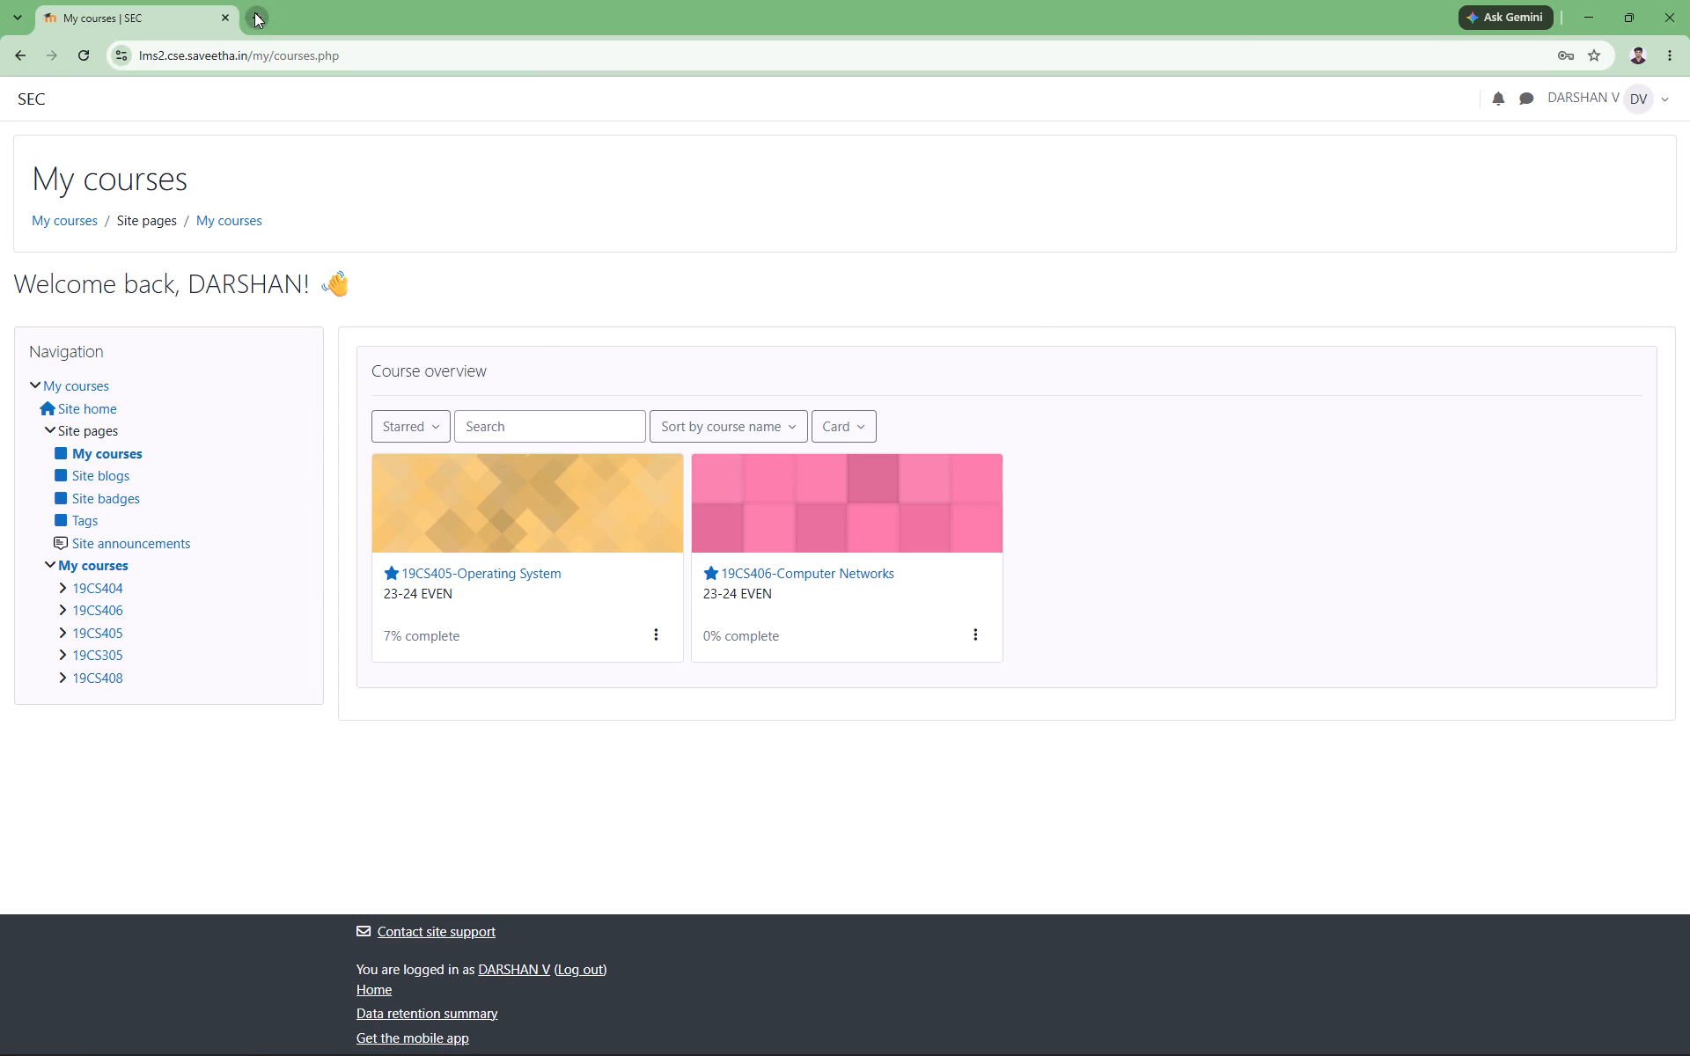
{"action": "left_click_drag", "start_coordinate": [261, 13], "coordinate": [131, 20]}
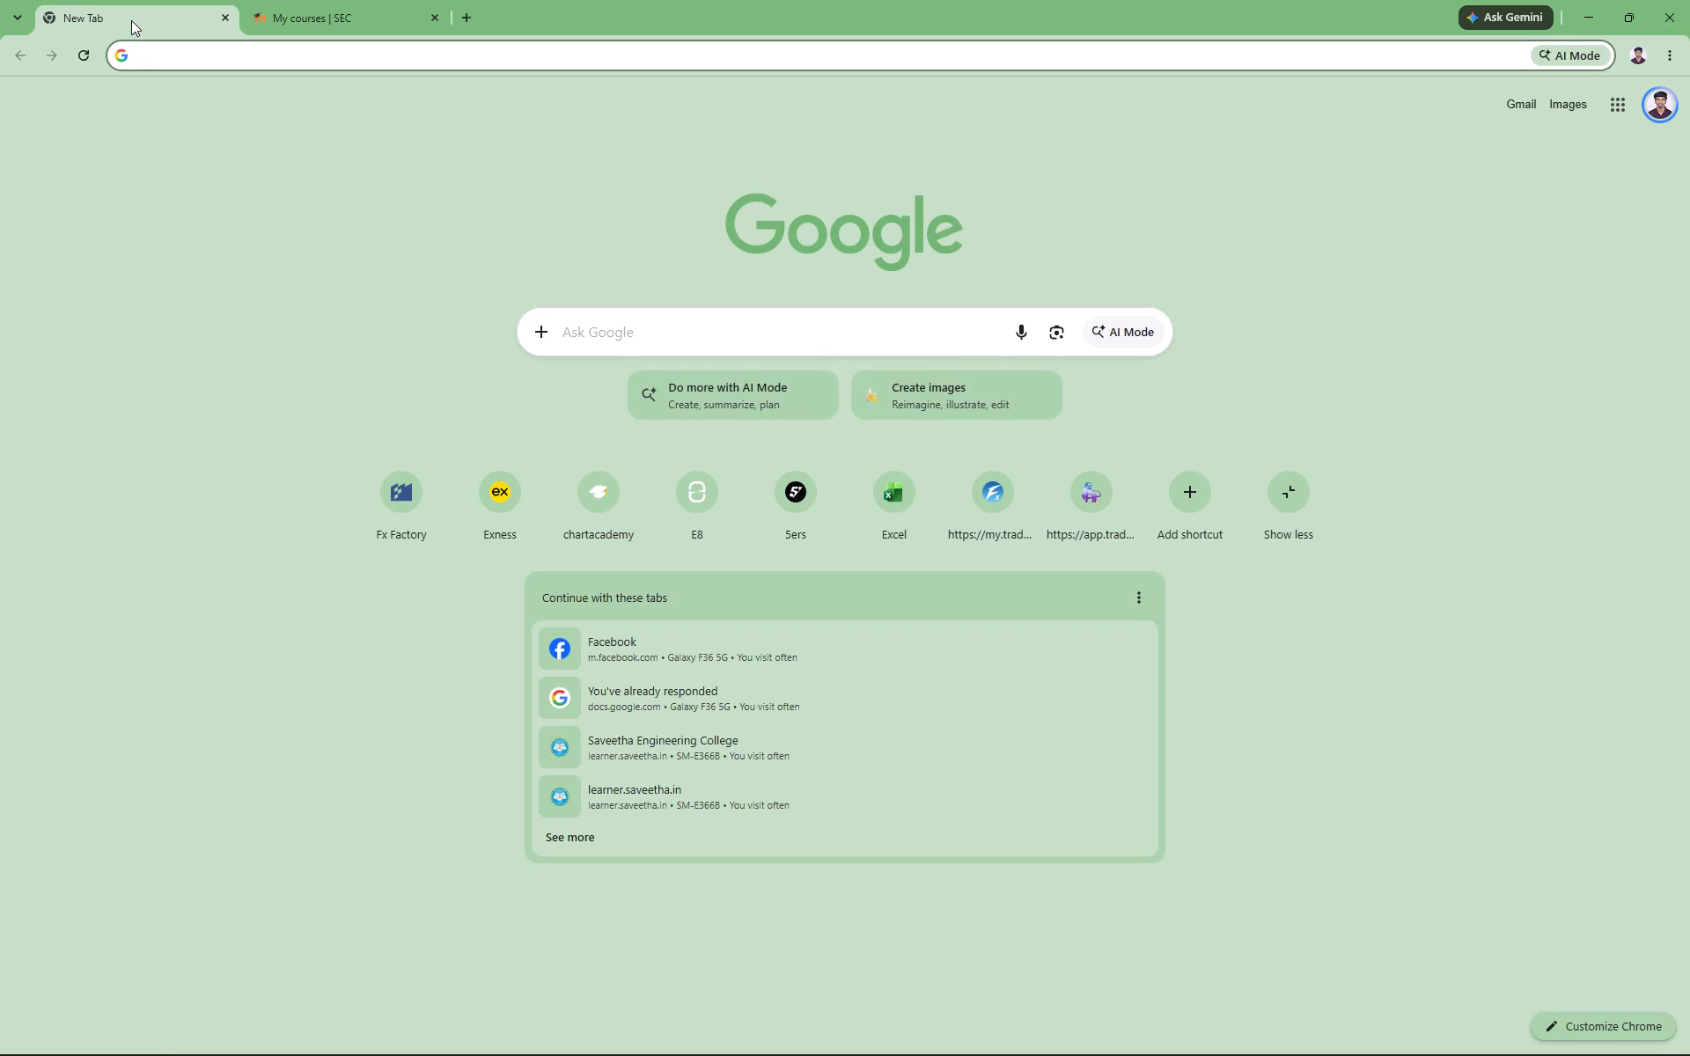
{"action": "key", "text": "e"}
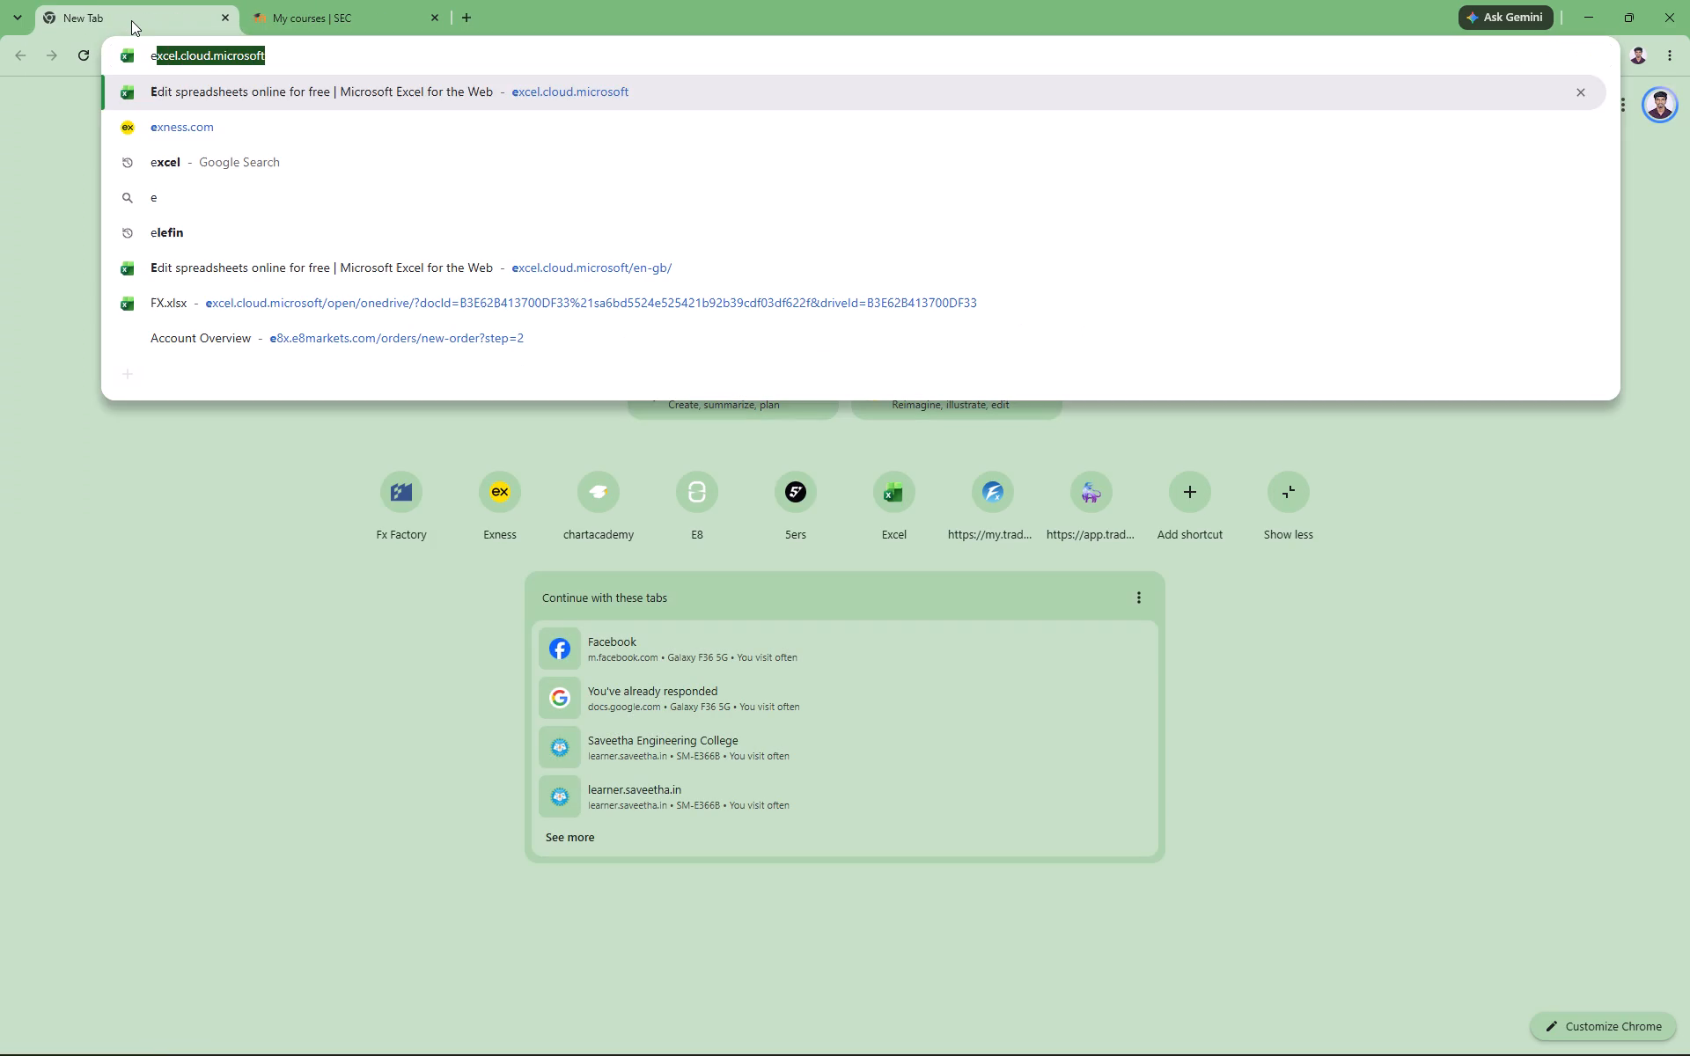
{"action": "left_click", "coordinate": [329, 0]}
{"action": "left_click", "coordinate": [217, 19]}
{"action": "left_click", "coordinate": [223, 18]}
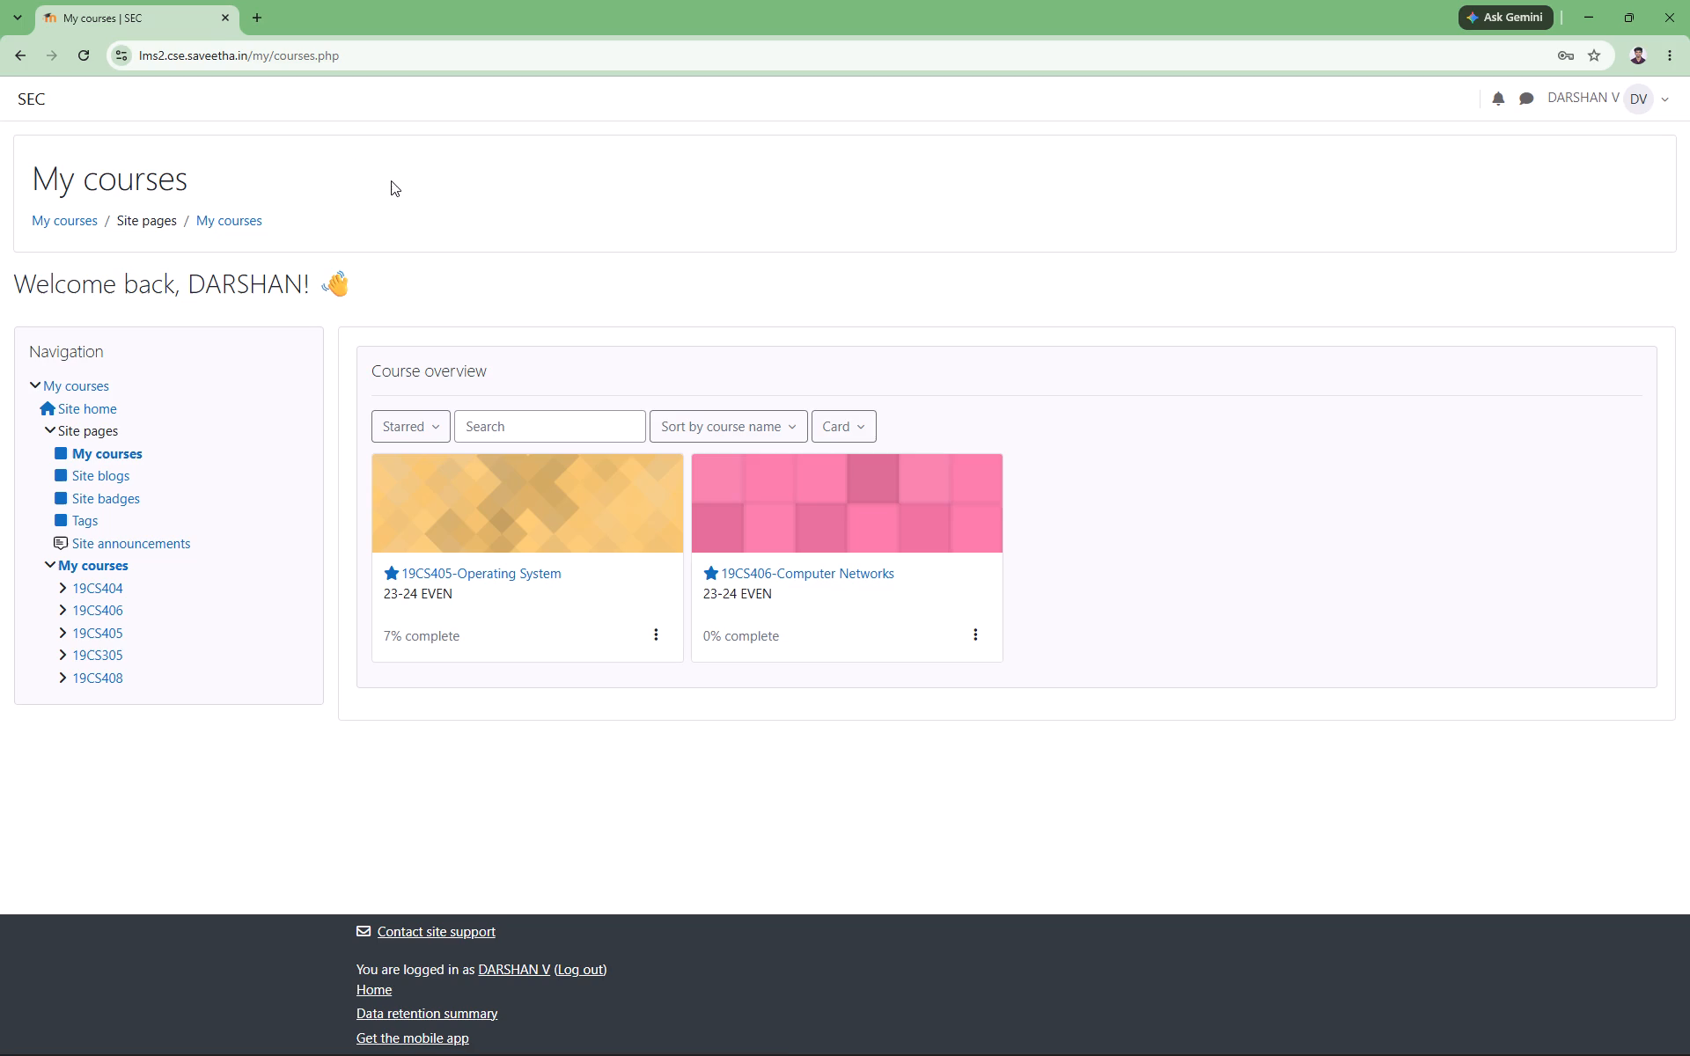
Go to Excel for the Web in a new first browser tab and open the recent FX workbook.
{"action": "left_click", "coordinate": [268, 15]}
{"action": "left_click", "coordinate": [873, 491]}
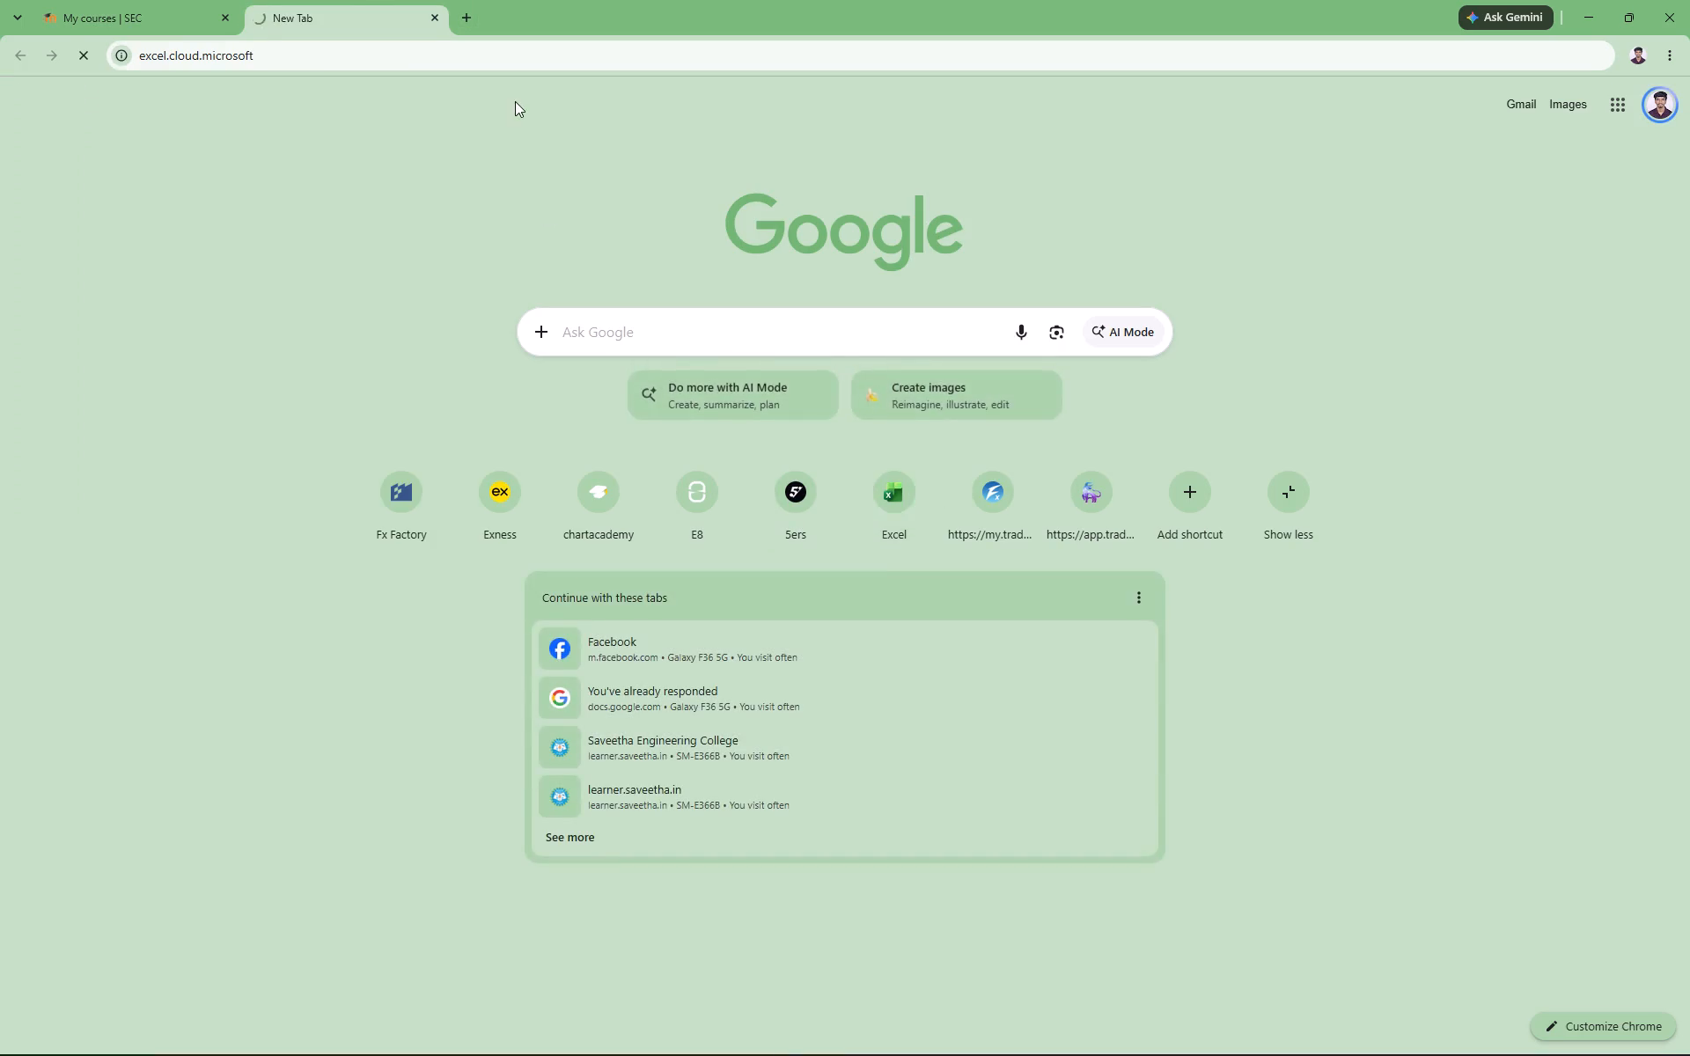
{"action": "left_click_drag", "start_coordinate": [351, 7], "coordinate": [131, 19]}
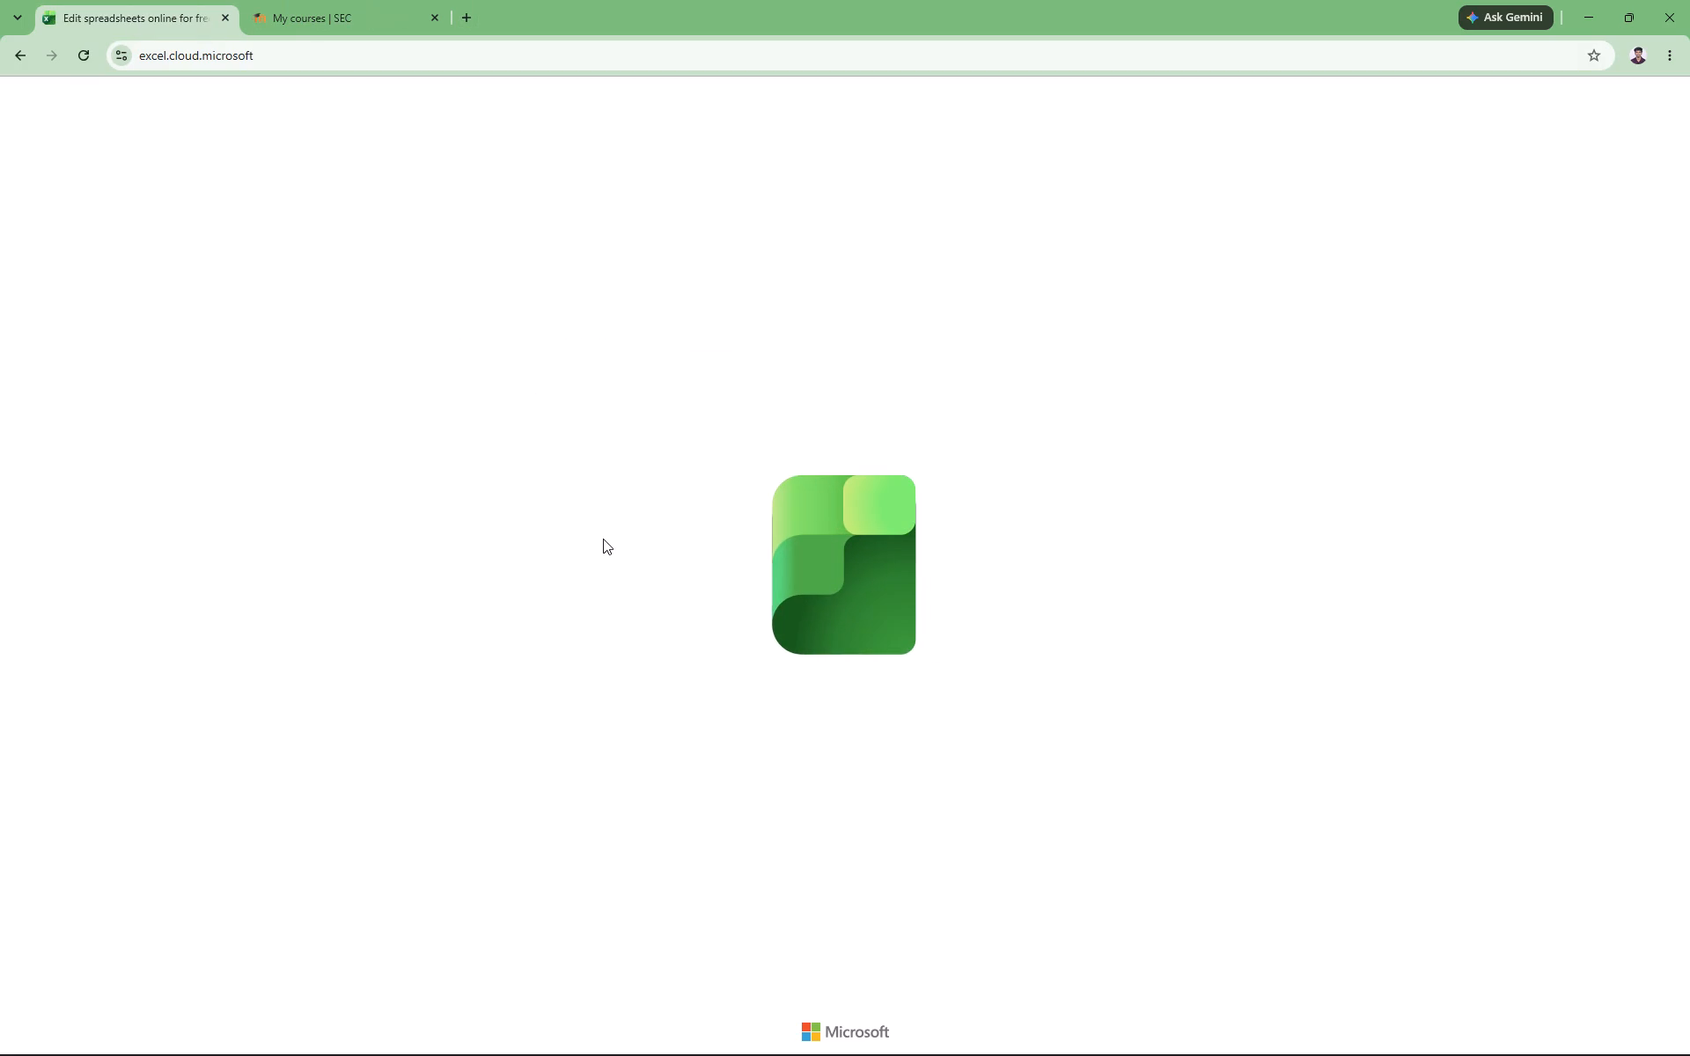
{"action": "left_click", "coordinate": [305, 0]}
{"action": "left_click", "coordinate": [120, 0]}
{"action": "scroll", "coordinate": [699, 504], "scroll_direction": "down", "scroll_amount": 2}
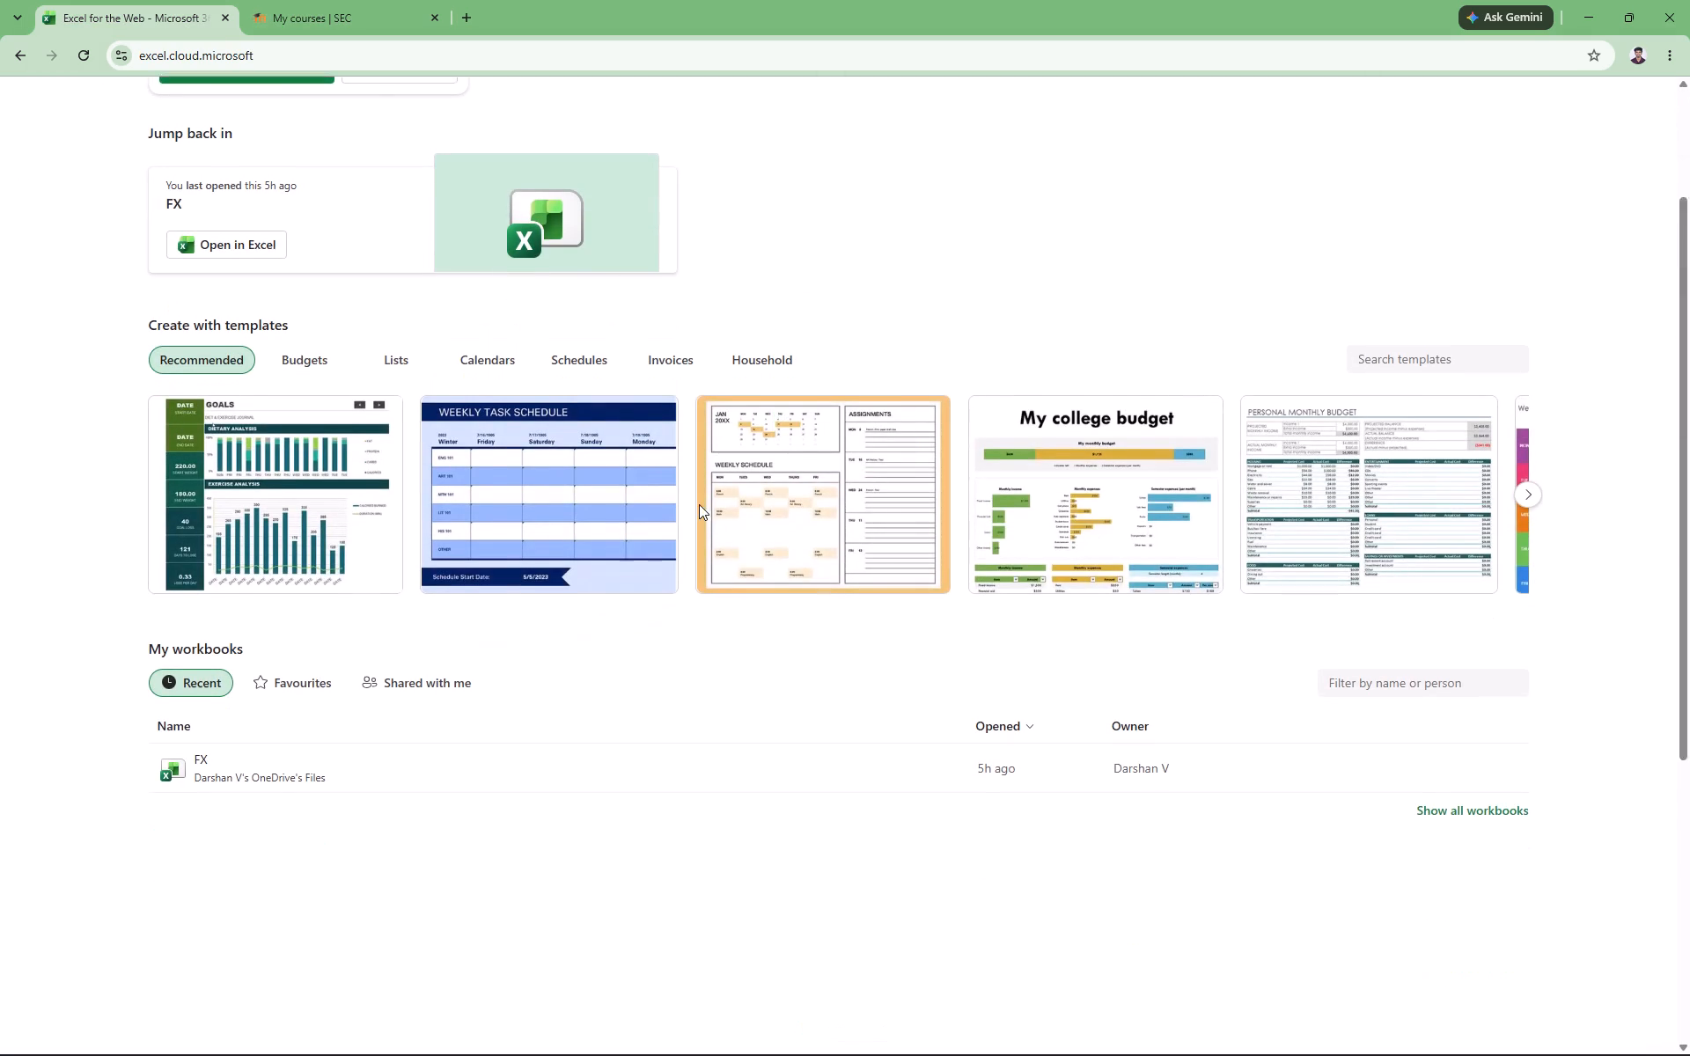
{"action": "left_click", "coordinate": [430, 695]}
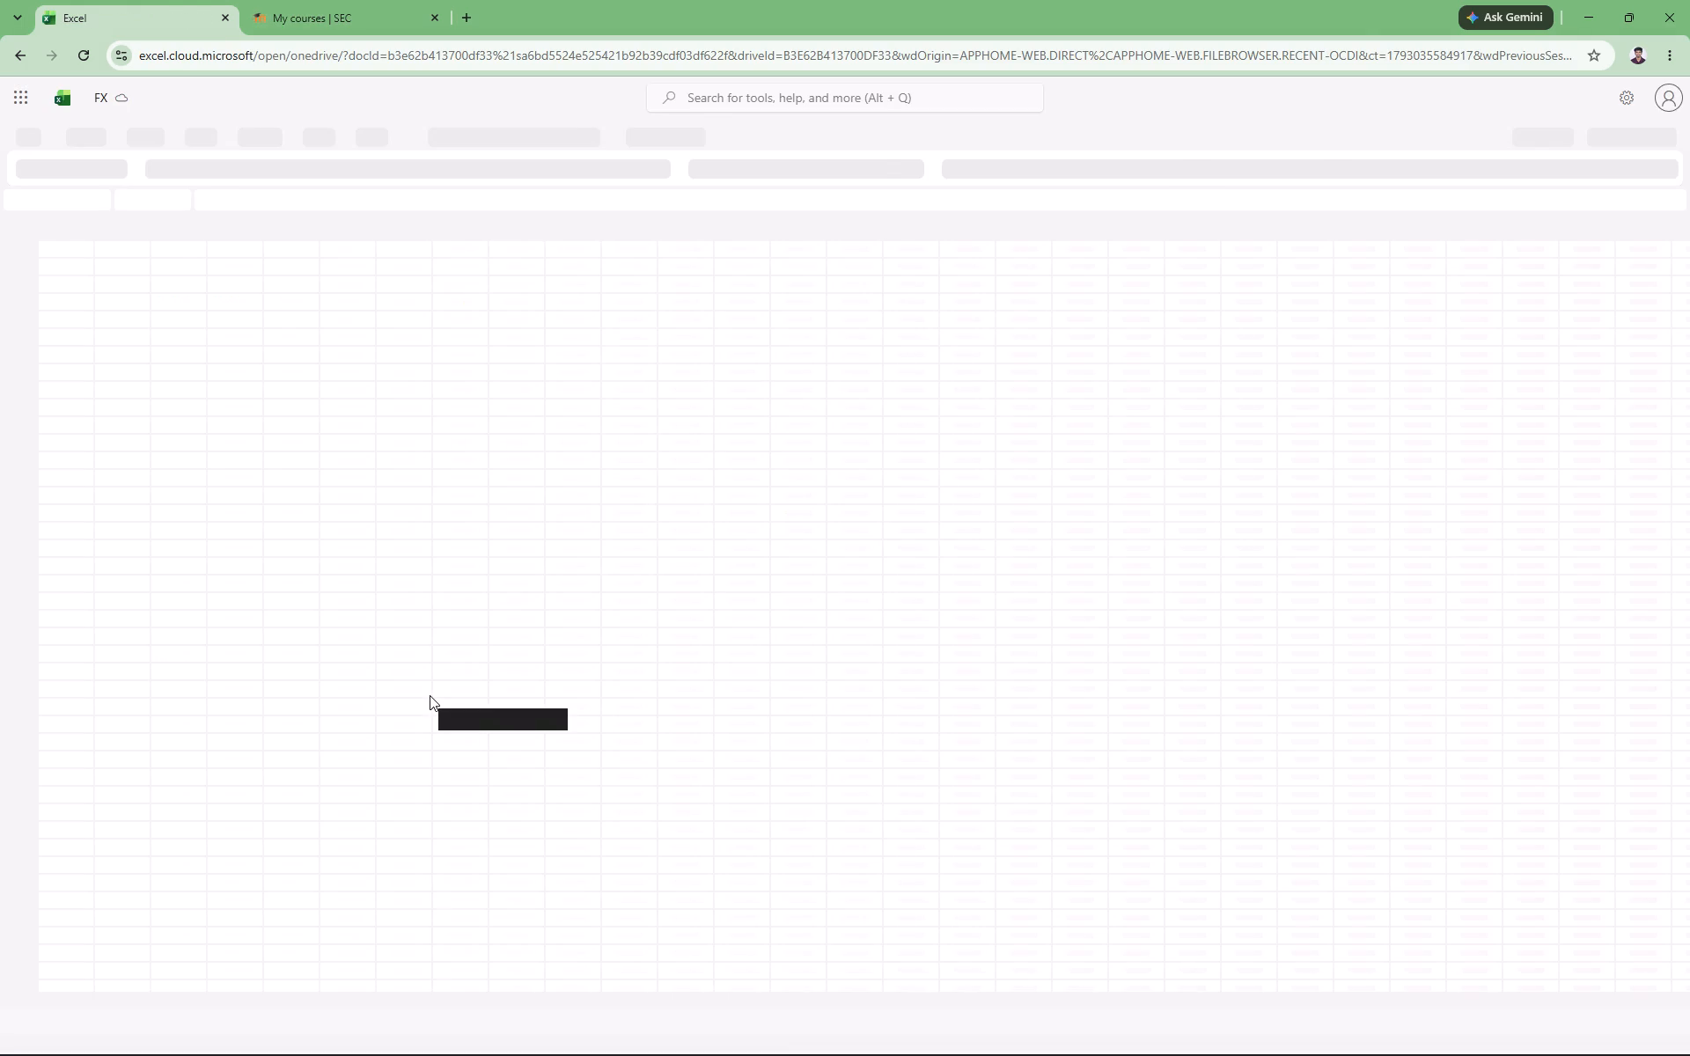
Enter Xau/usd in Pairs cells G5 and G6.
{"action": "double_click", "coordinate": [413, 323]}
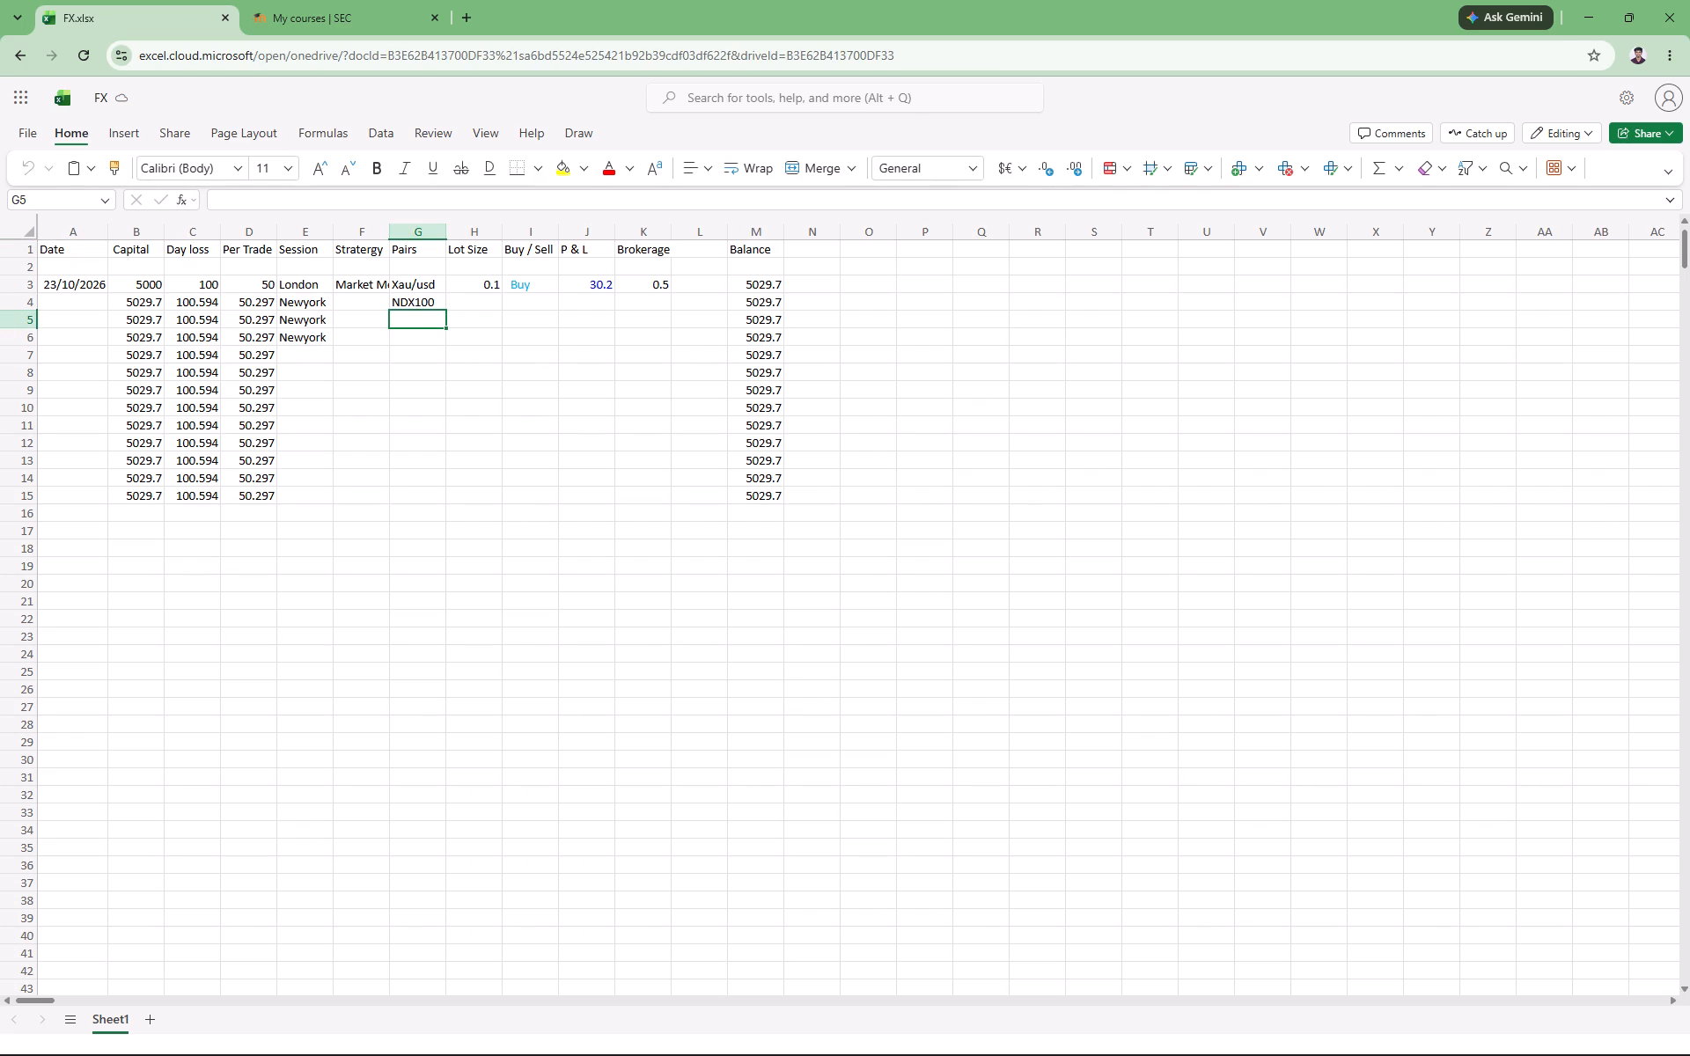
{"action": "key", "text": "x"}
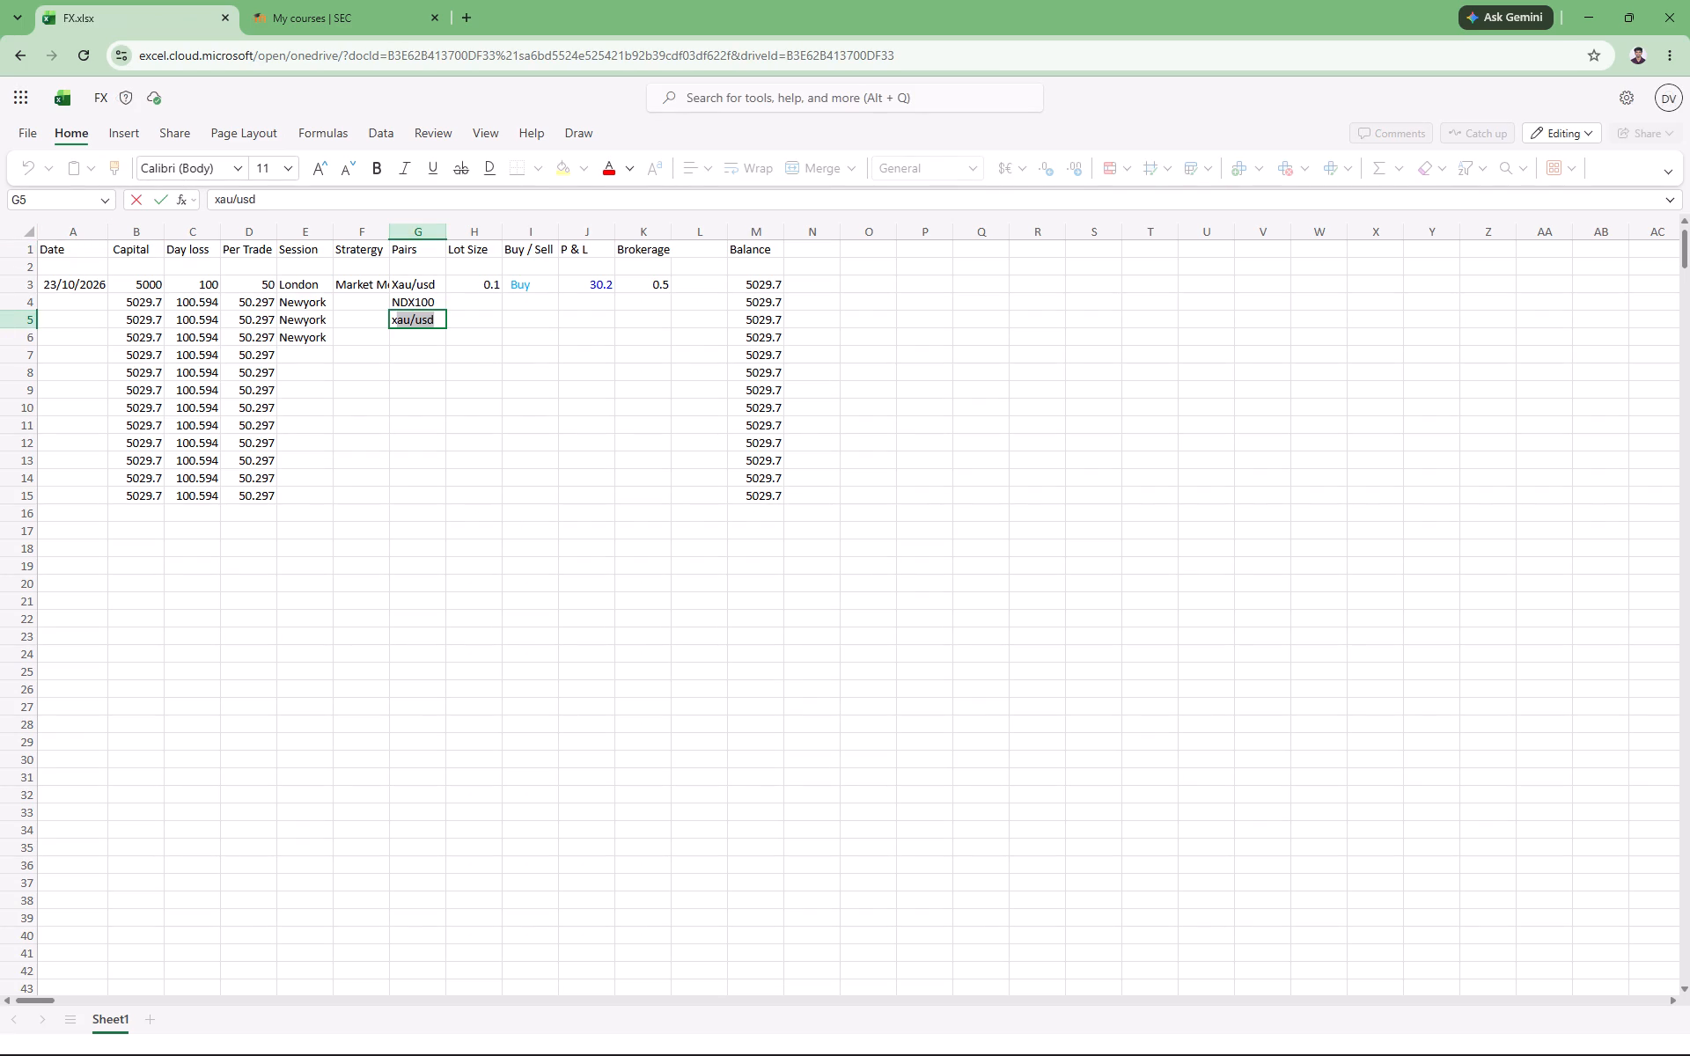
{"action": "key", "text": "Return"}
{"action": "key", "text": "x"}
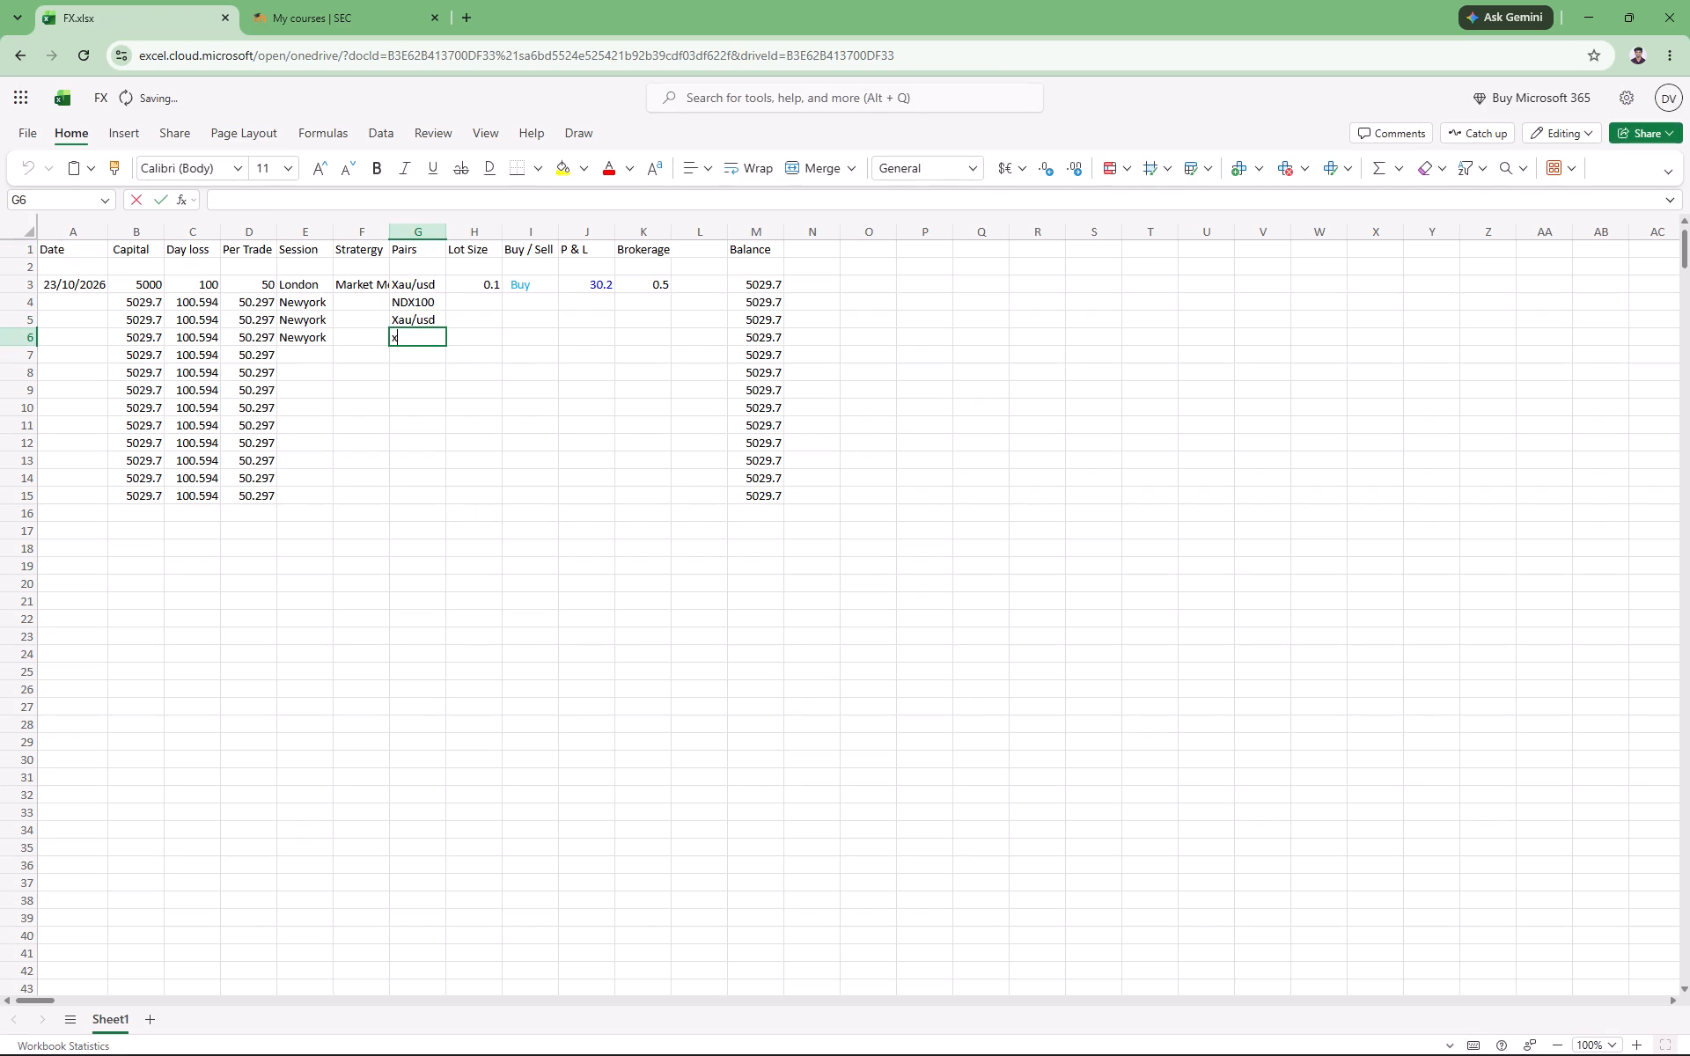
{"action": "key", "text": "Return"}
Enter sell in Buy / Sell cells I4, I5 and I6.
{"action": "triple_click", "coordinate": [518, 299]}
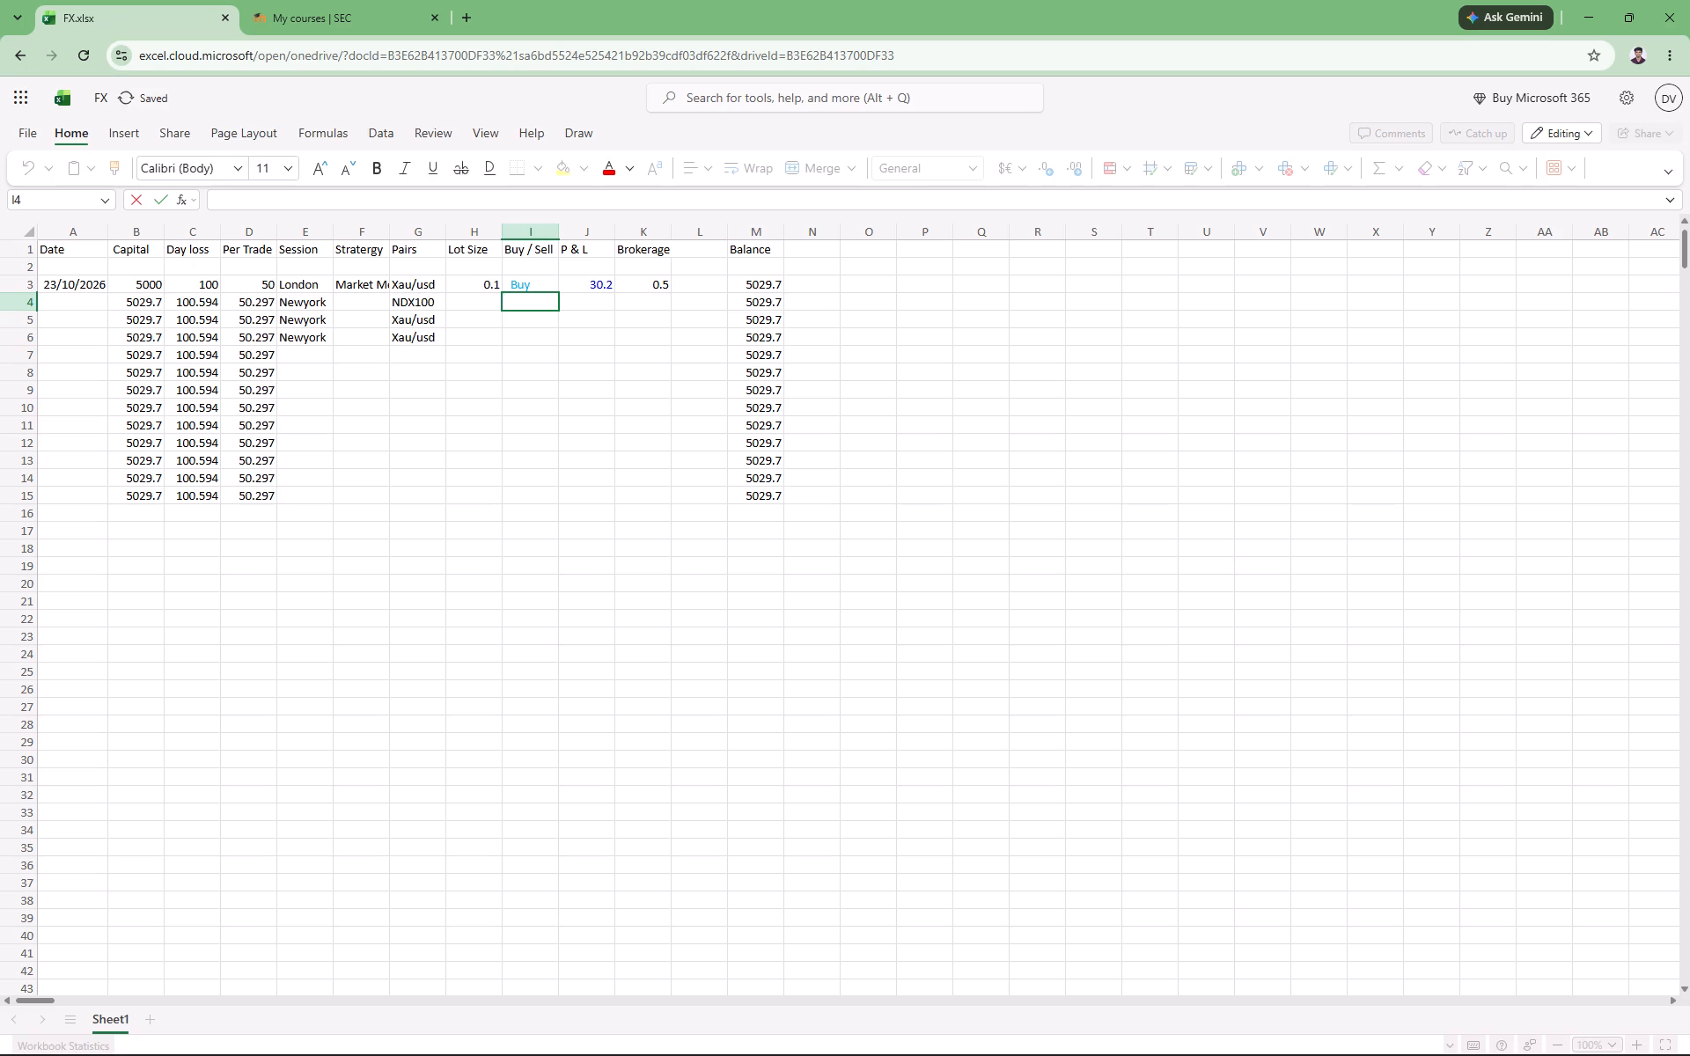
{"action": "type", "text": "se"}
{"action": "type", "text": "ll"}
{"action": "key", "text": "Return"}
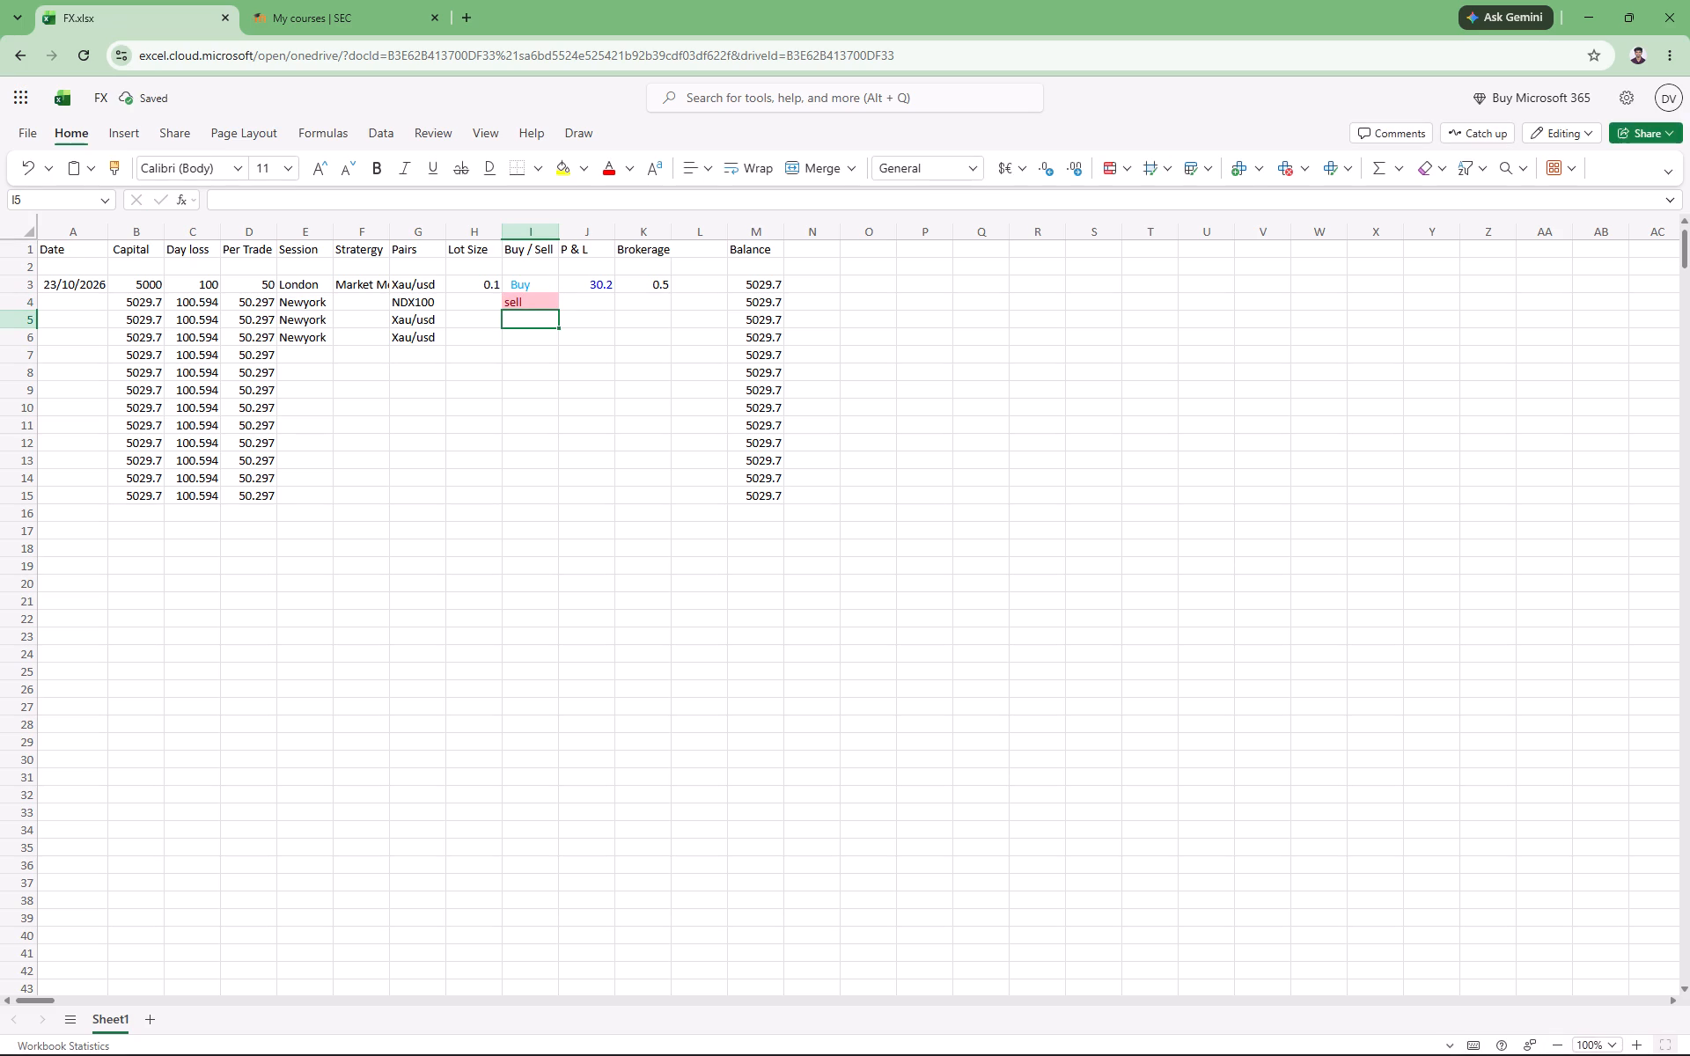
{"action": "type", "text": "se"}
{"action": "type", "text": "ll"}
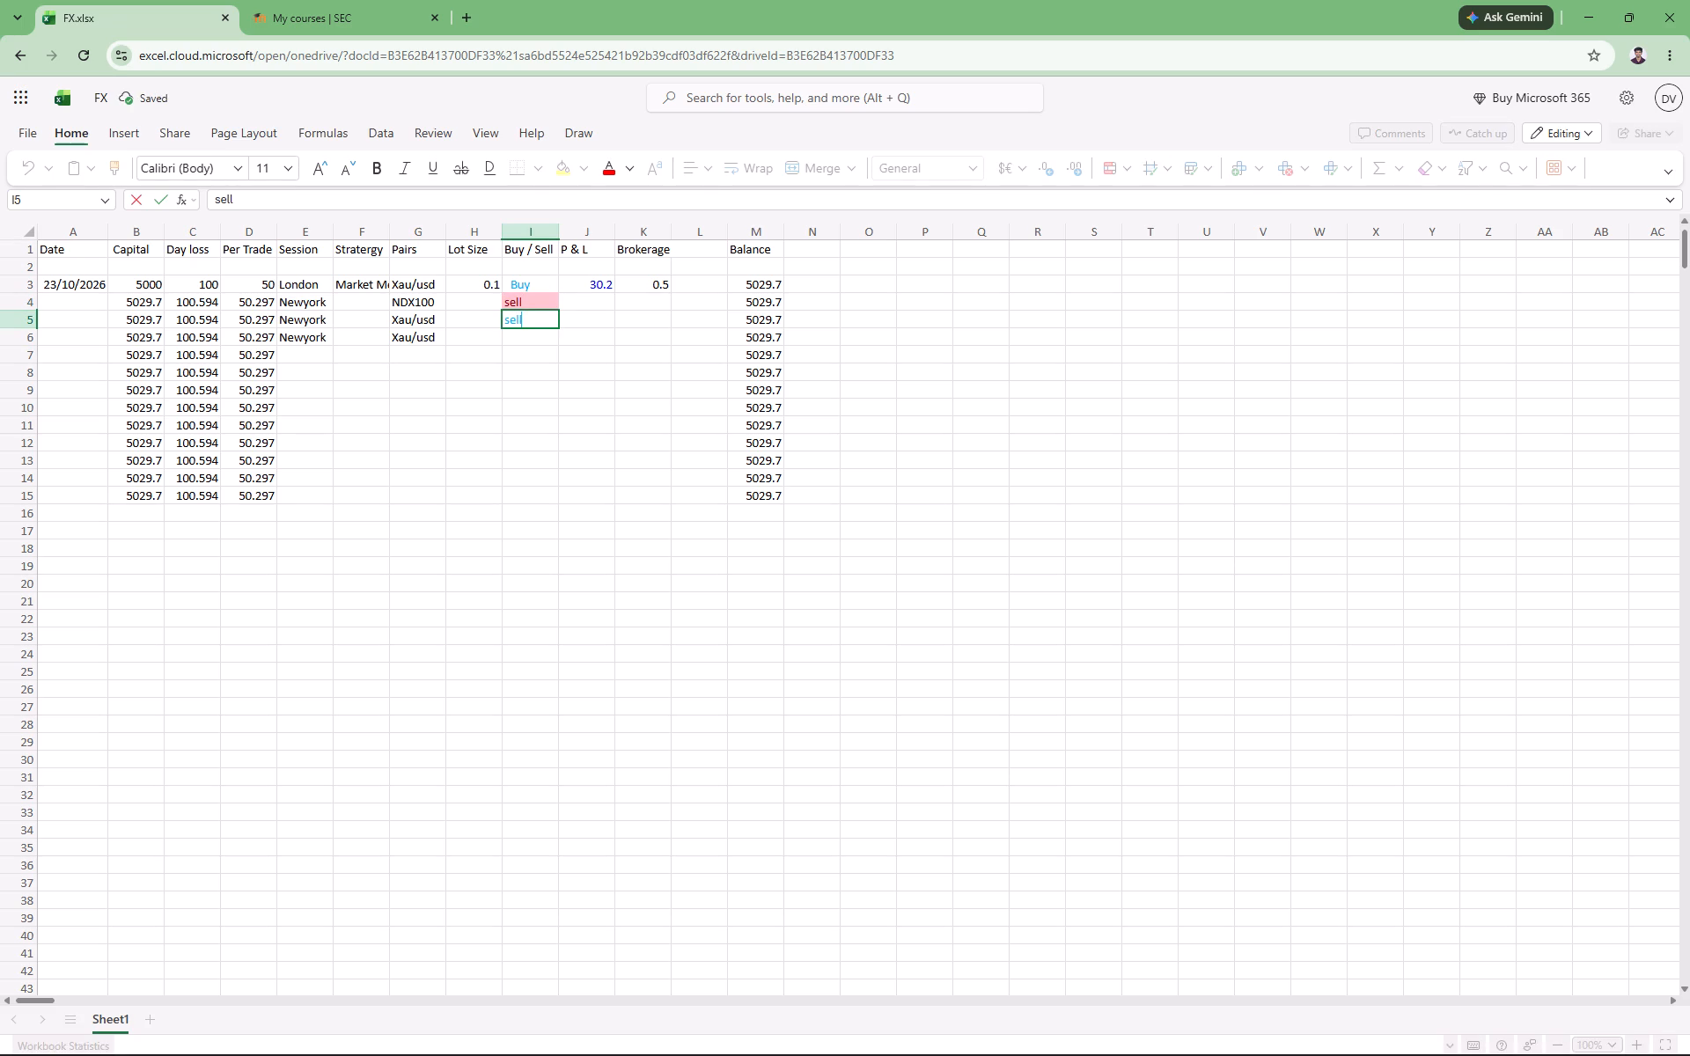
{"action": "key", "text": "Return"}
{"action": "type", "text": "sell"}
{"action": "key", "text": "Return"}
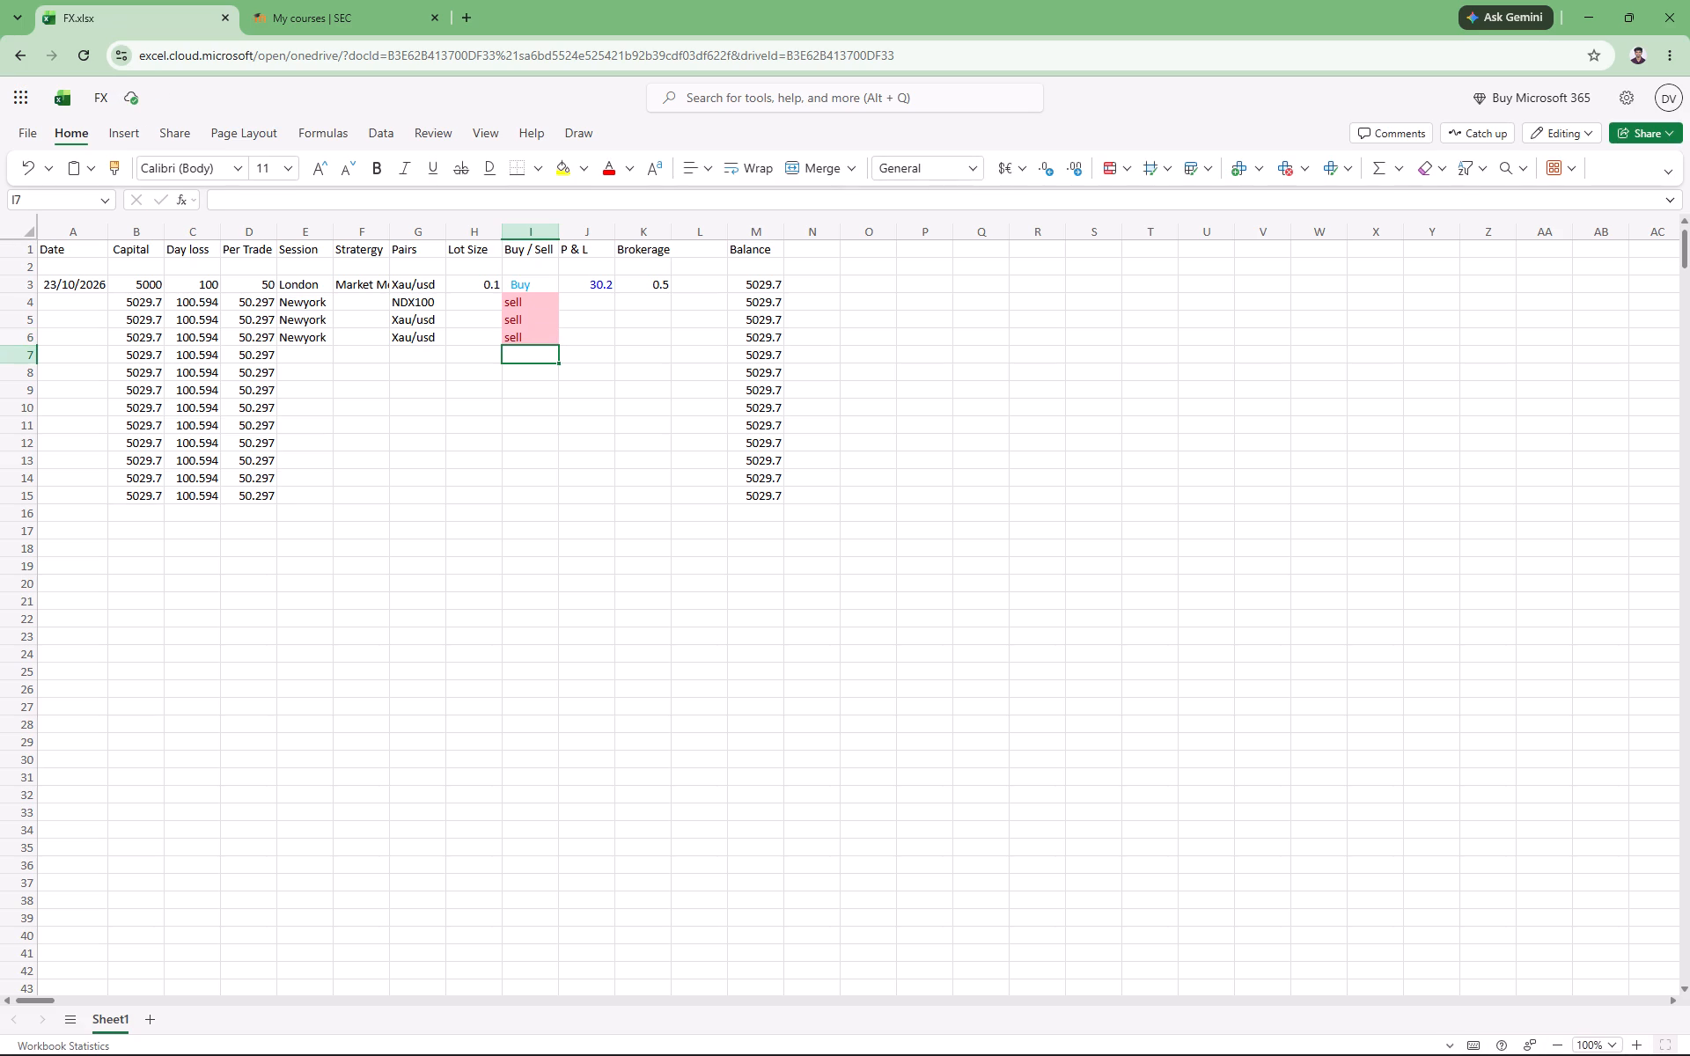
Fill in the Lot Size column with 0.03 in H4 and 0.11 in both H5 and H6.
{"action": "double_click", "coordinate": [483, 304]}
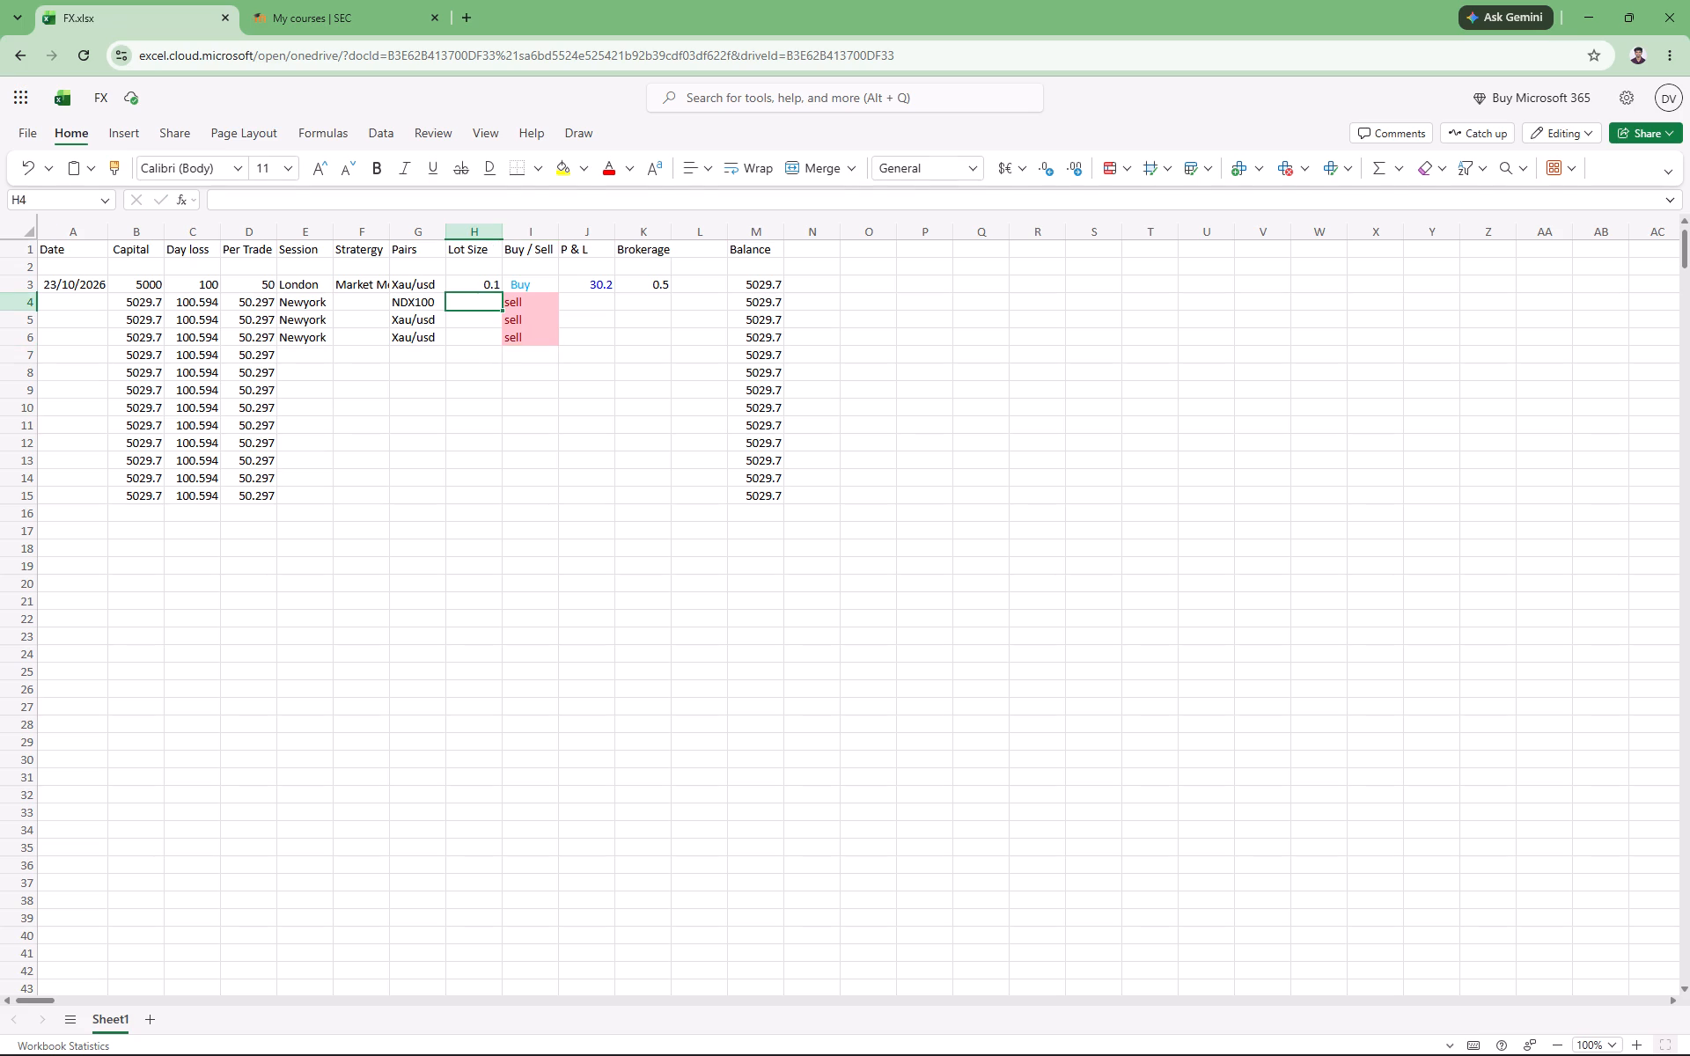
{"action": "type", "text": "0.003"}
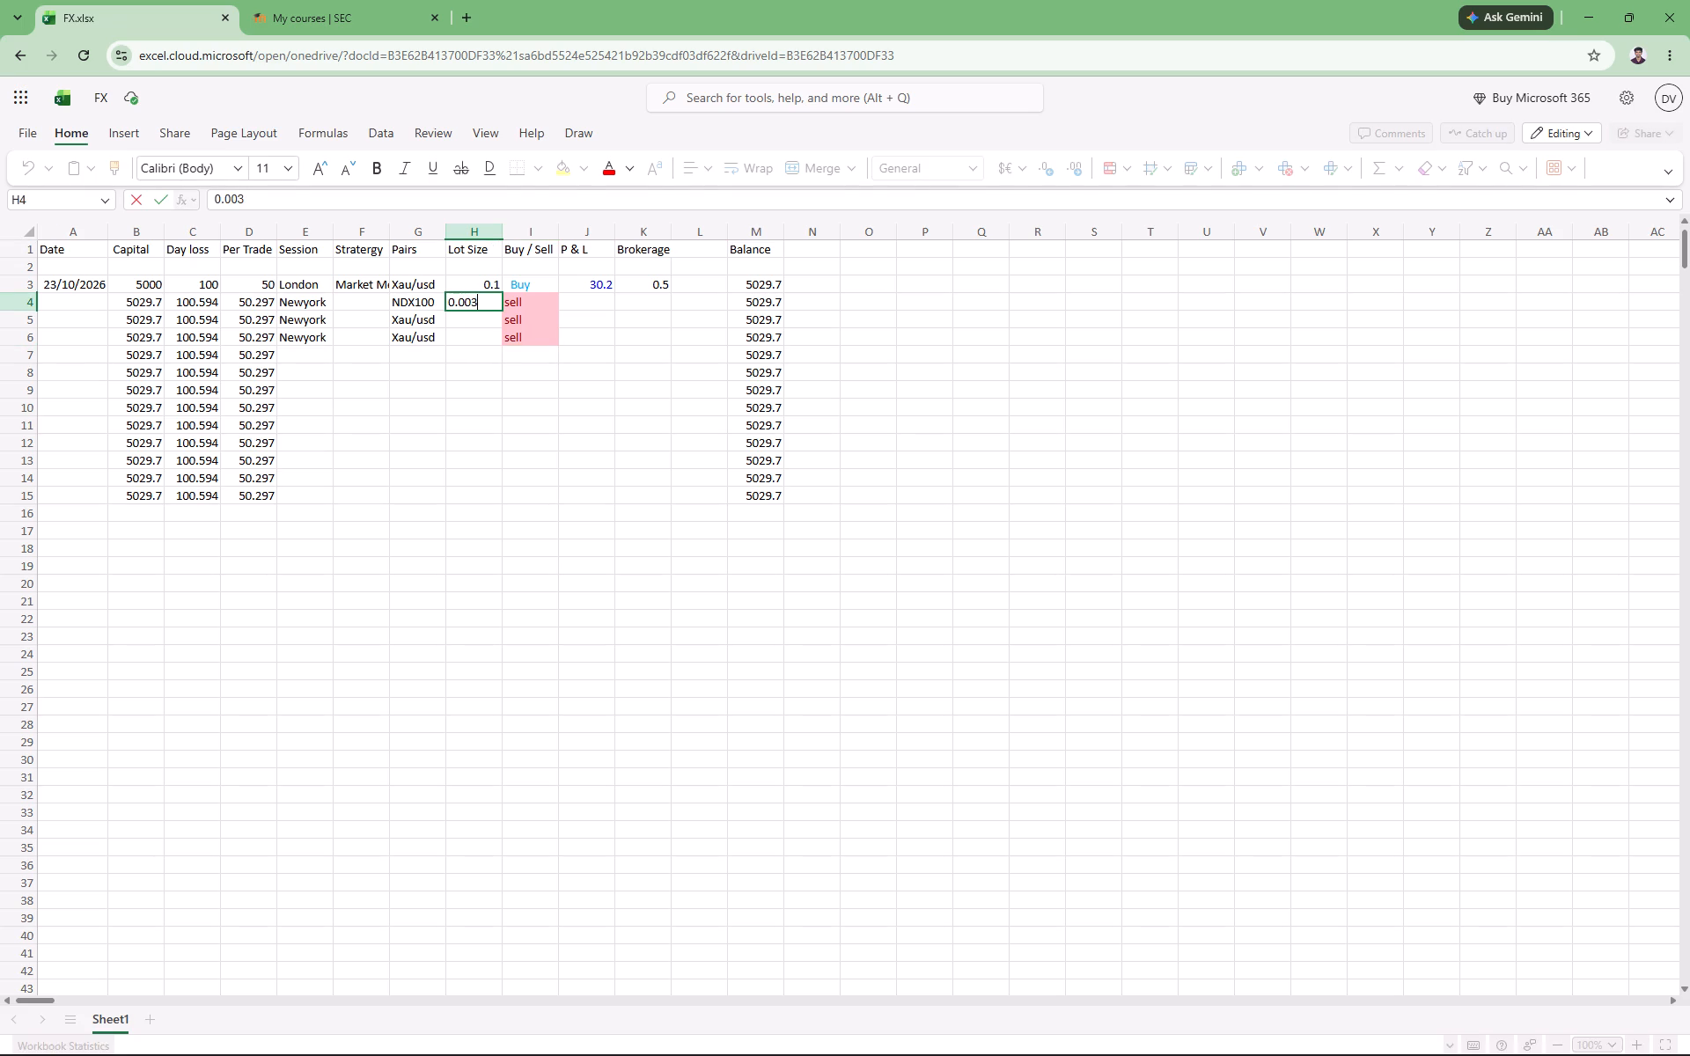
{"action": "key", "text": "Return"}
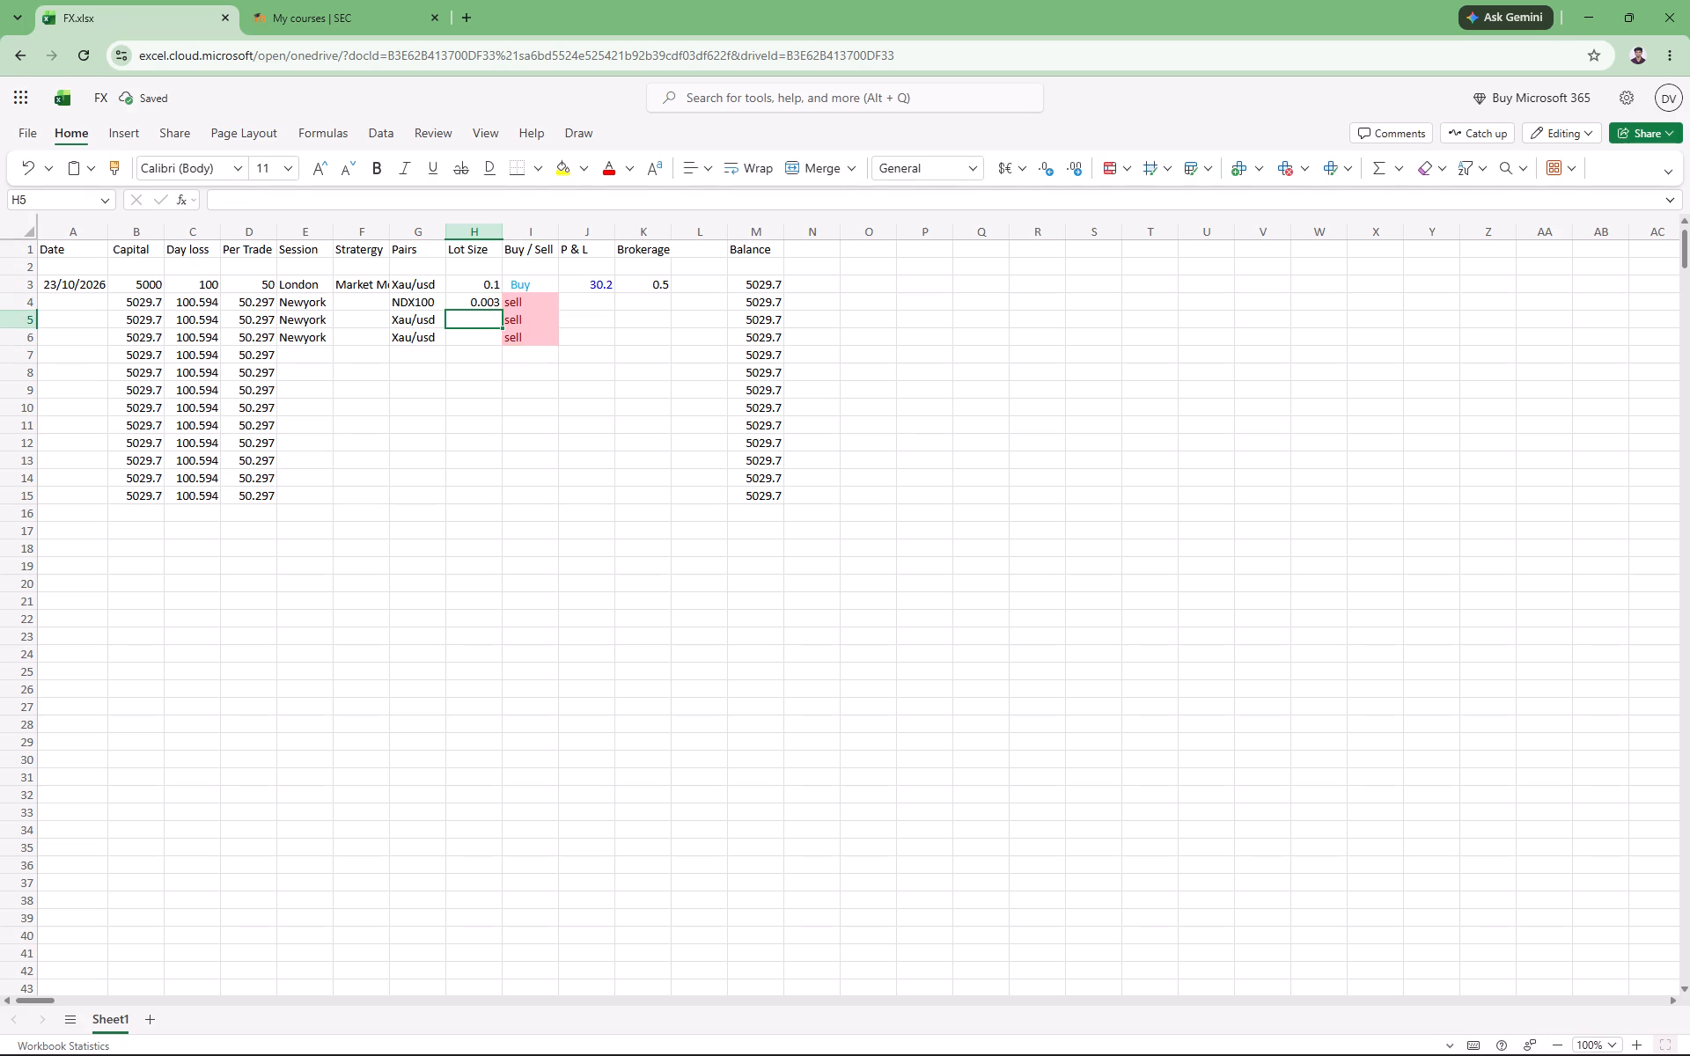
{"action": "double_click", "coordinate": [483, 302]}
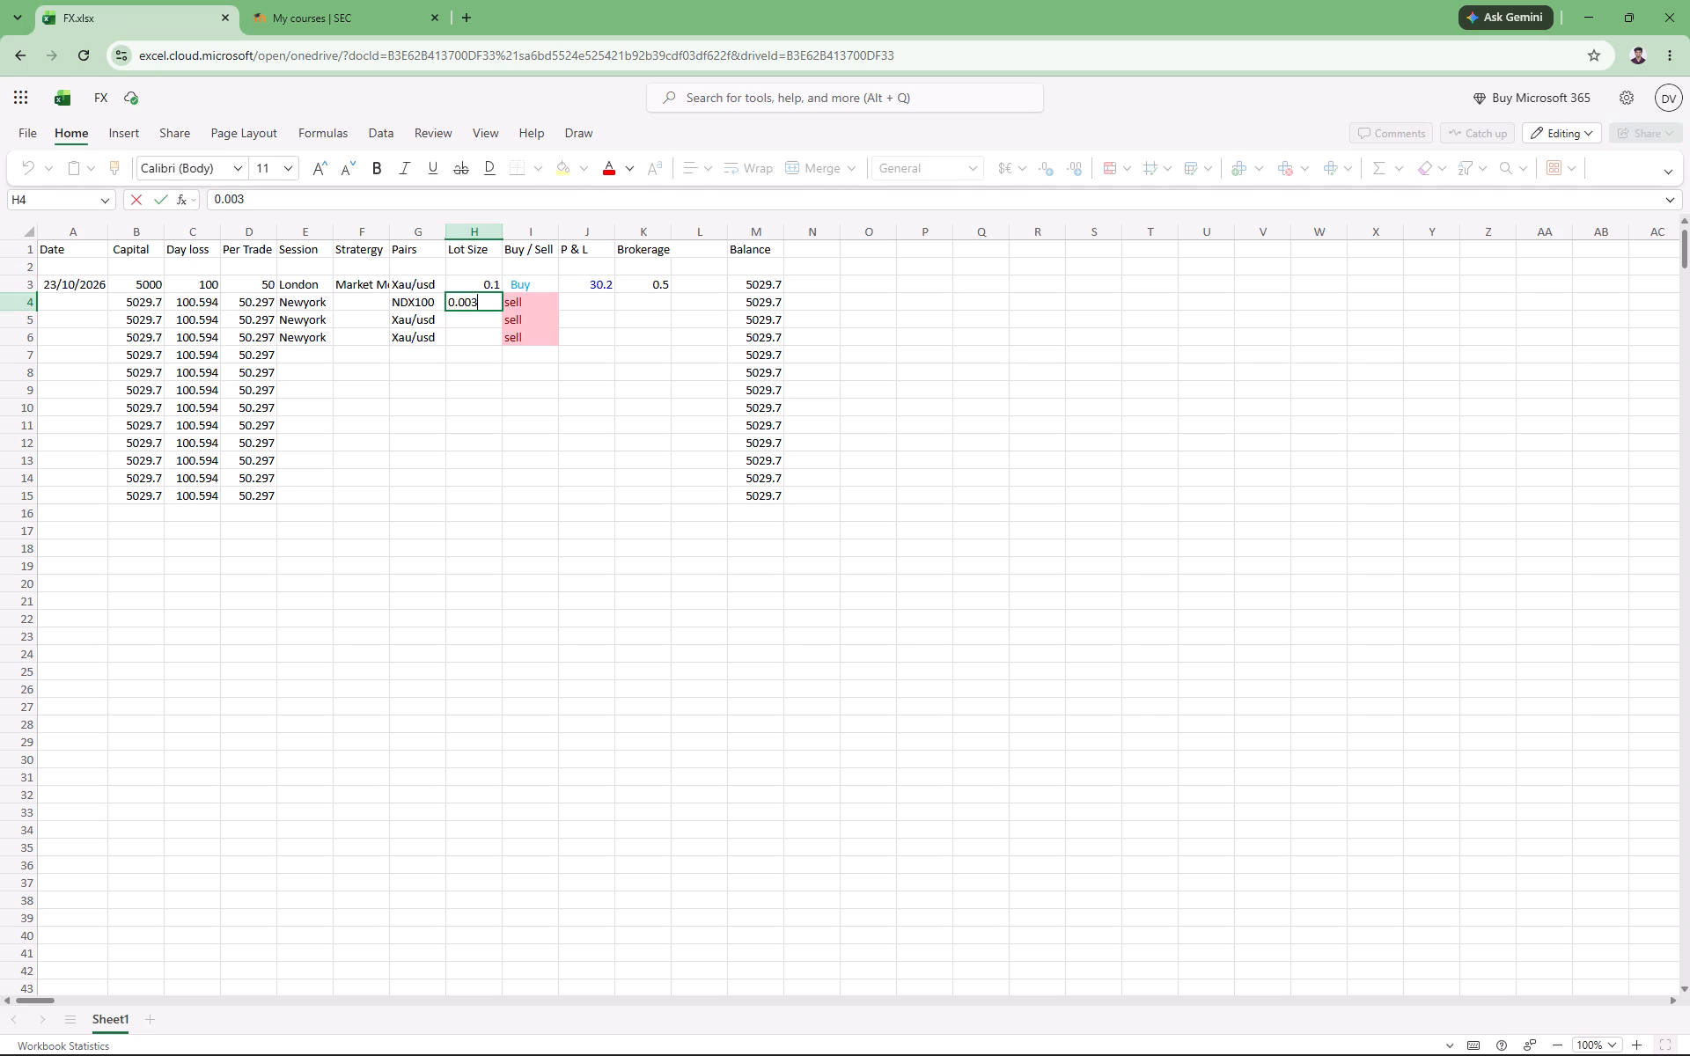
{"action": "left_click", "coordinate": [470, 304]}
{"action": "key", "text": "BackSpace"}
{"action": "key", "text": "Return"}
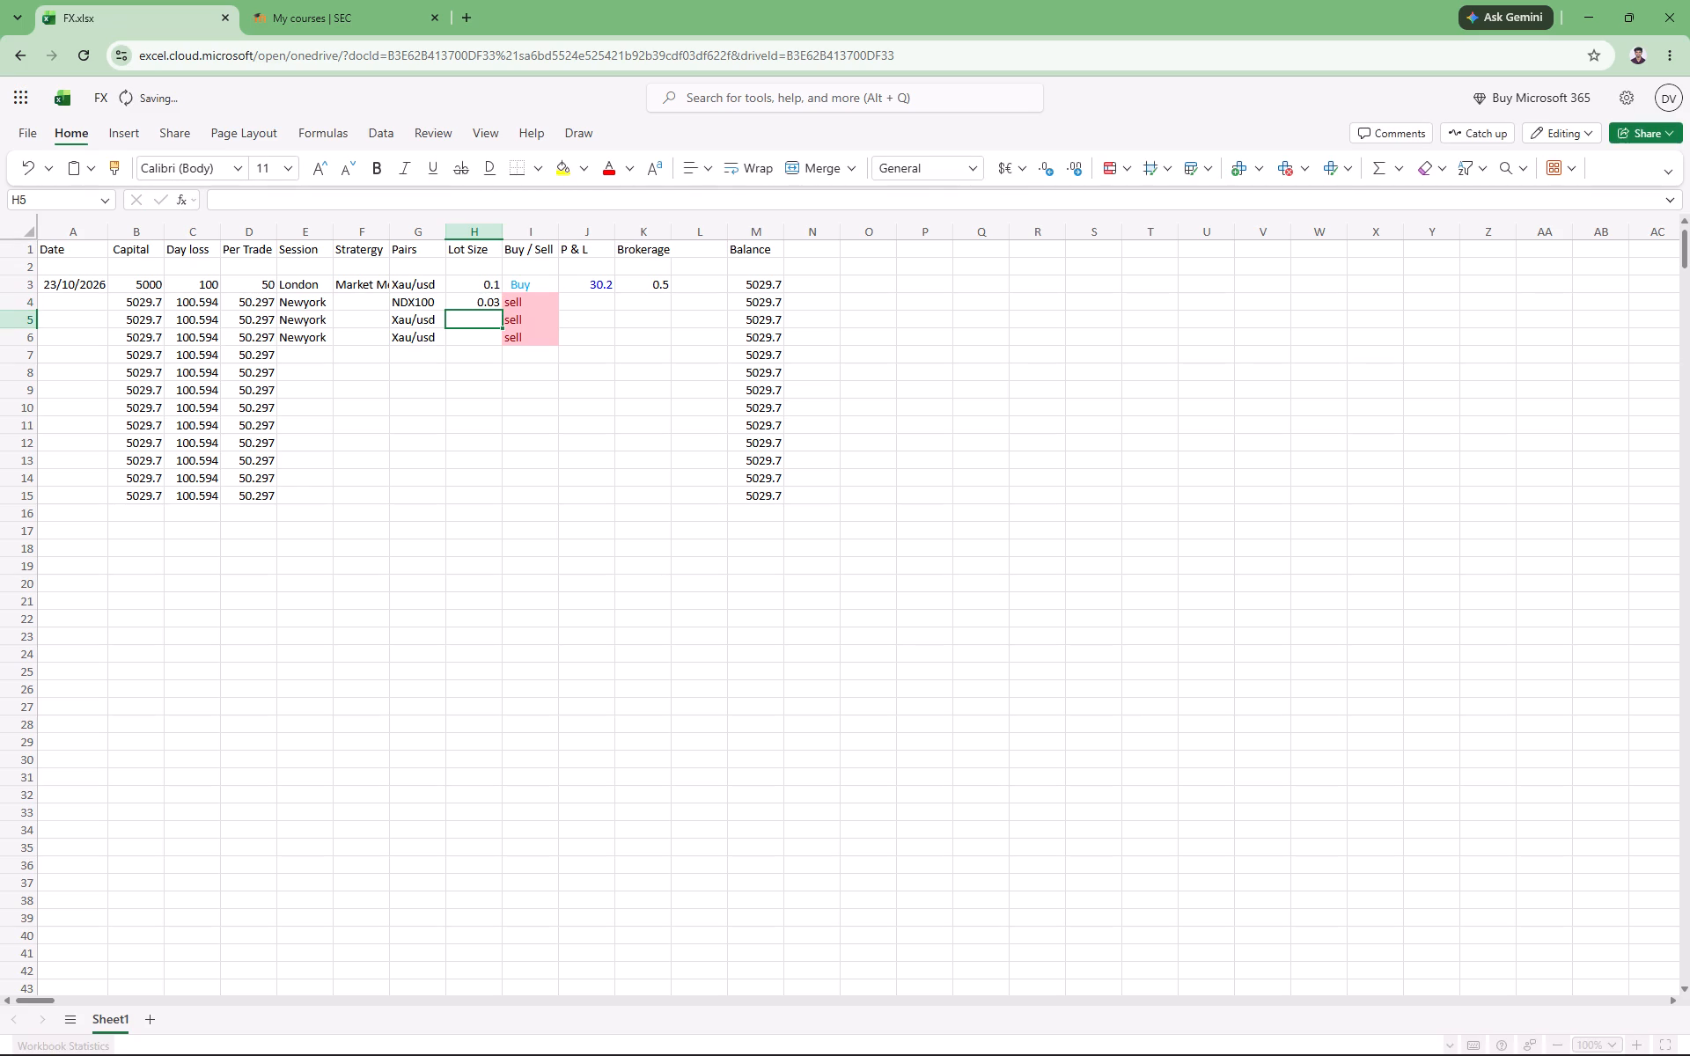
{"action": "key", "text": "0"}
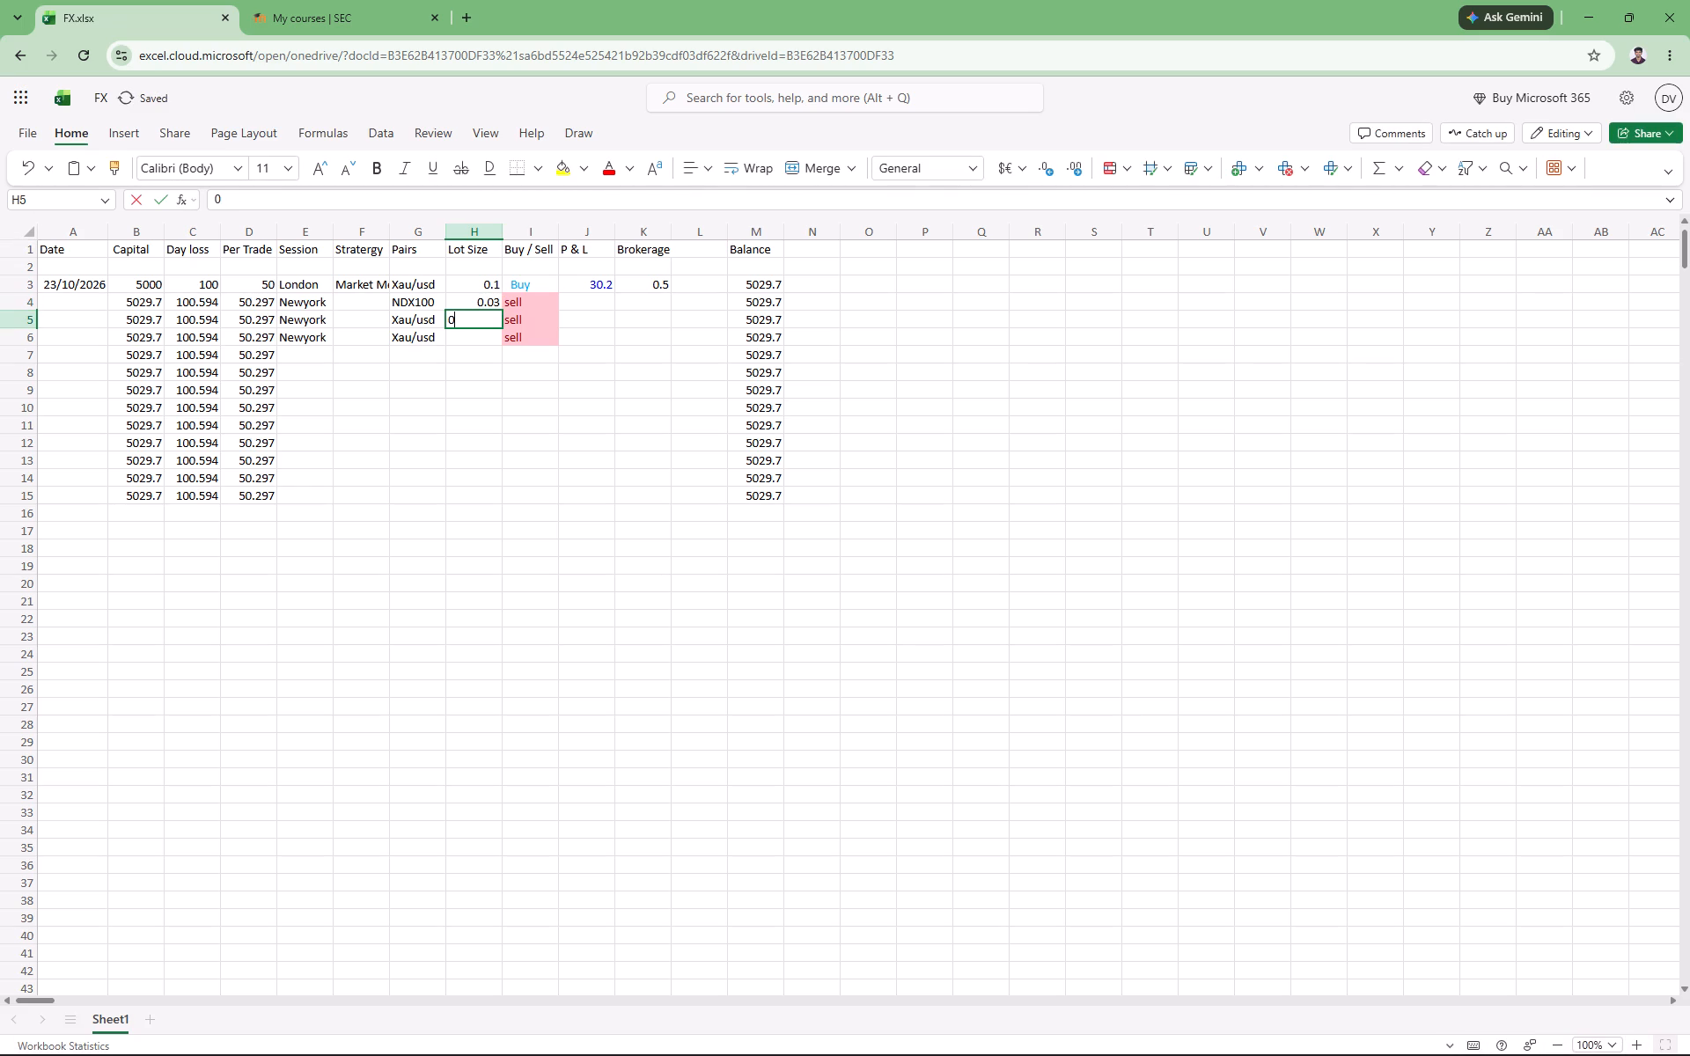
{"action": "type", "text": ".11"}
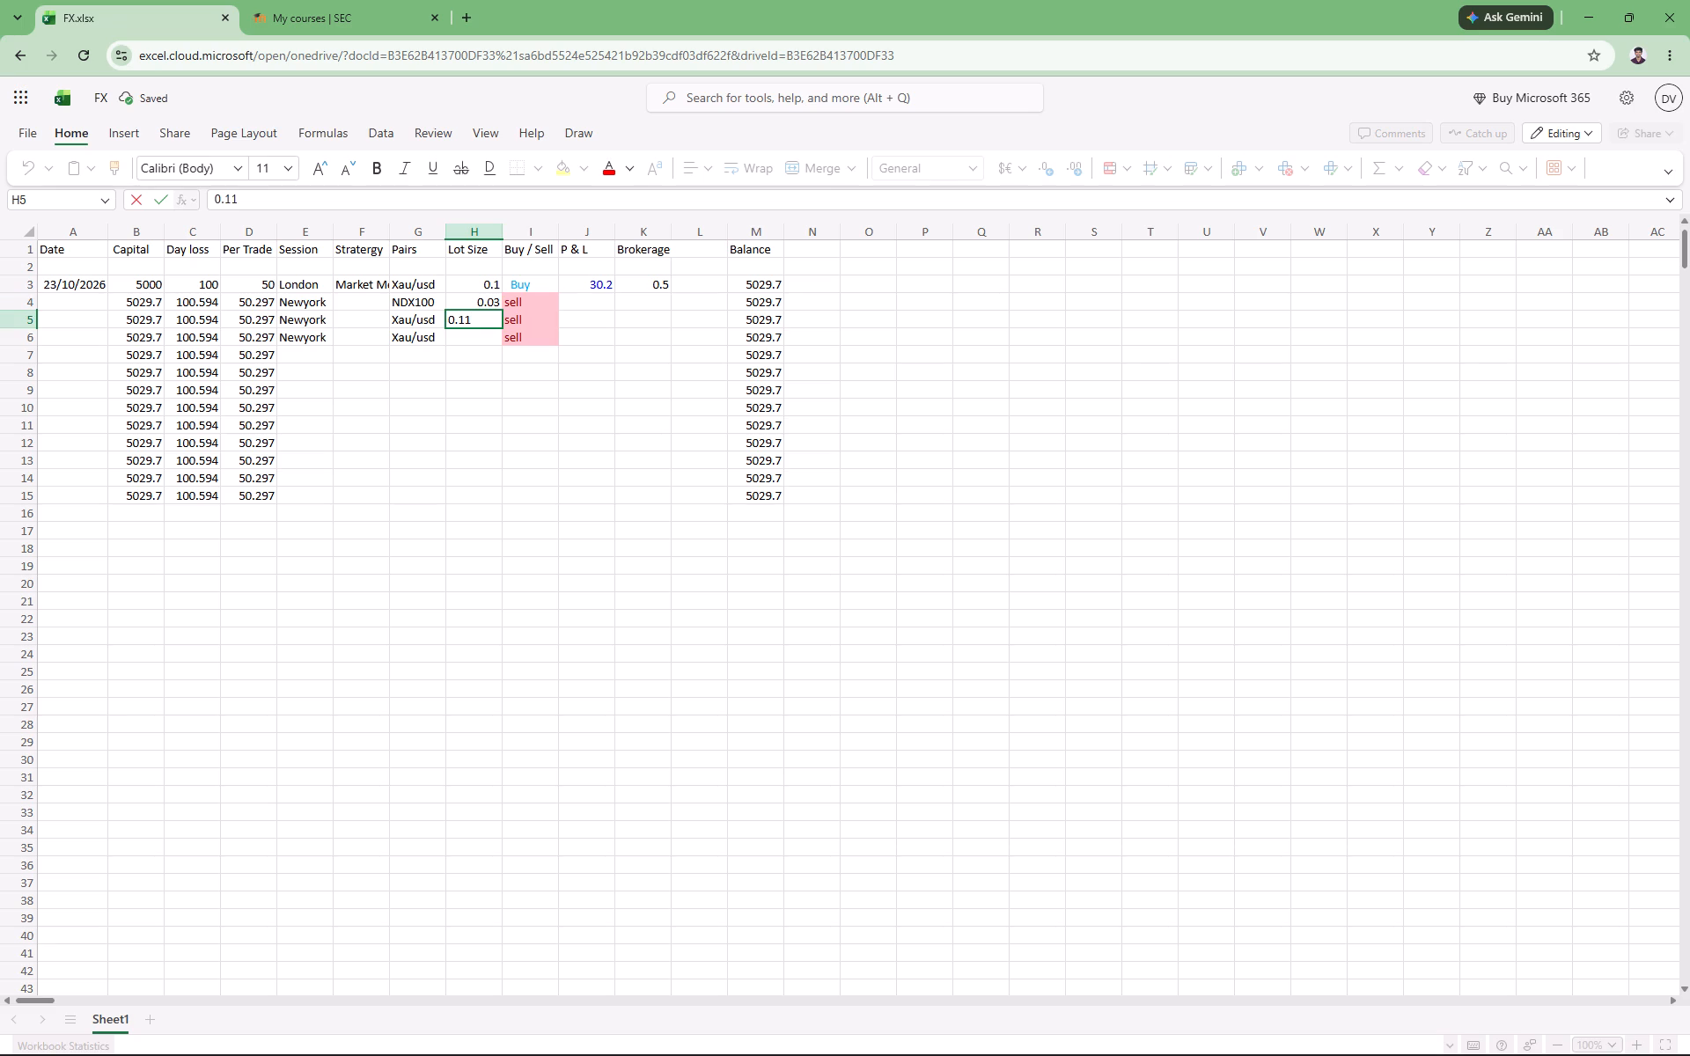
{"action": "key", "text": "Return"}
{"action": "type", "text": "0.11"}
{"action": "key", "text": "Return"}
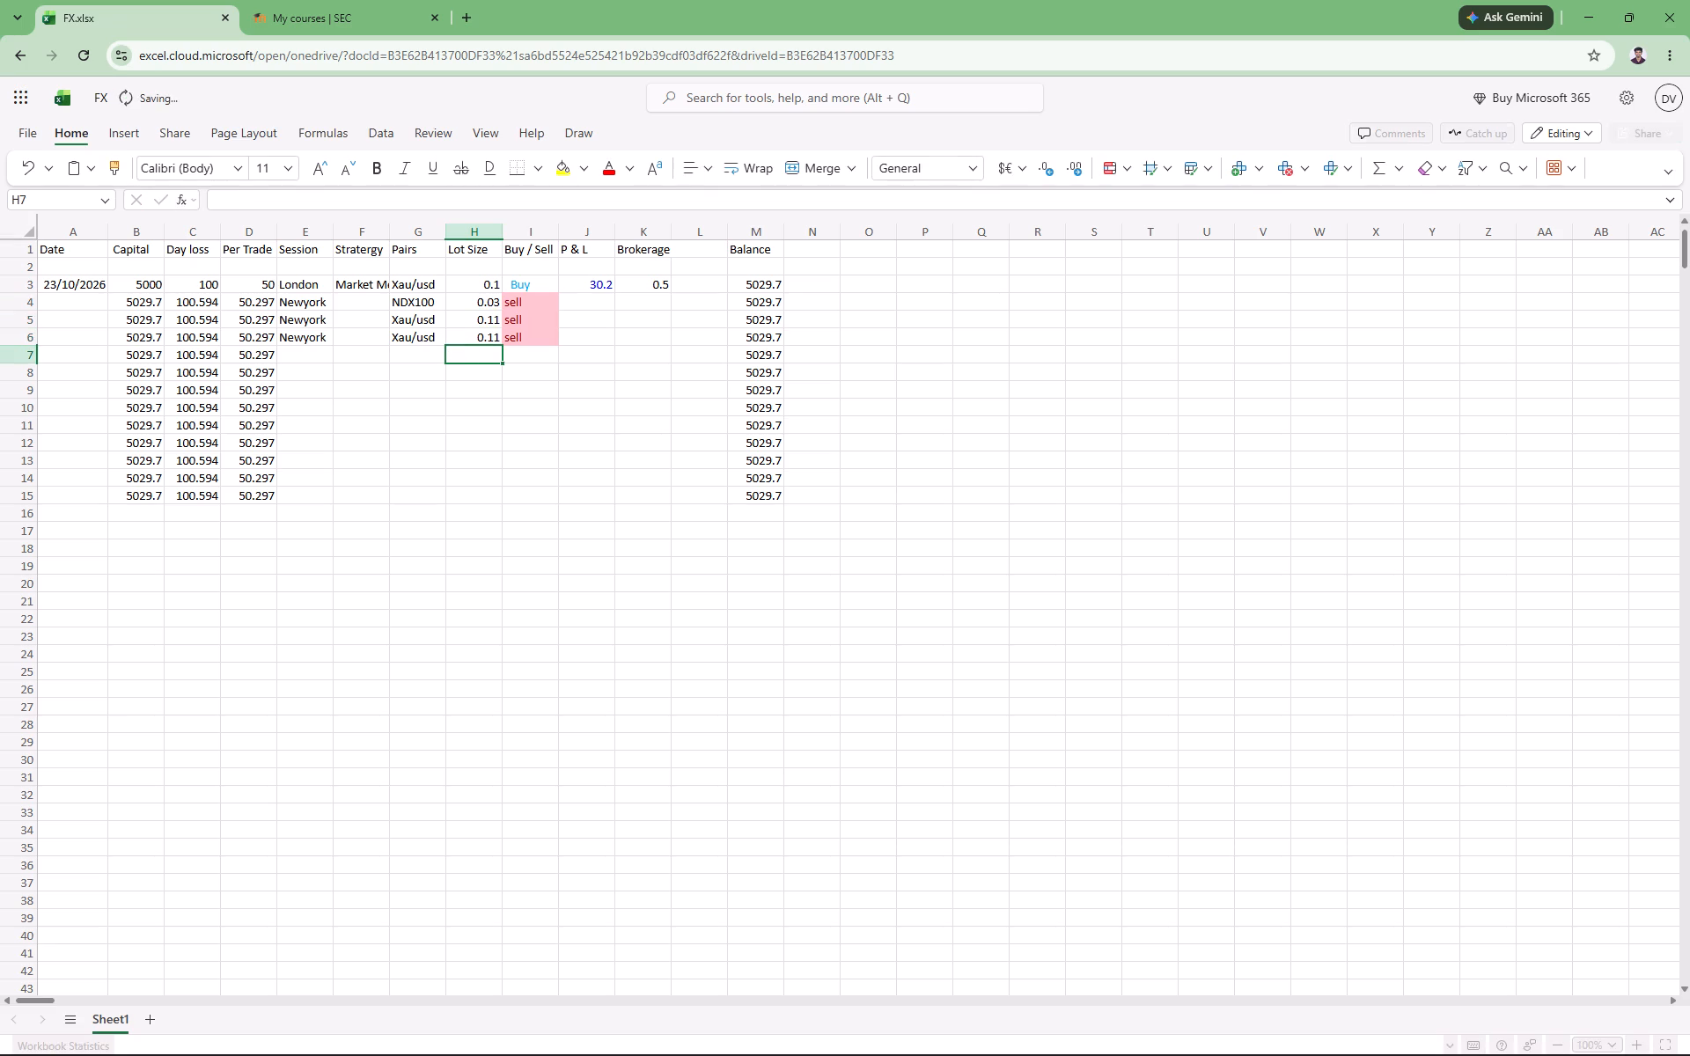
Enter -27.26 in P & L cell J4.
{"action": "double_click", "coordinate": [579, 303]}
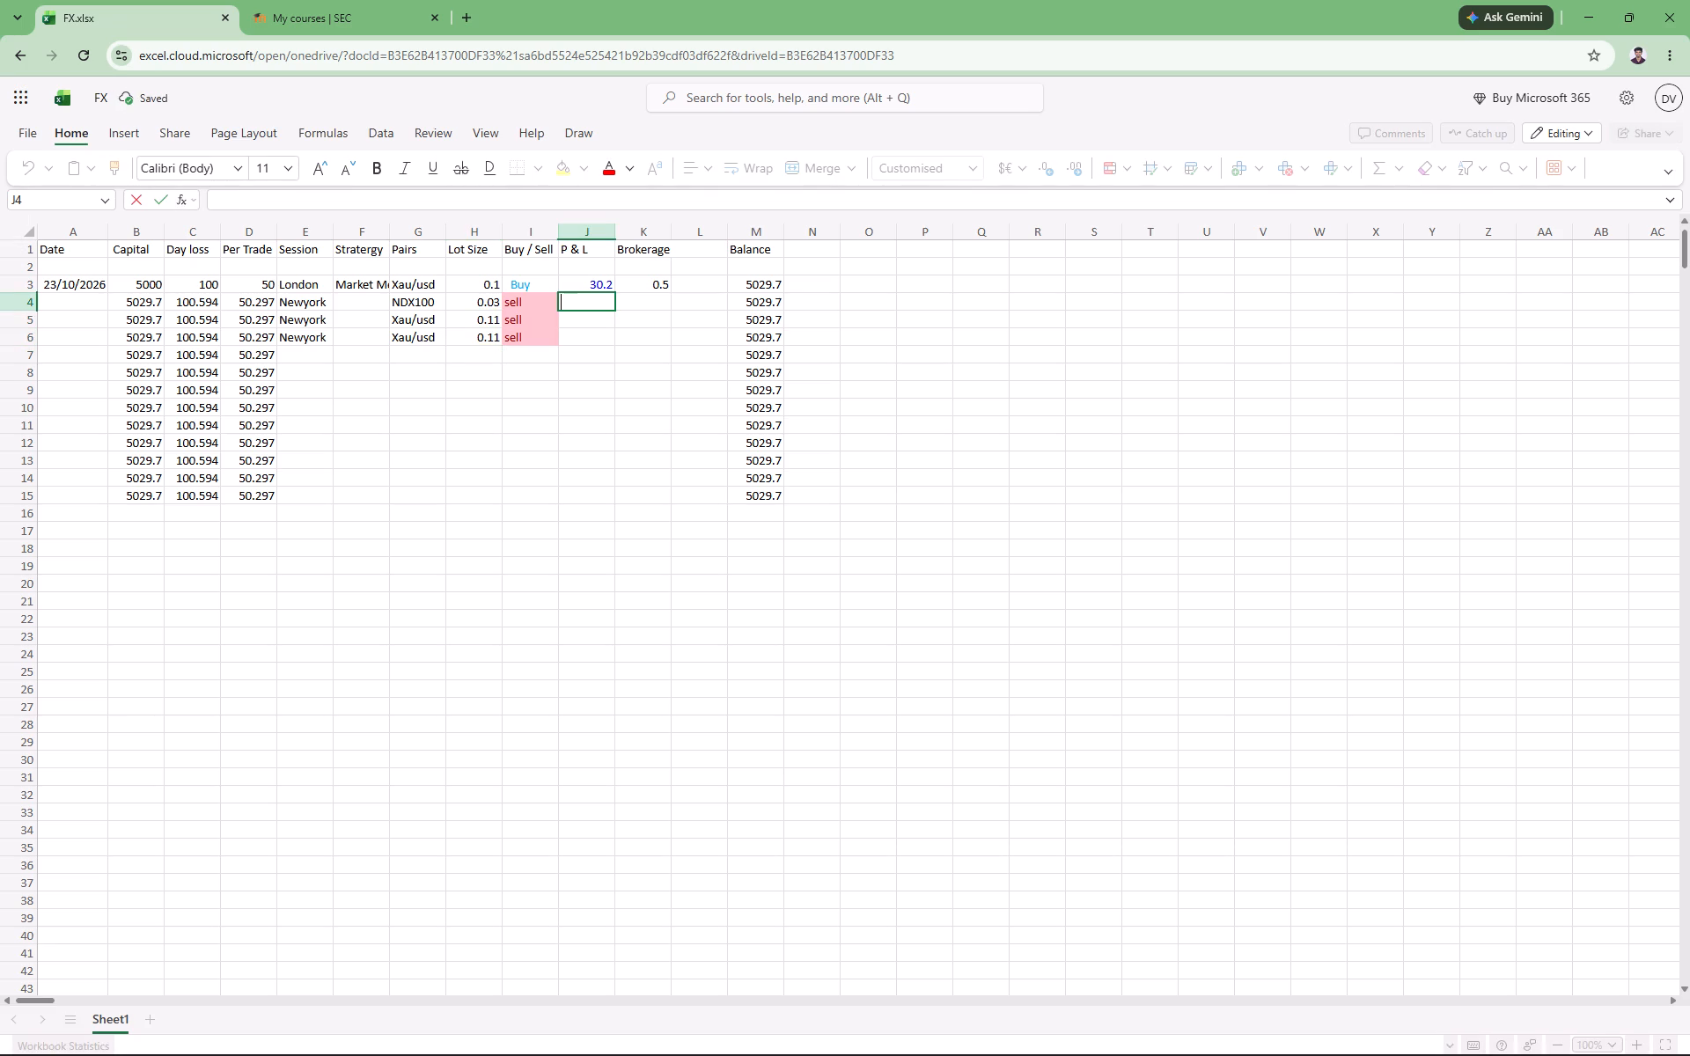
{"action": "key", "text": "minus"}
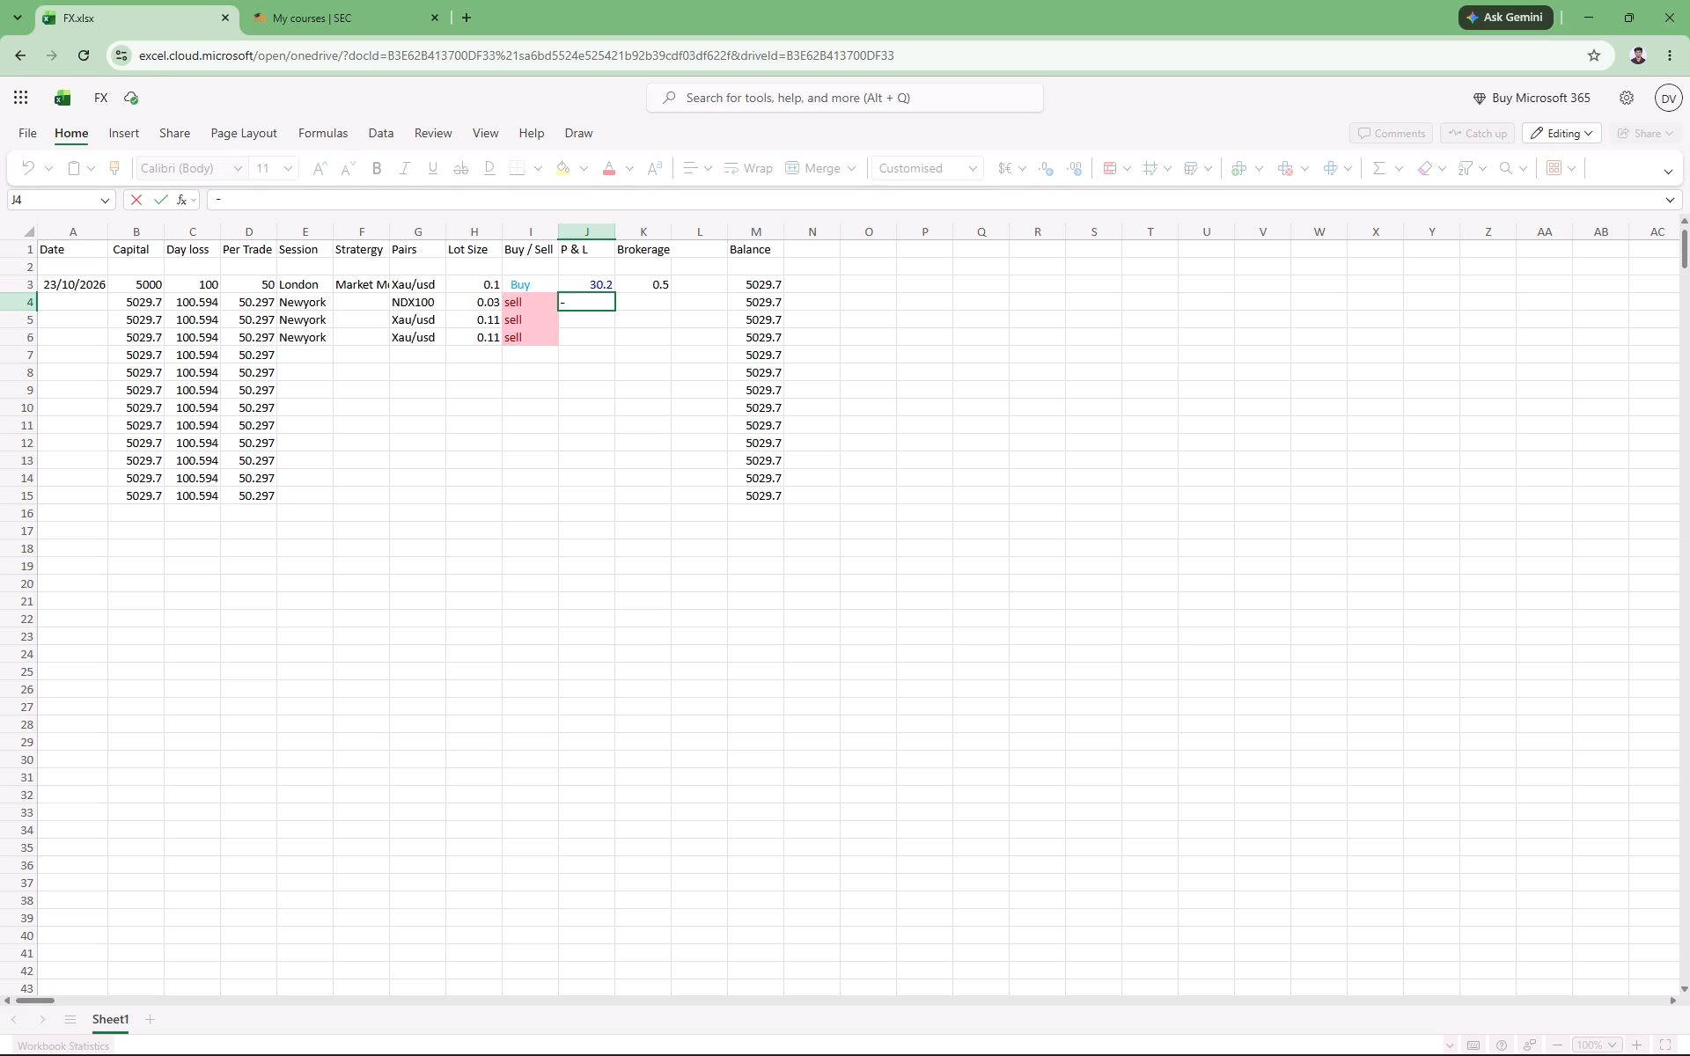
{"action": "type", "text": "27.26"}
{"action": "key", "text": "Return"}
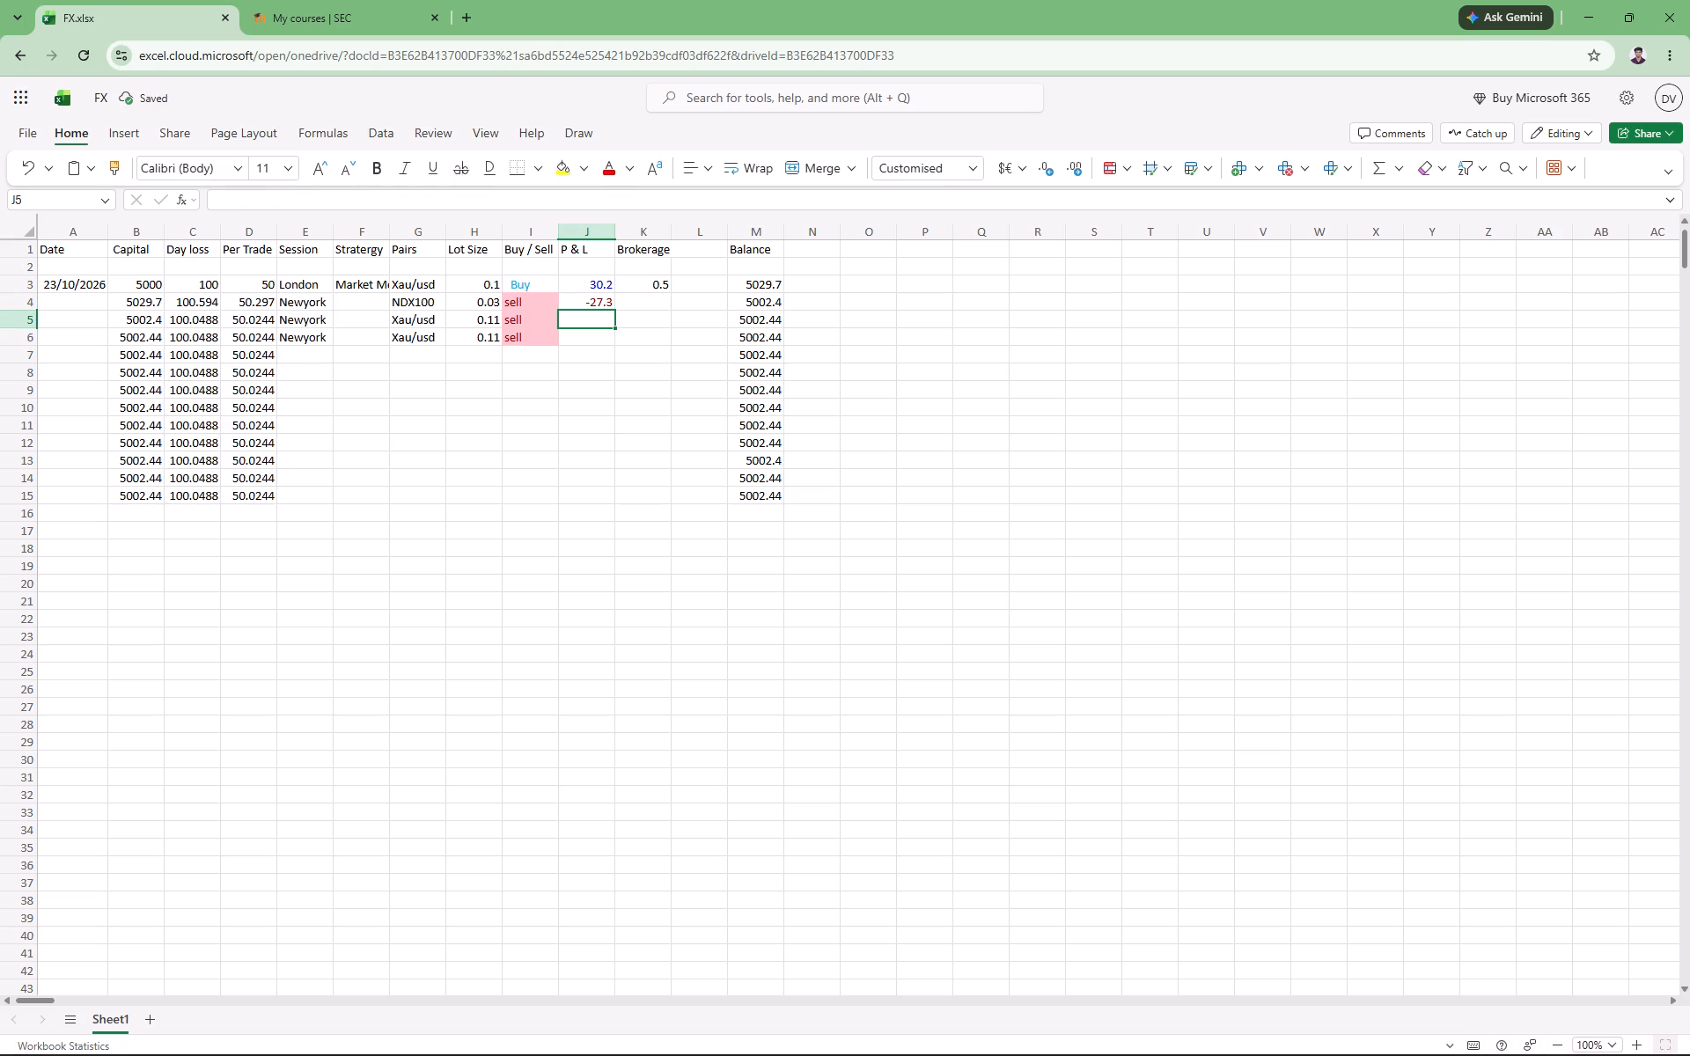
Fill the P & L value from J4 down the column to J15.
{"action": "double_click", "coordinate": [613, 309]}
{"action": "double_click", "coordinate": [608, 305]}
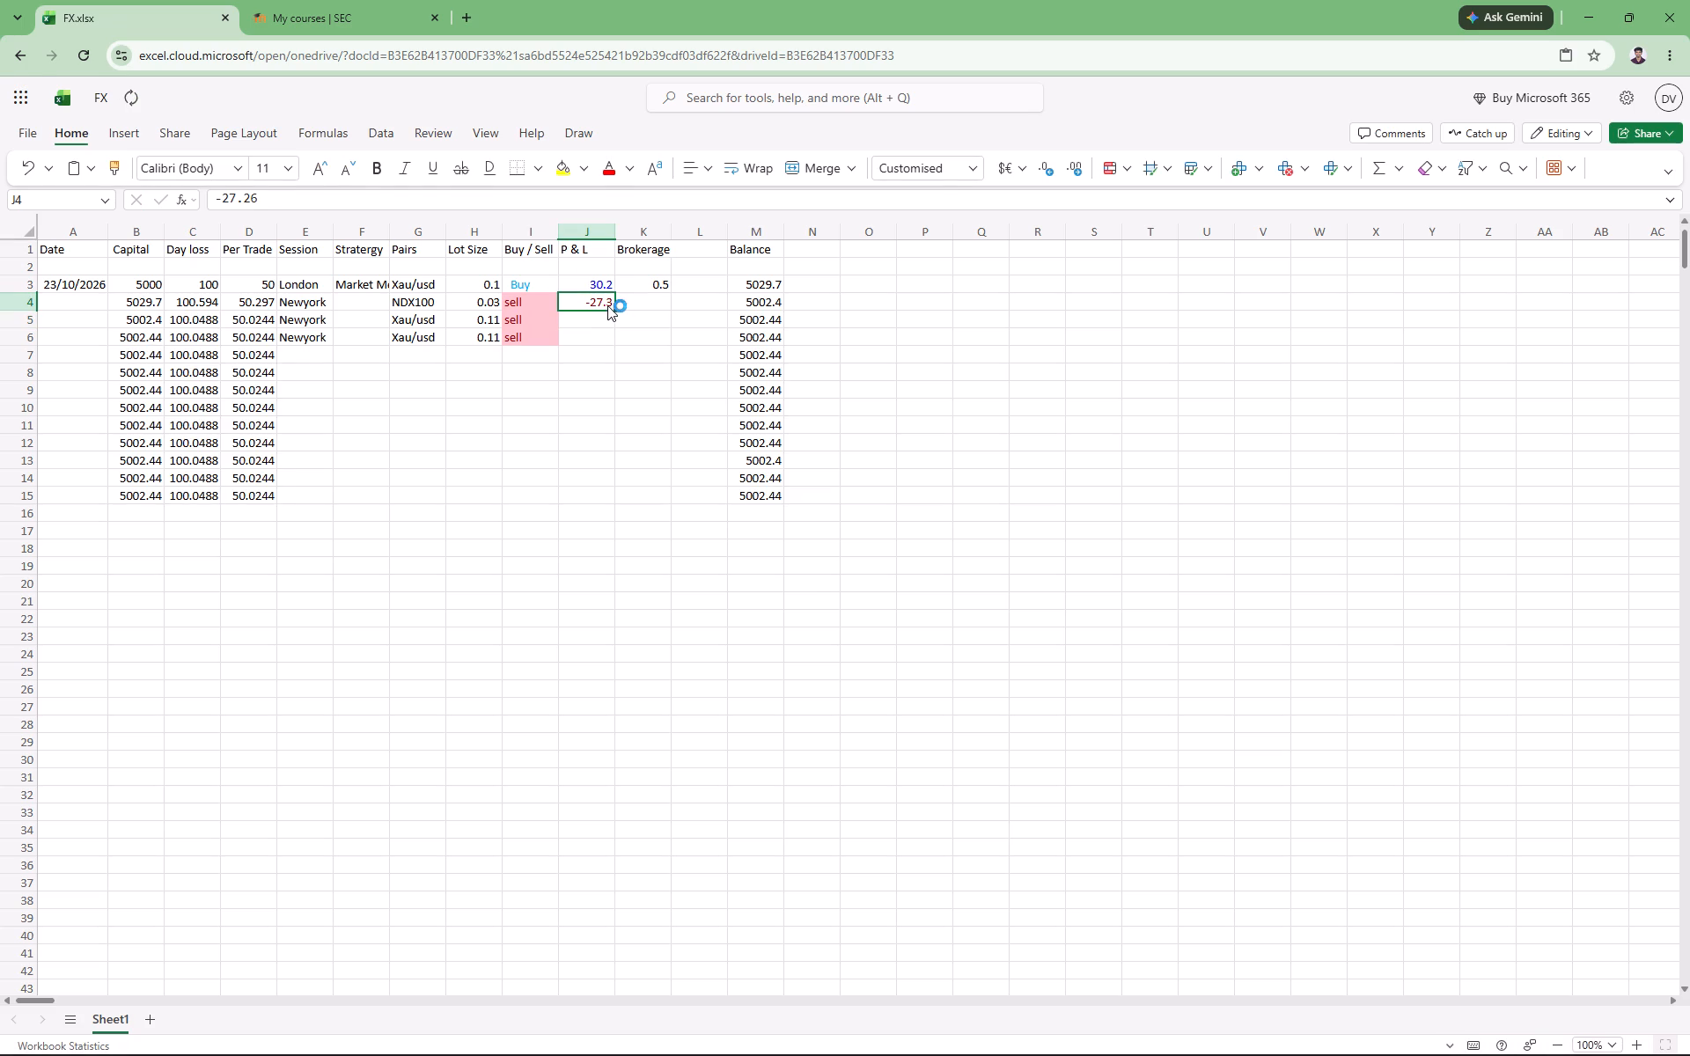
{"action": "left_click", "coordinate": [956, 619]}
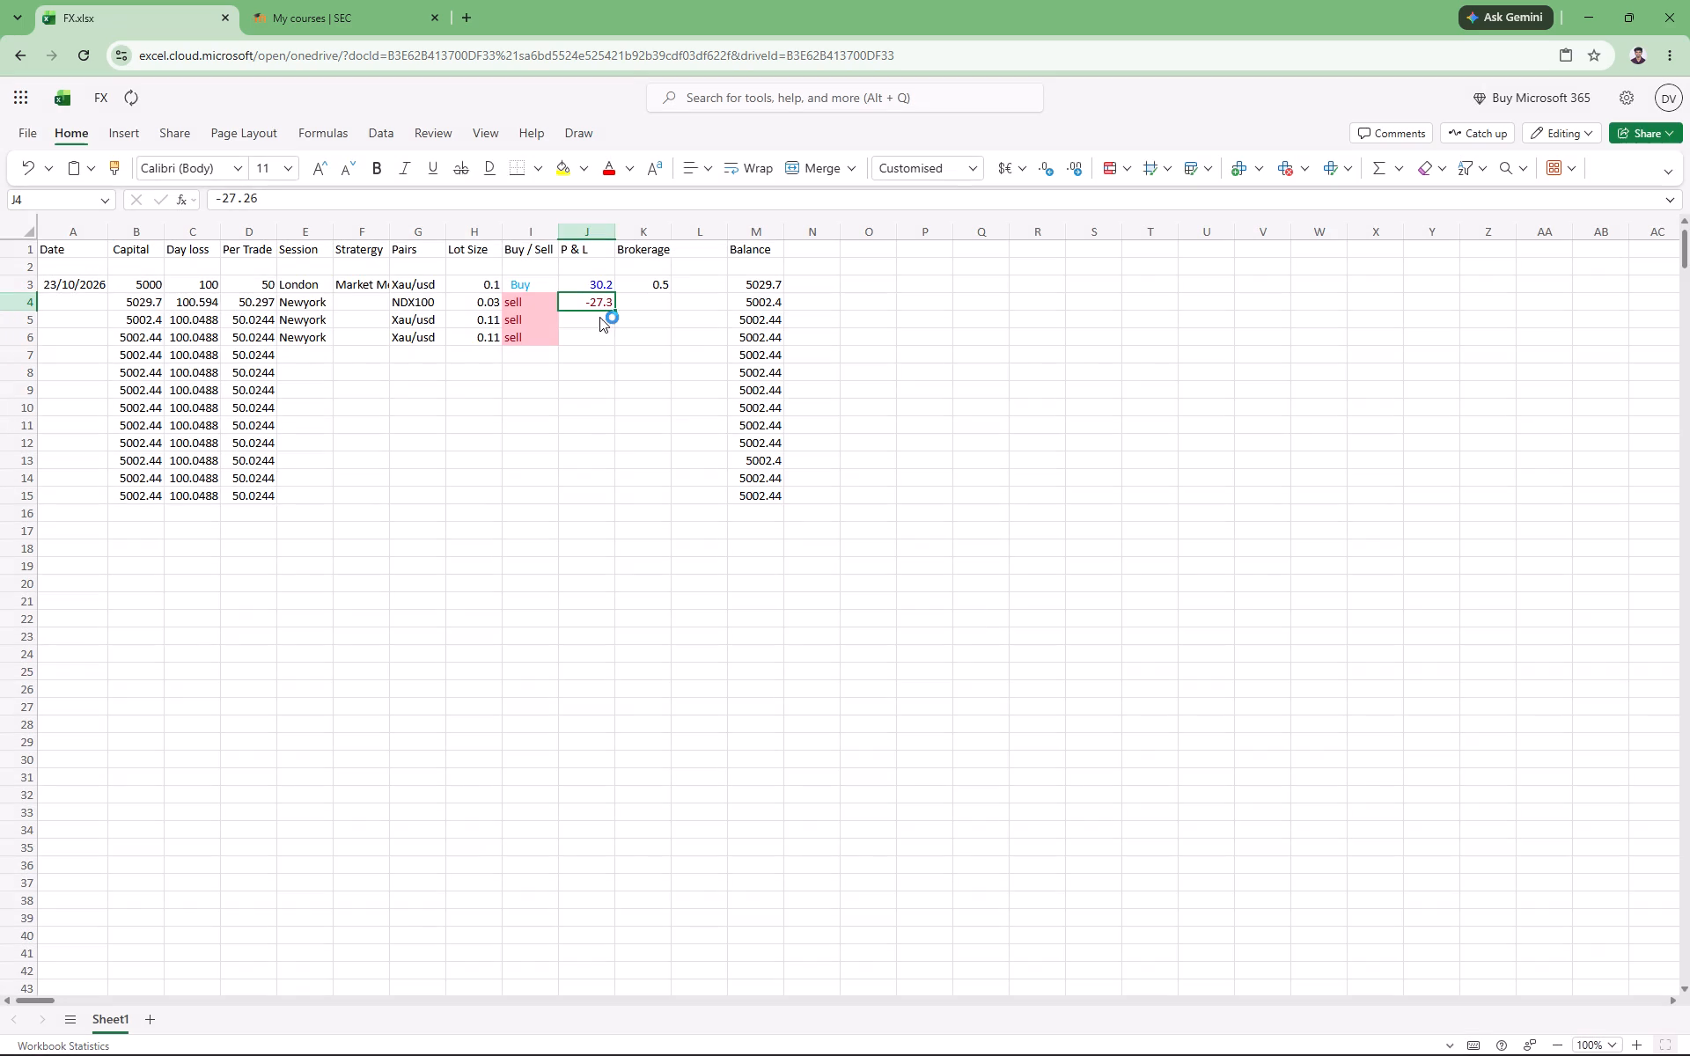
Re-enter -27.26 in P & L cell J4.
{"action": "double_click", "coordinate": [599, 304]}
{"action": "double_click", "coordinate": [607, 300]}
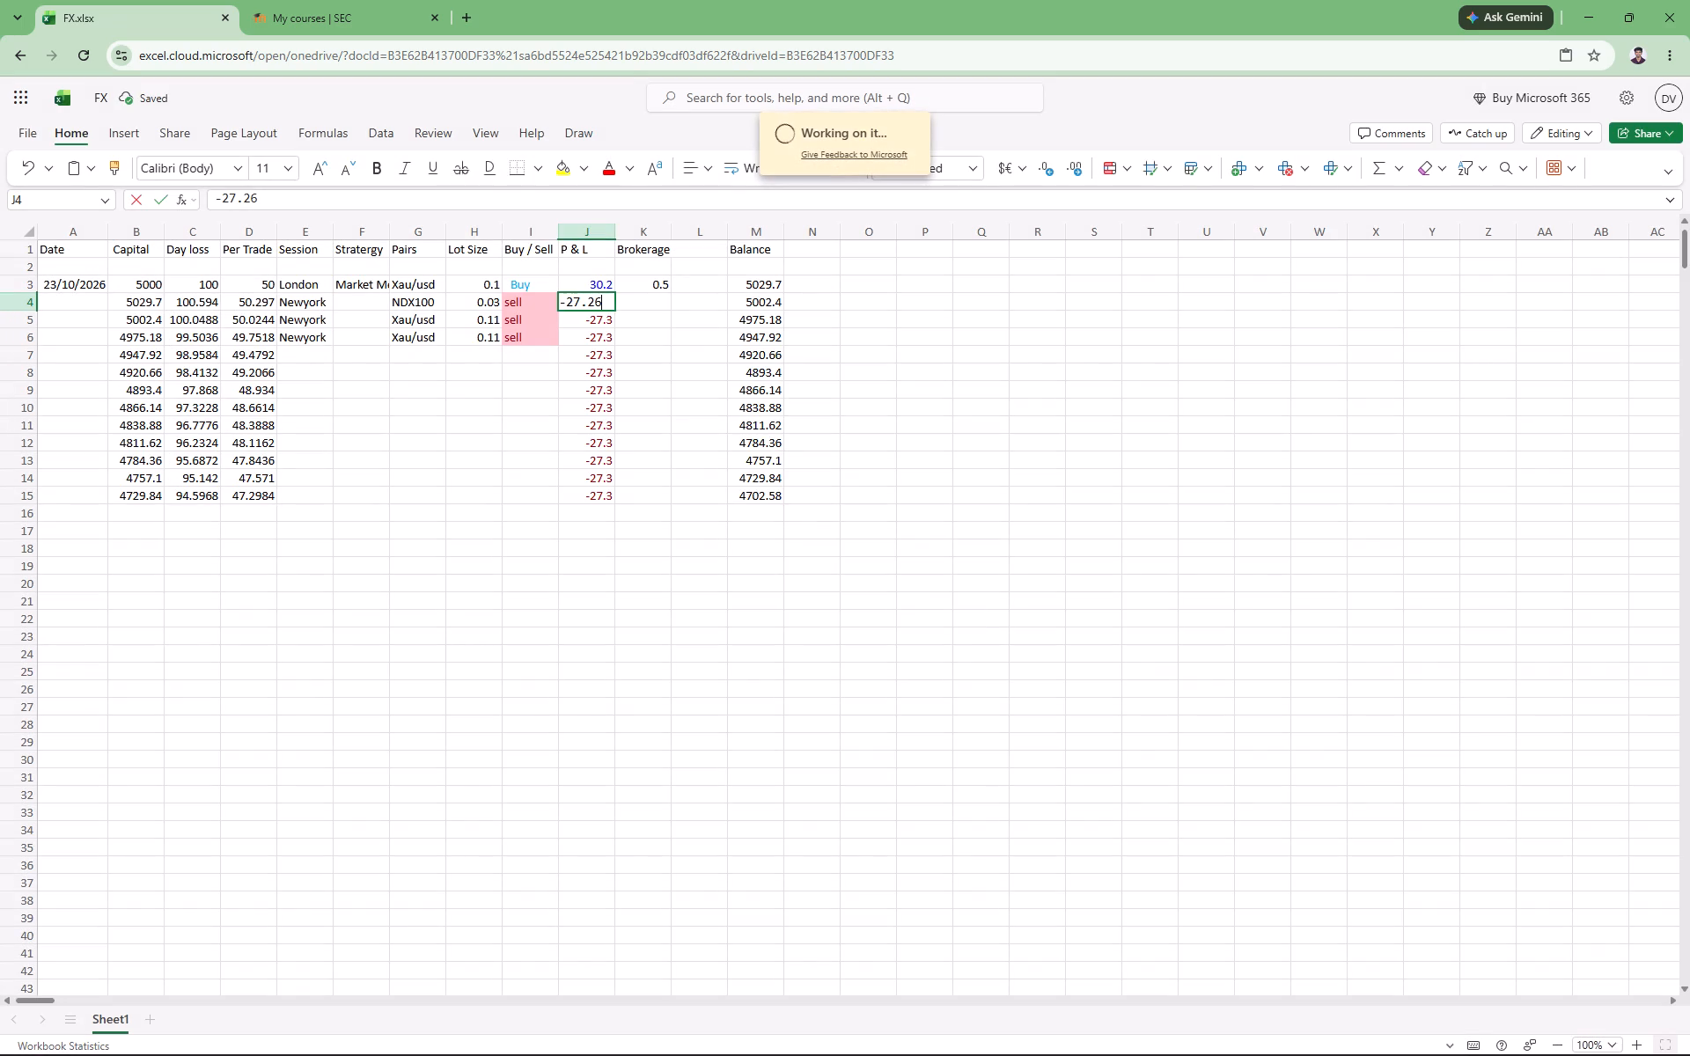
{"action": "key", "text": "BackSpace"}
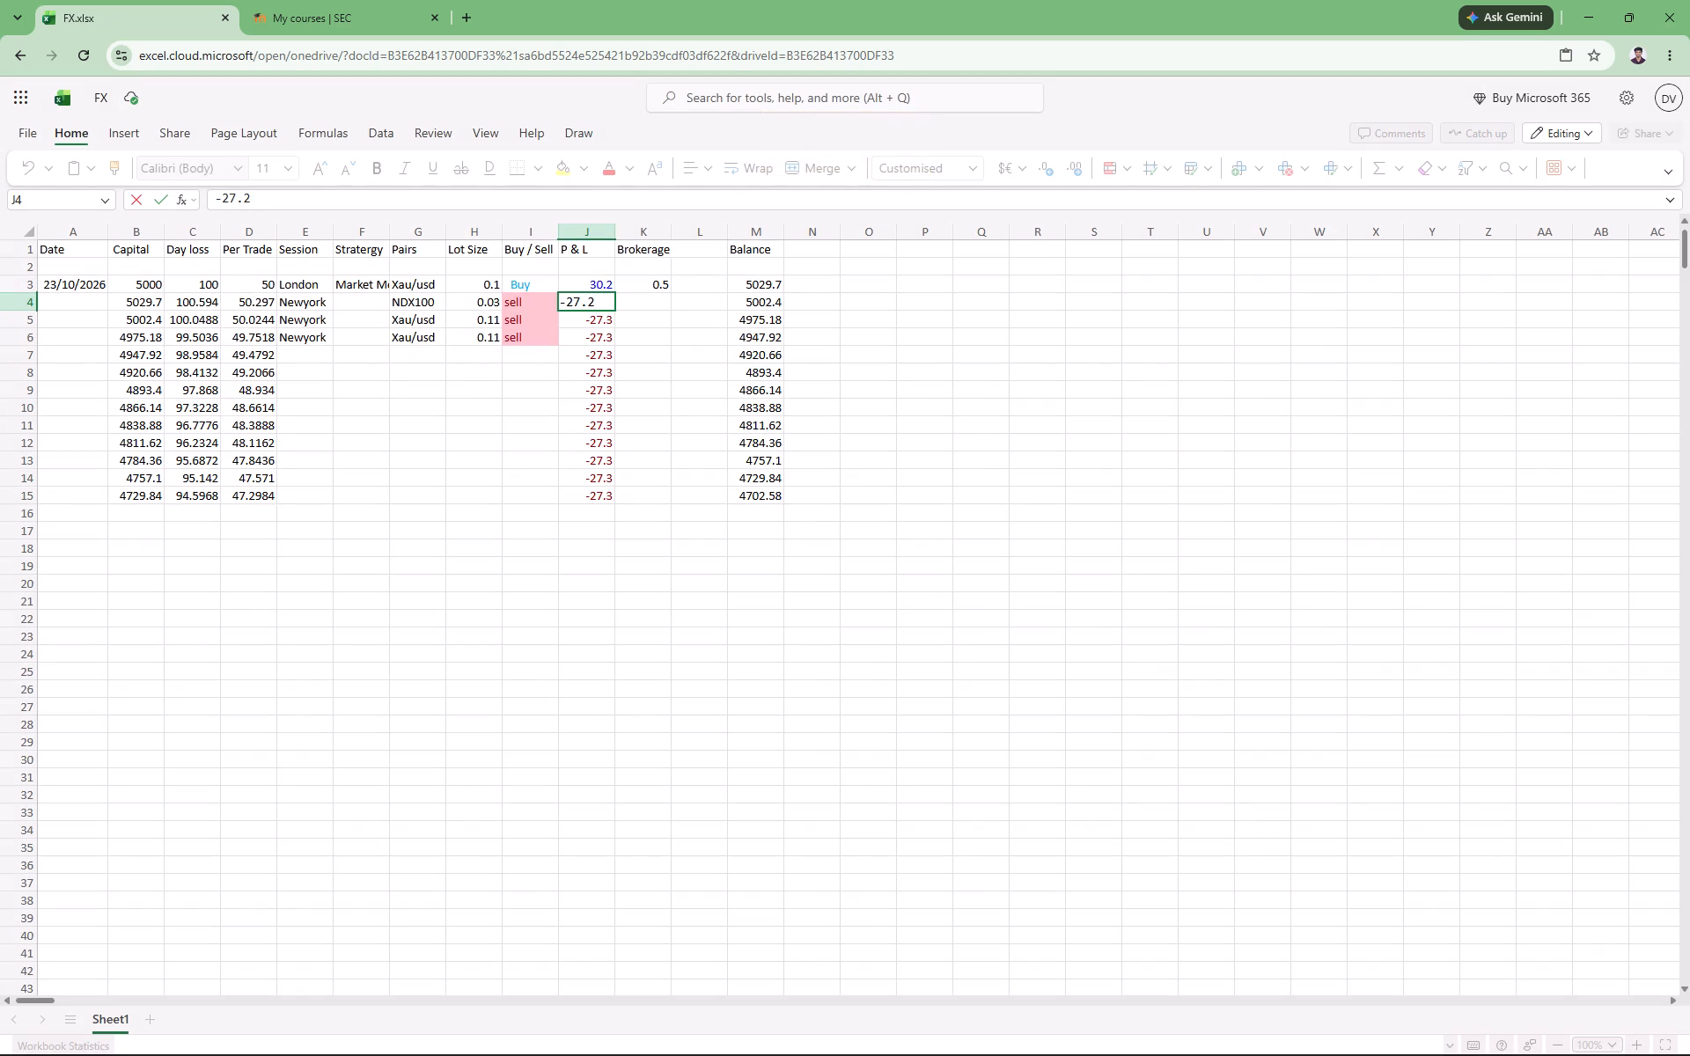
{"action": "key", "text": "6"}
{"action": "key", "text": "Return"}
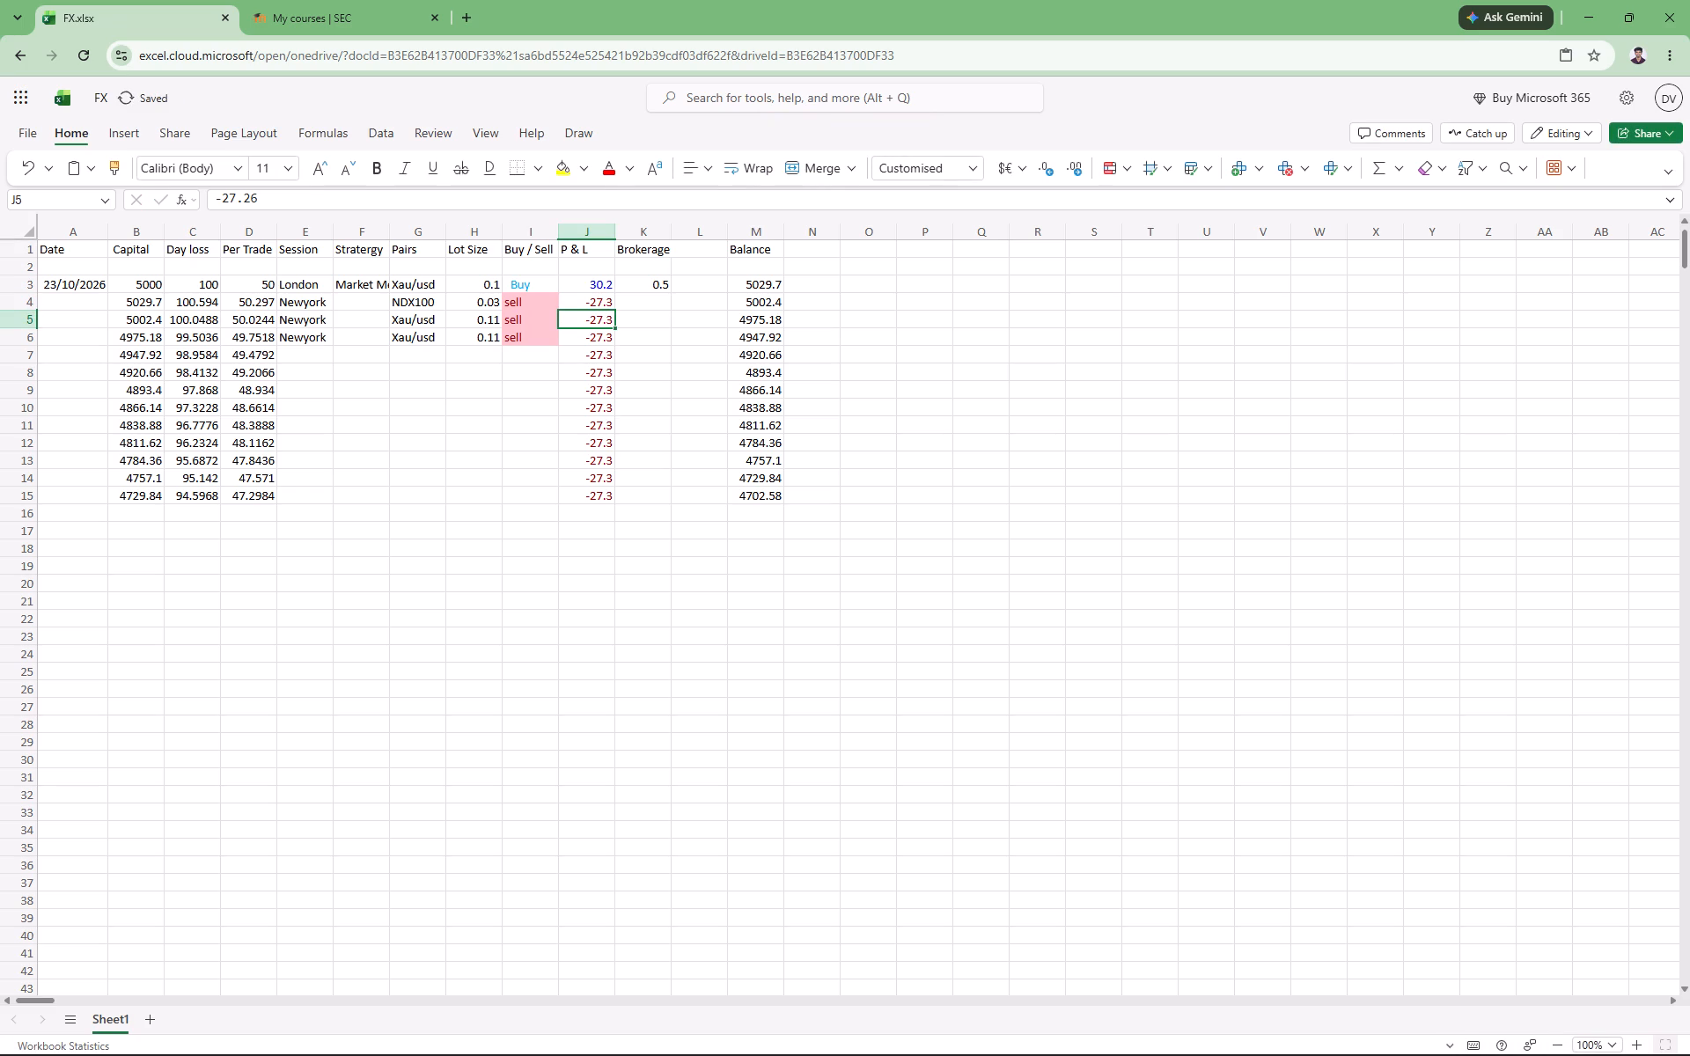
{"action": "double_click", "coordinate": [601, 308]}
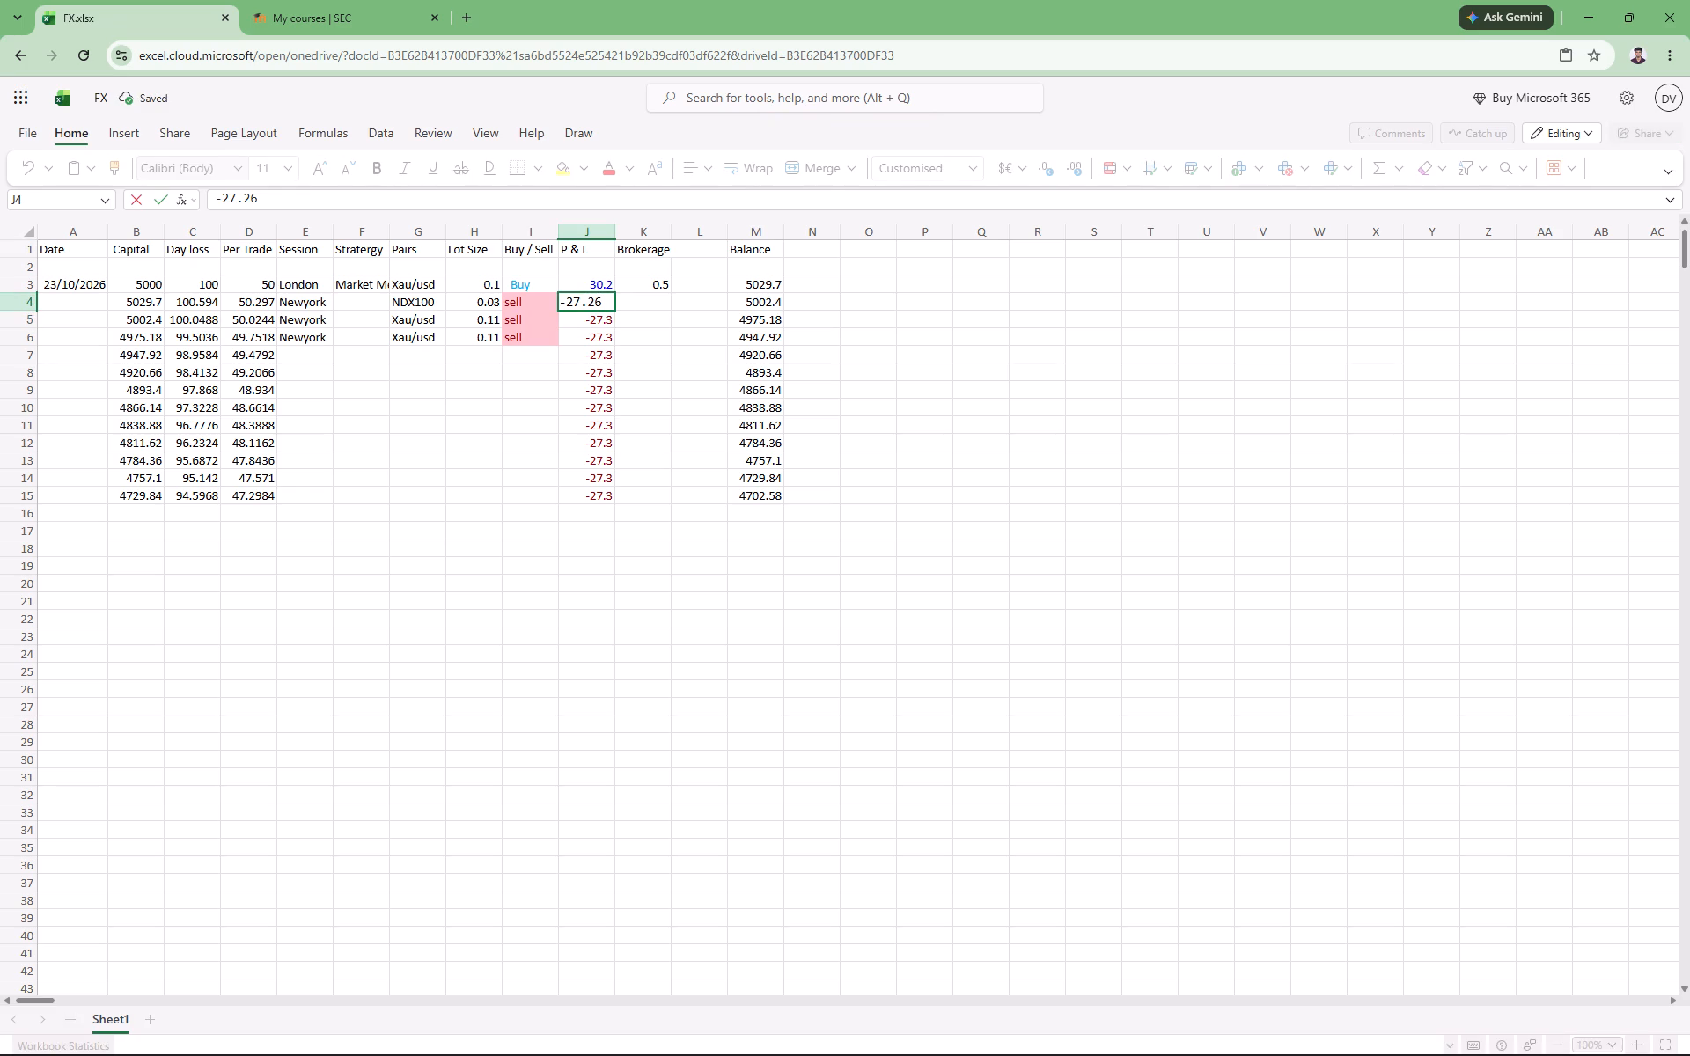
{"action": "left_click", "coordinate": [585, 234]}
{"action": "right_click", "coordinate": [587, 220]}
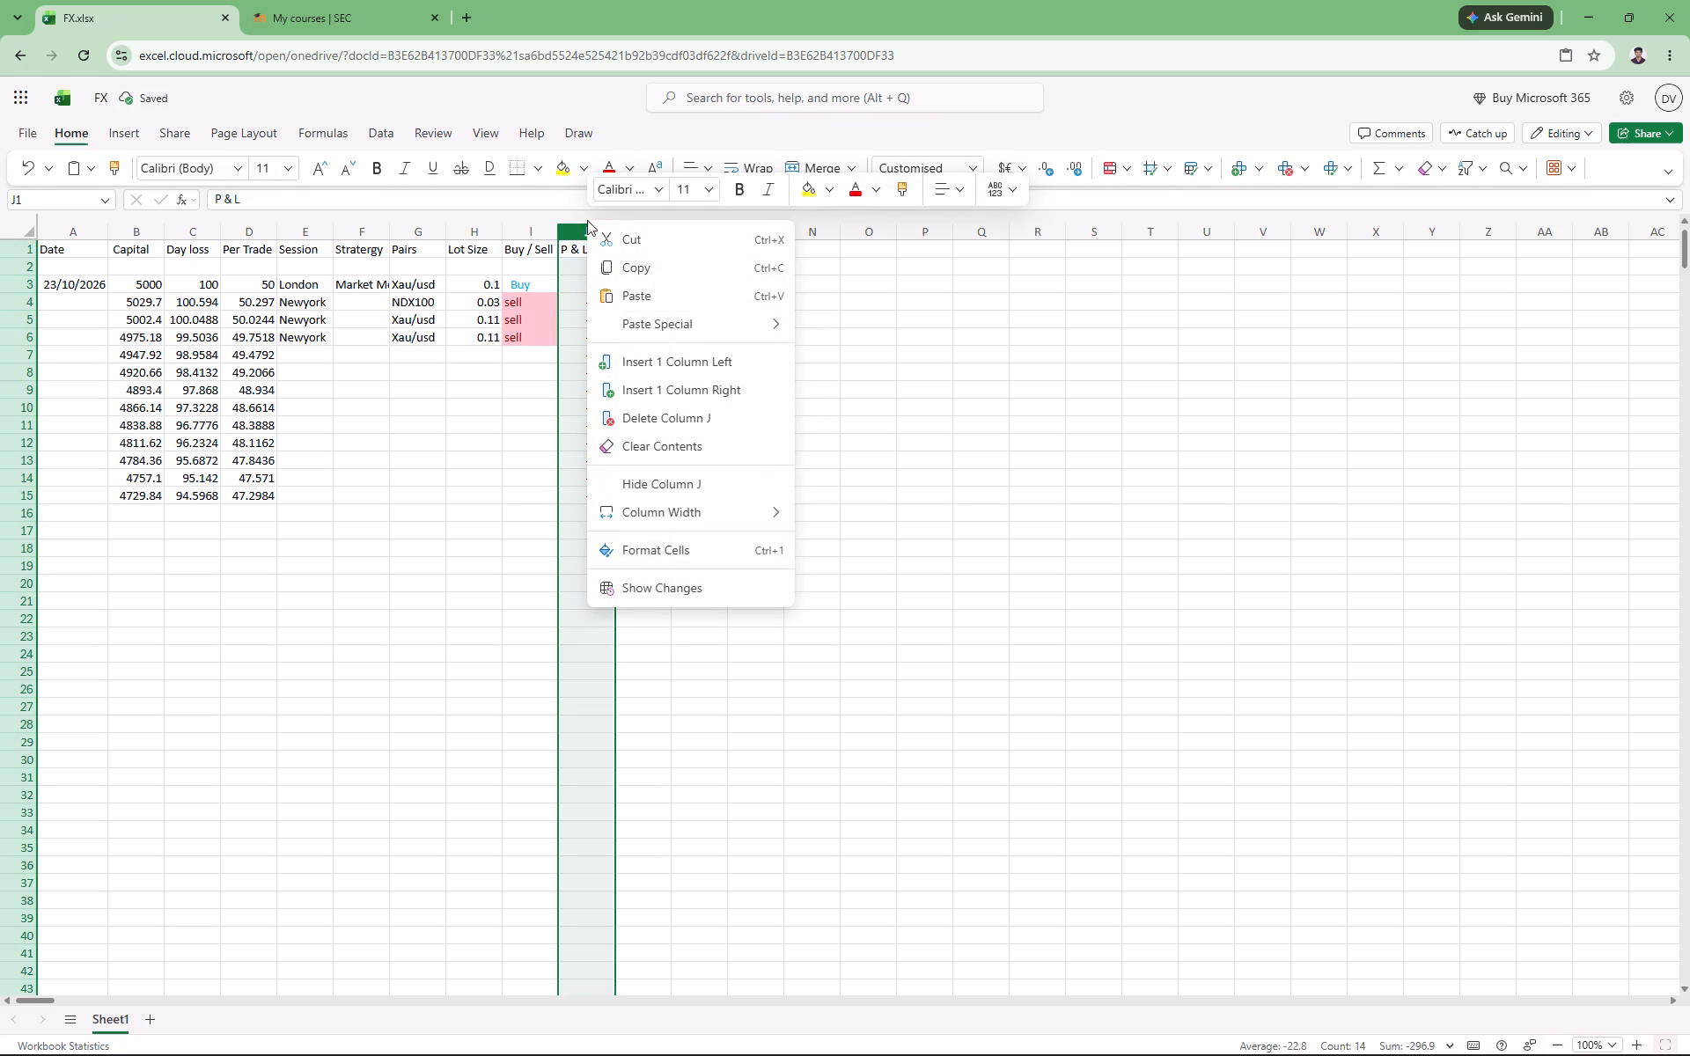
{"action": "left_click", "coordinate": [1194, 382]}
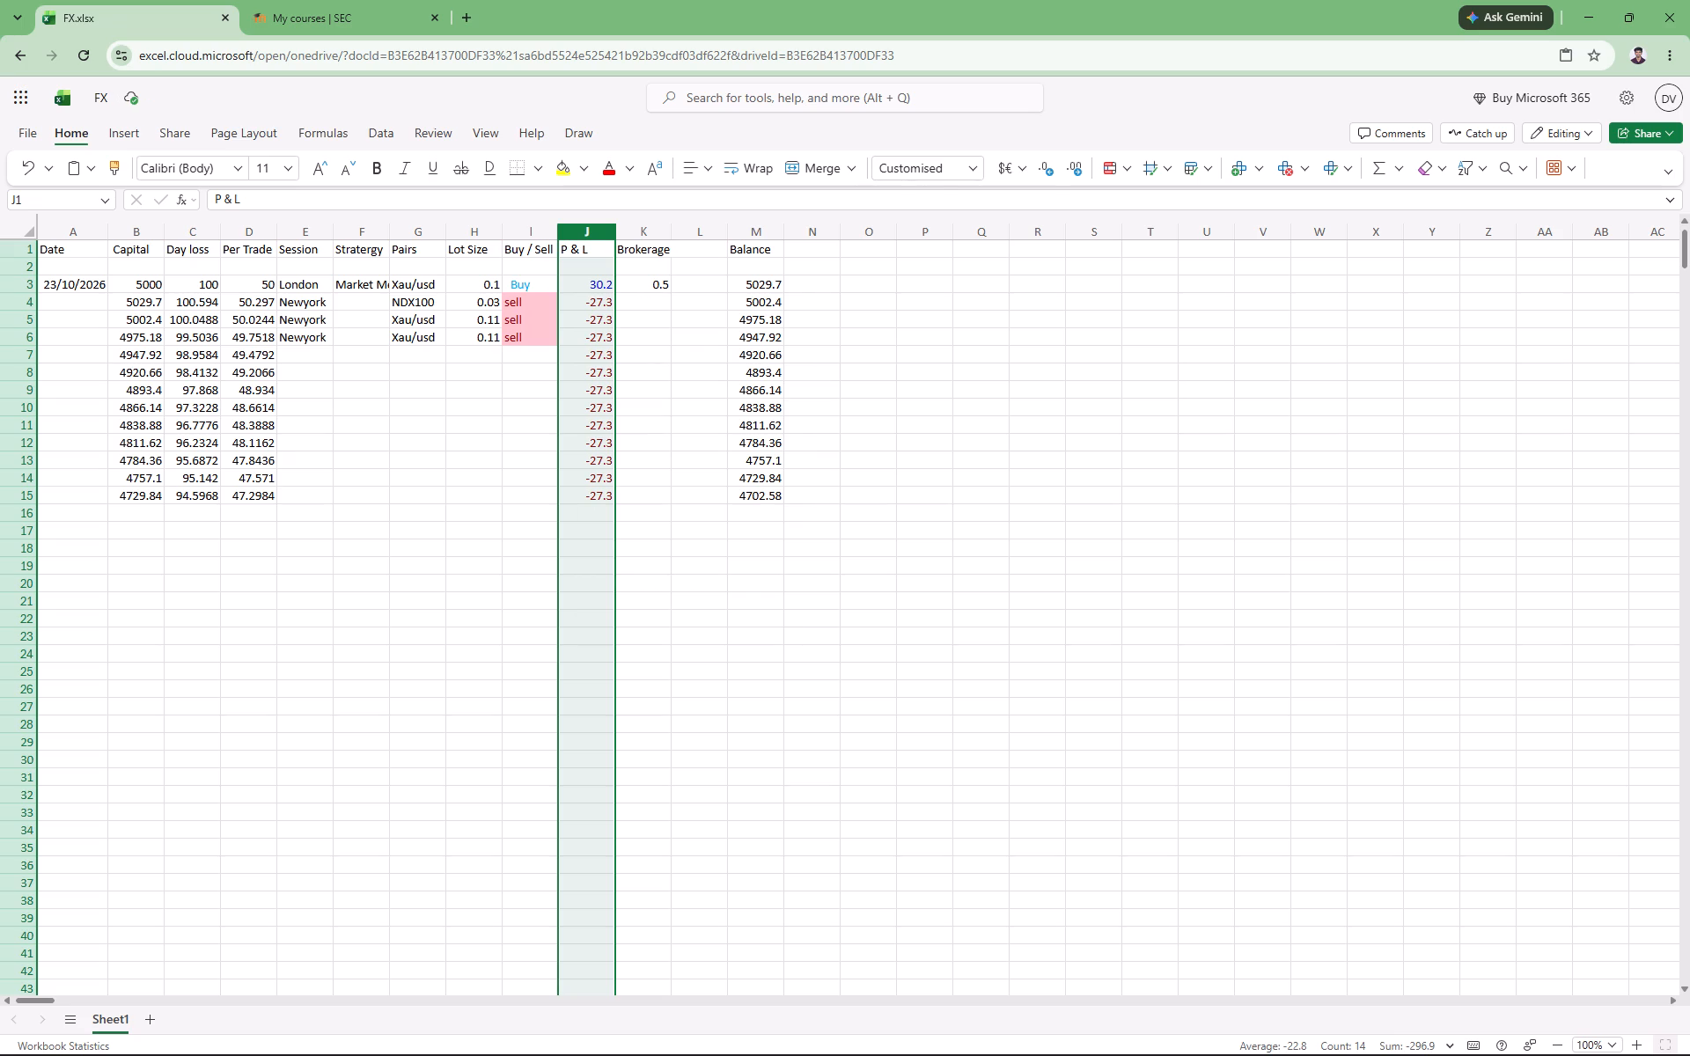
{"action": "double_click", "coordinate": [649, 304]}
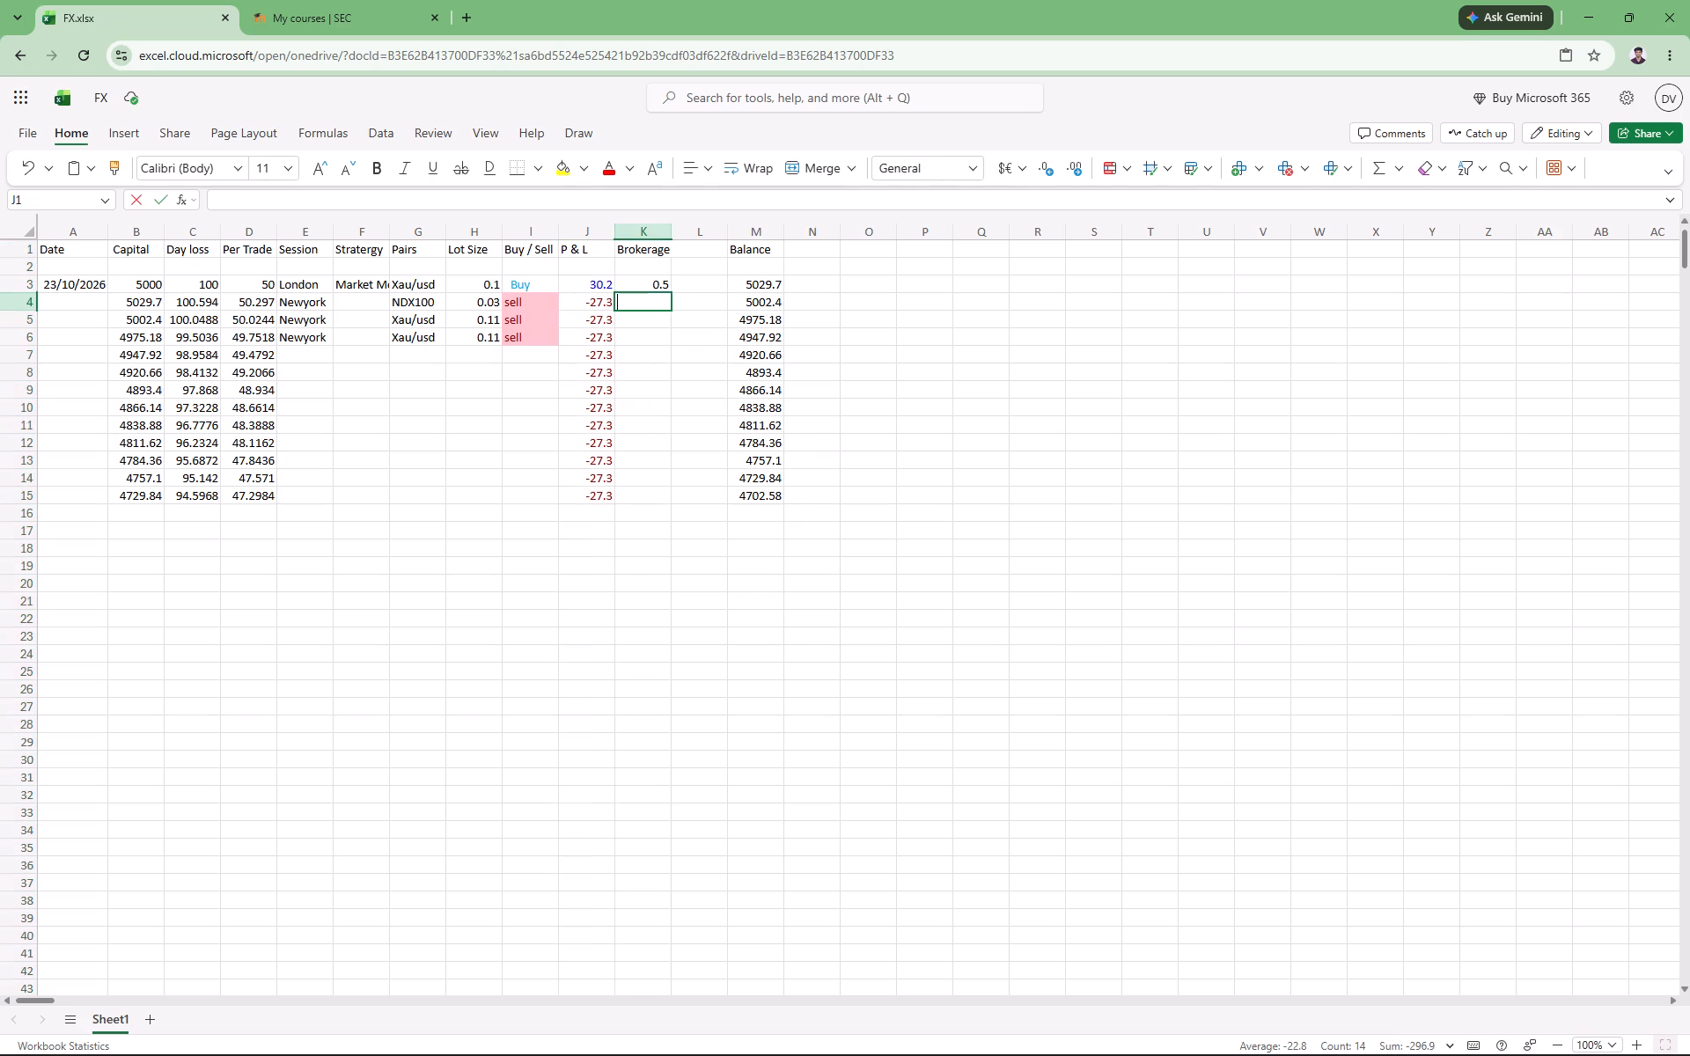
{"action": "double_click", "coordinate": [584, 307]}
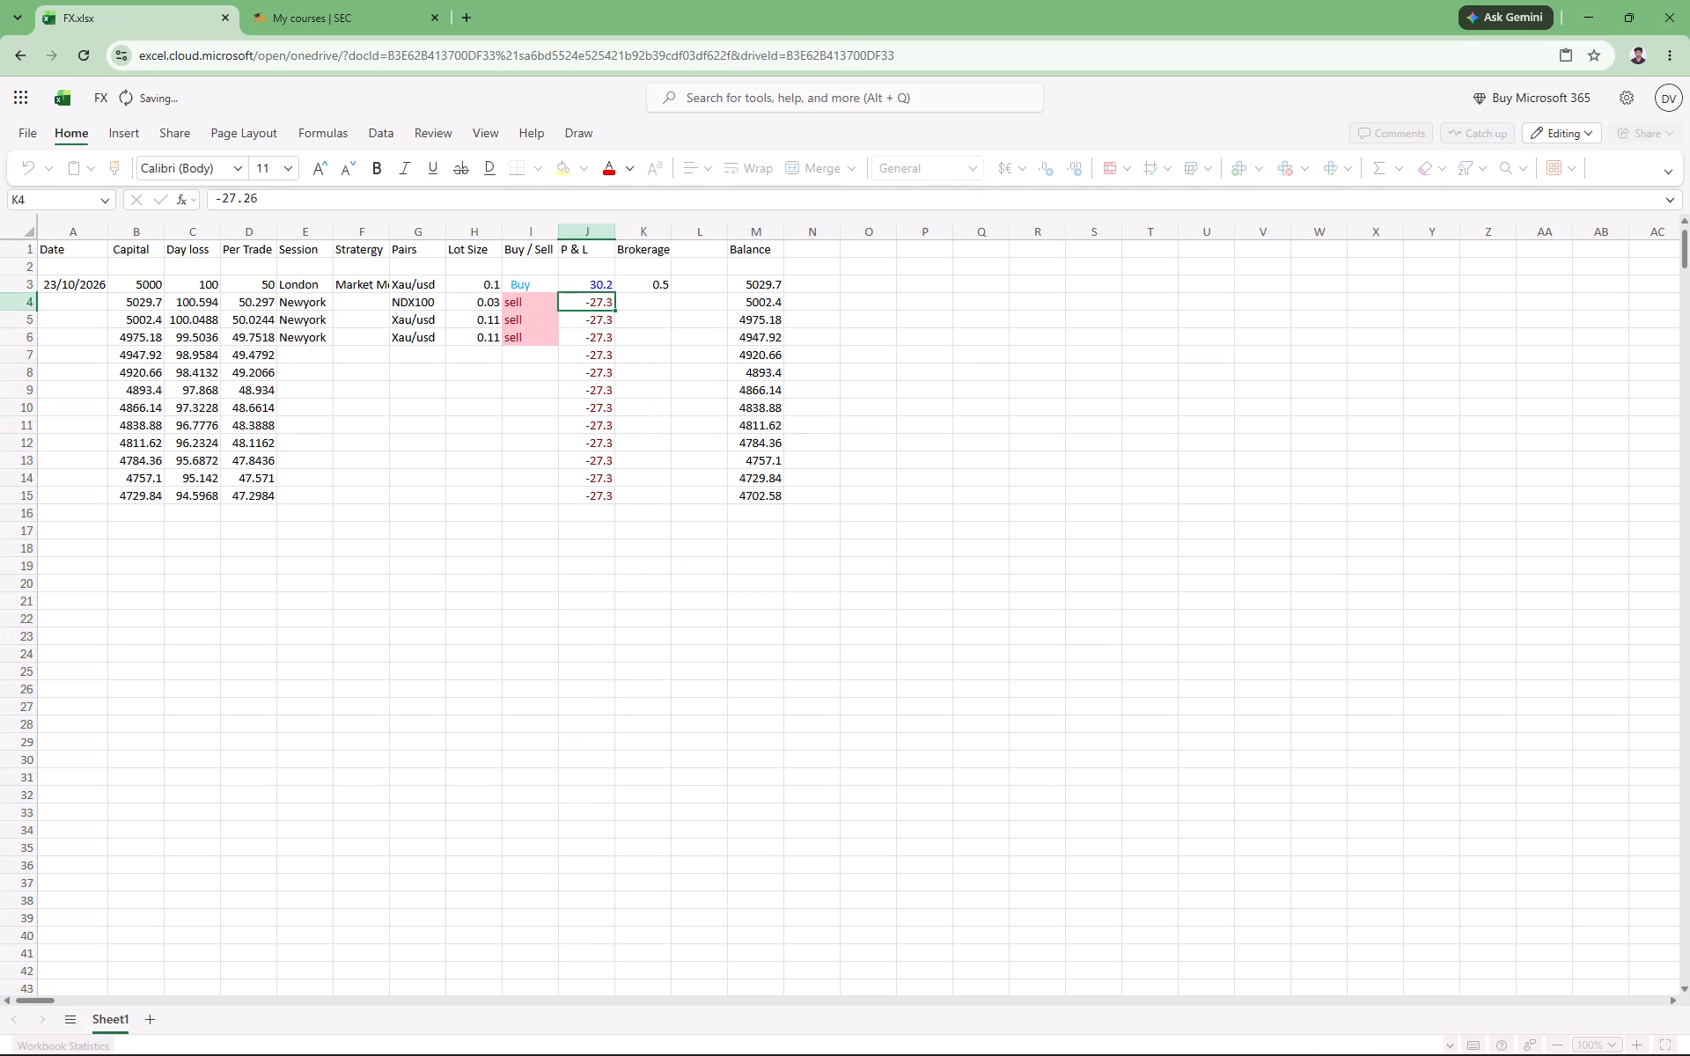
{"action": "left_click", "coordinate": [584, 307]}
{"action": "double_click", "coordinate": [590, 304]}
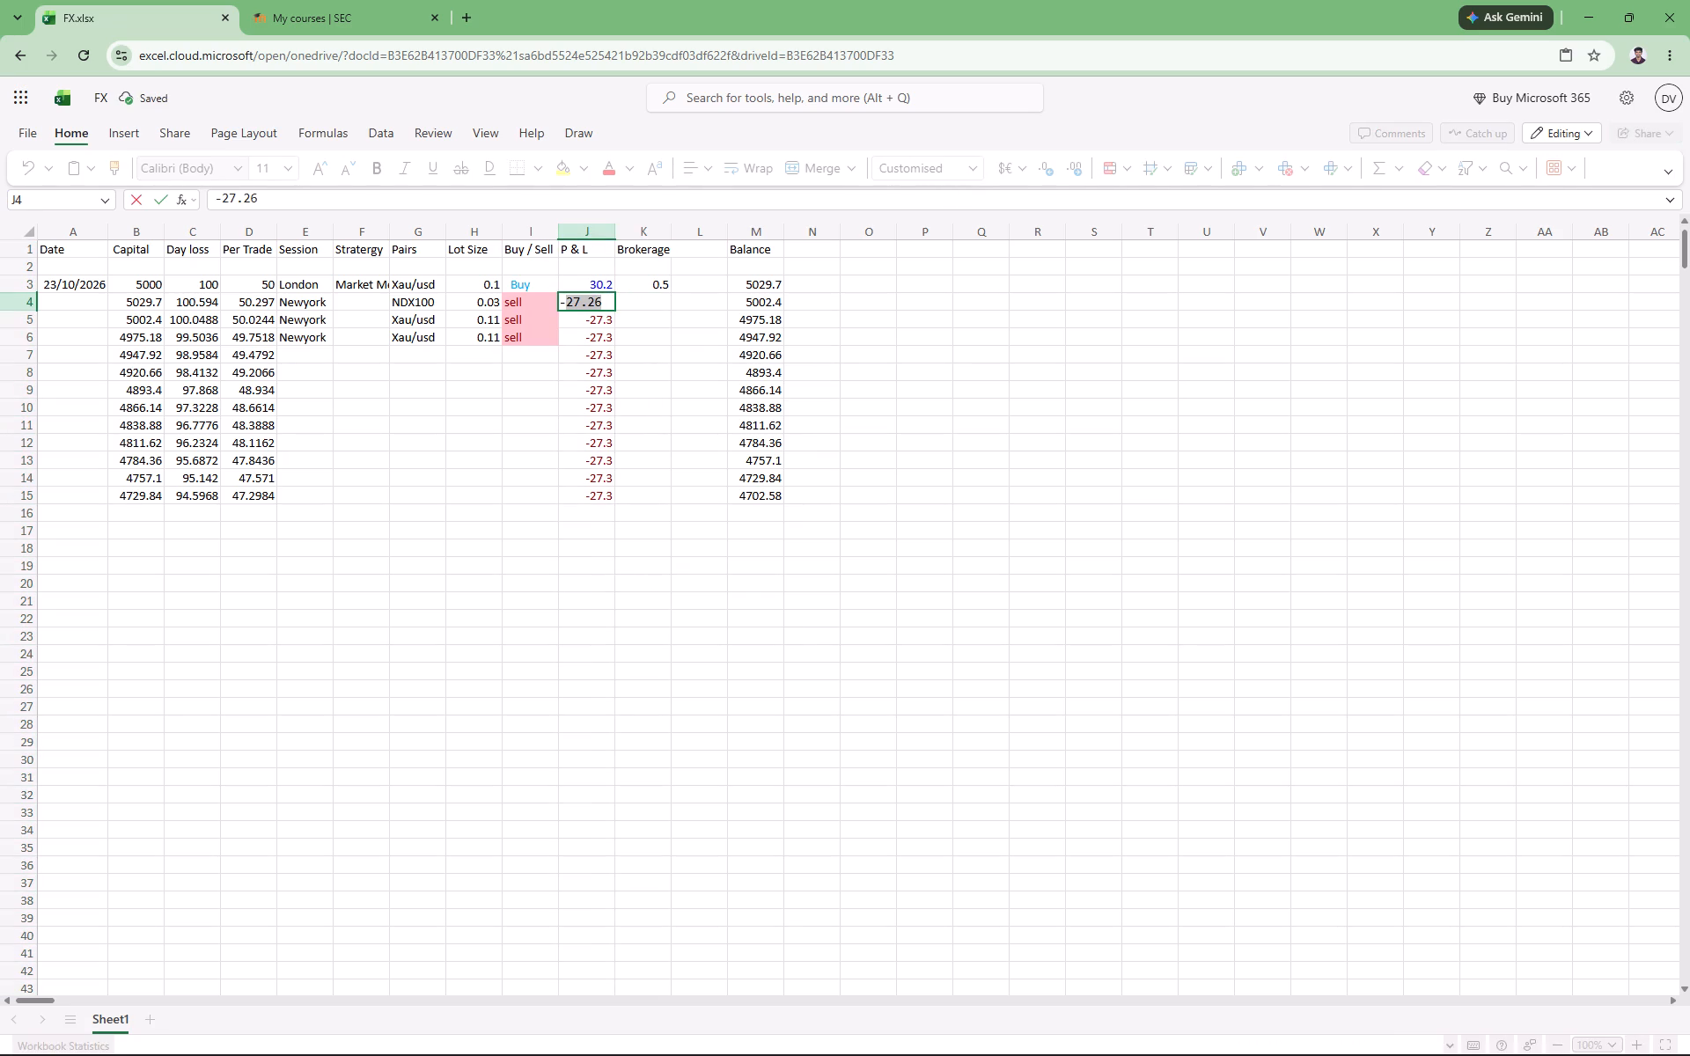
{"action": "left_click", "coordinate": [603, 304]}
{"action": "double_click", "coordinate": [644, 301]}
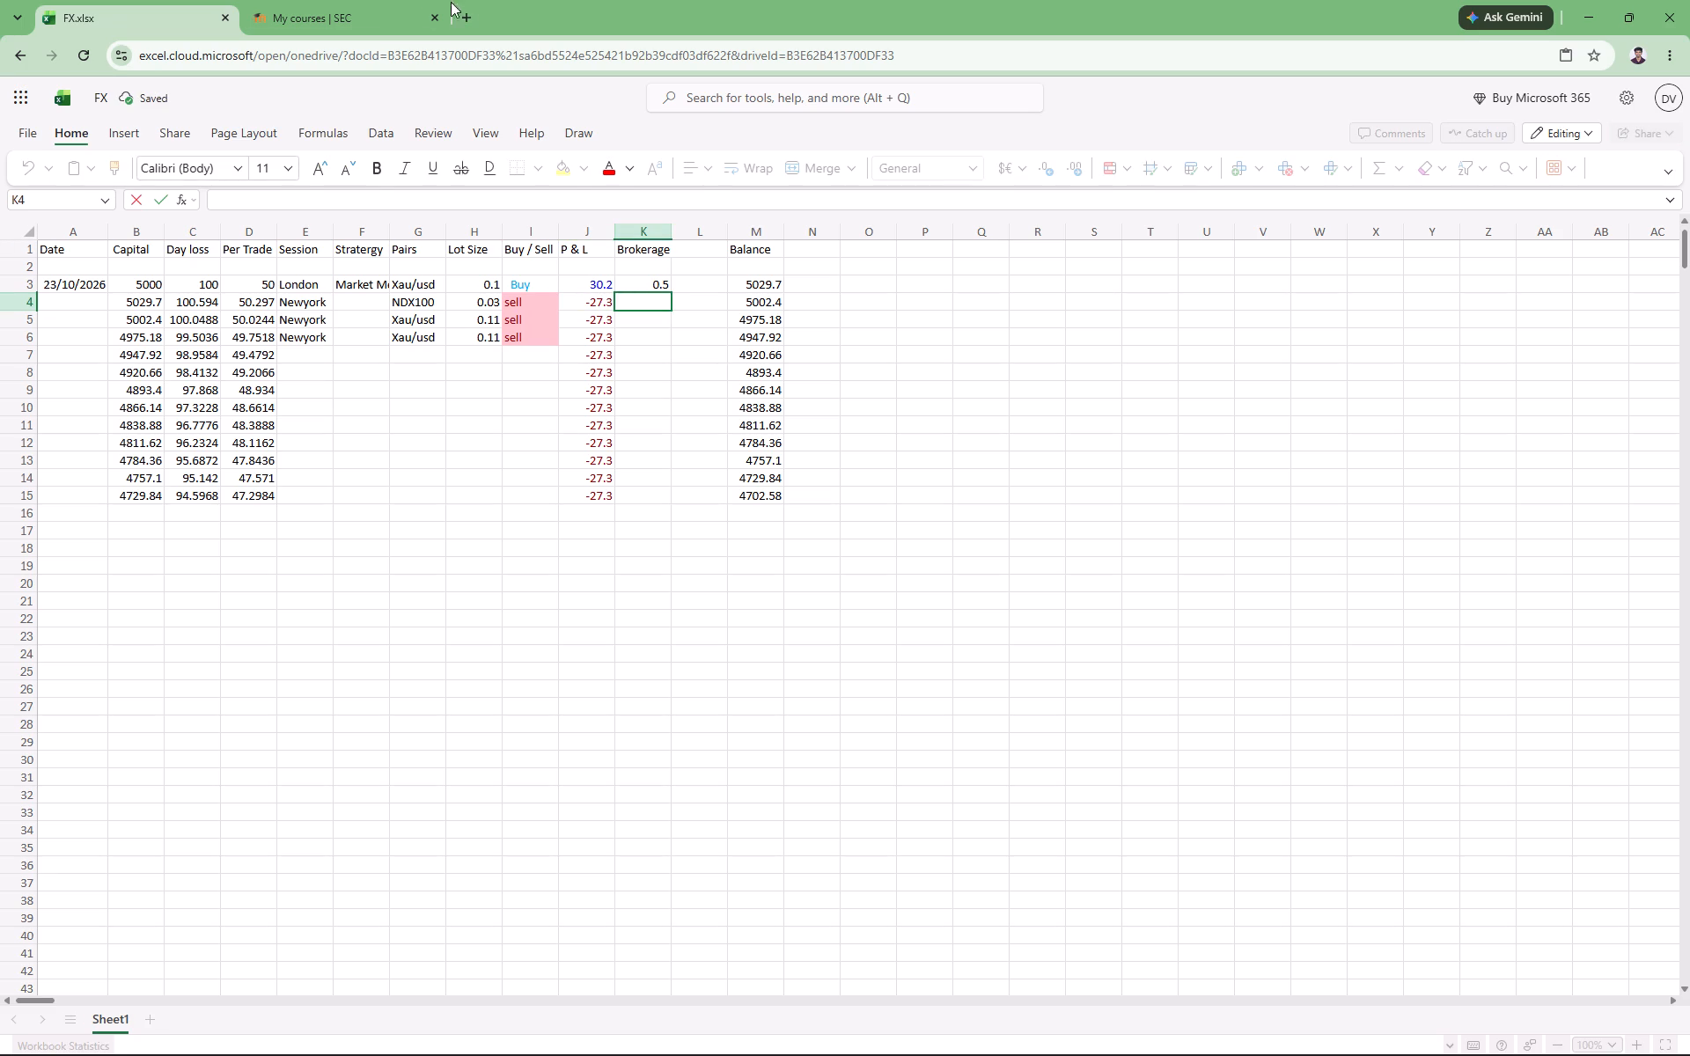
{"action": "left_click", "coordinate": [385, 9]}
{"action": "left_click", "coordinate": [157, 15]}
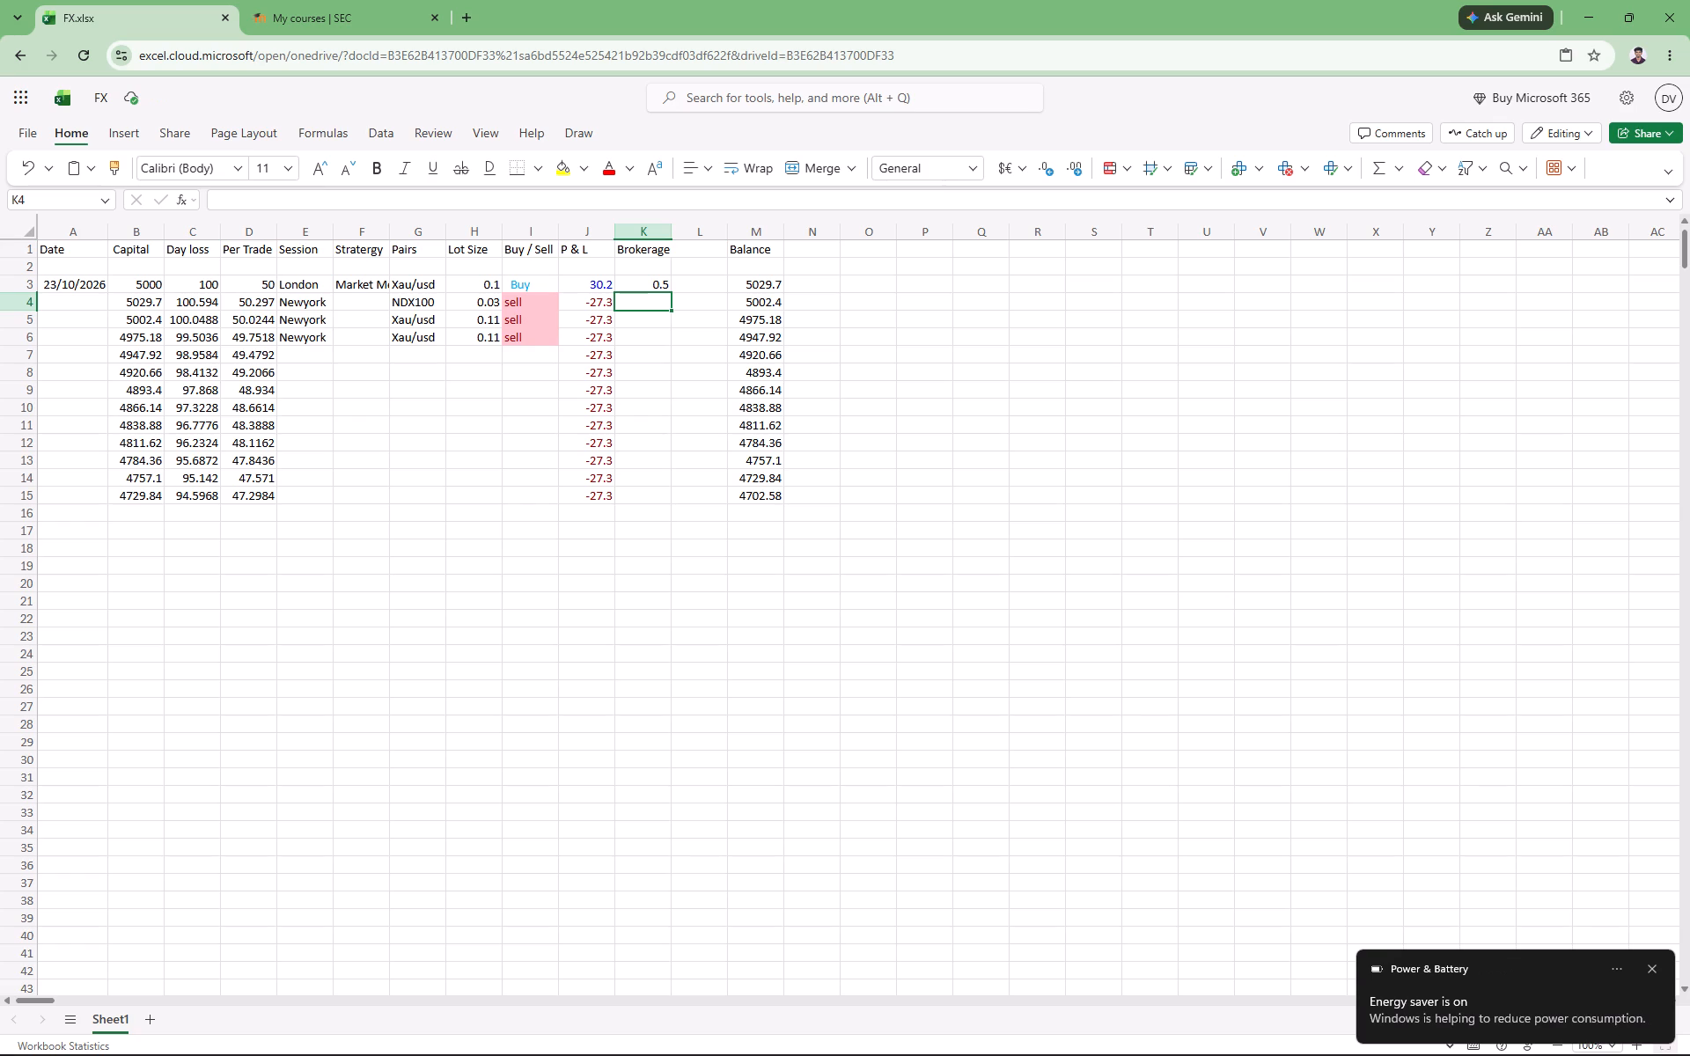
Enter 0 in Brokerage cell K4.
{"action": "double_click", "coordinate": [651, 306]}
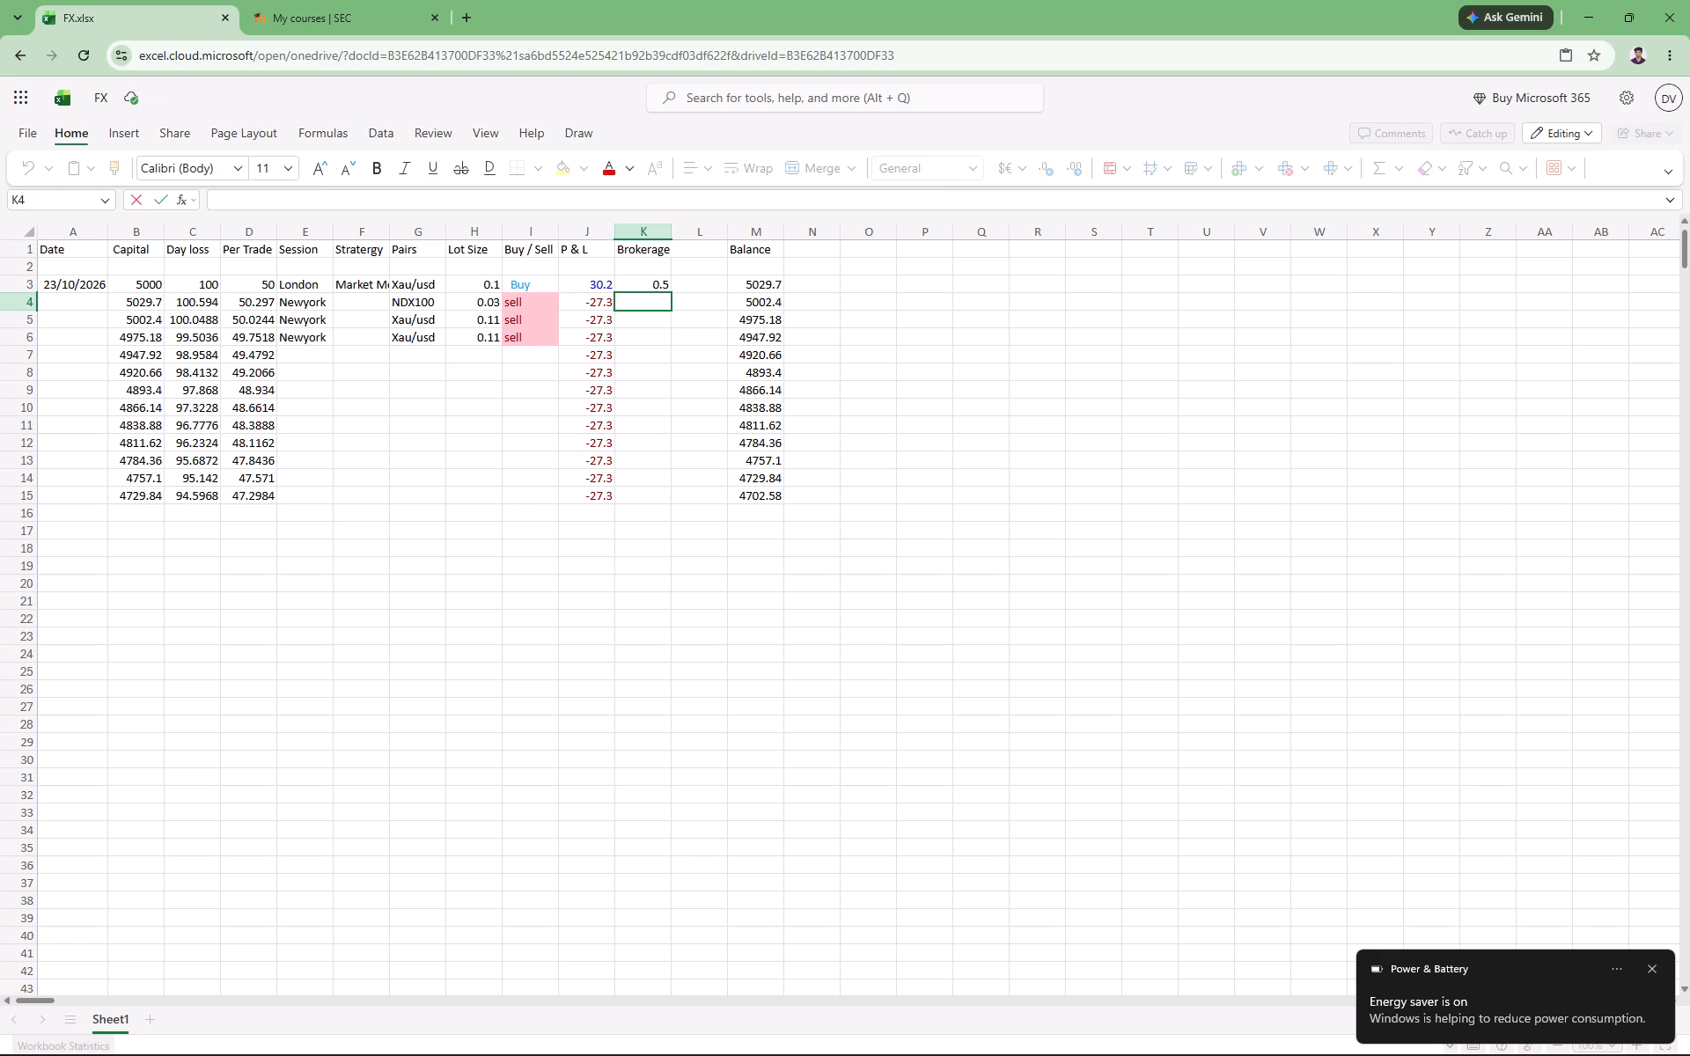
{"action": "key", "text": "0"}
{"action": "key", "text": "Return"}
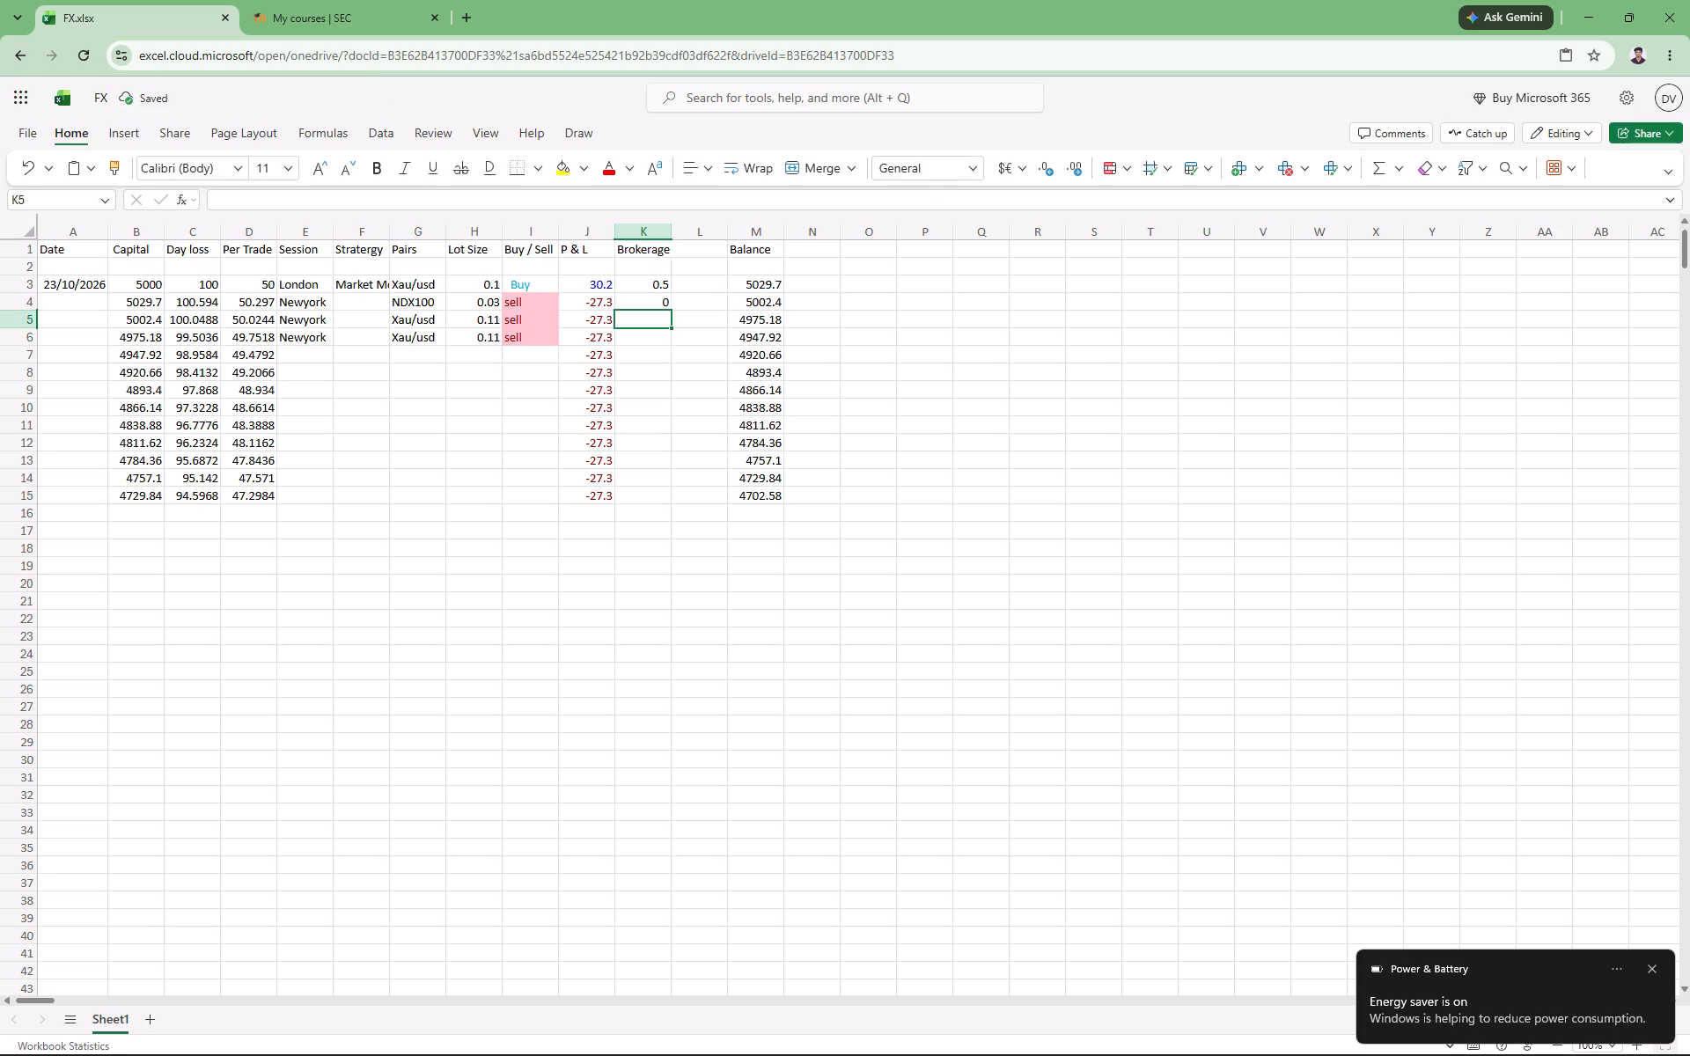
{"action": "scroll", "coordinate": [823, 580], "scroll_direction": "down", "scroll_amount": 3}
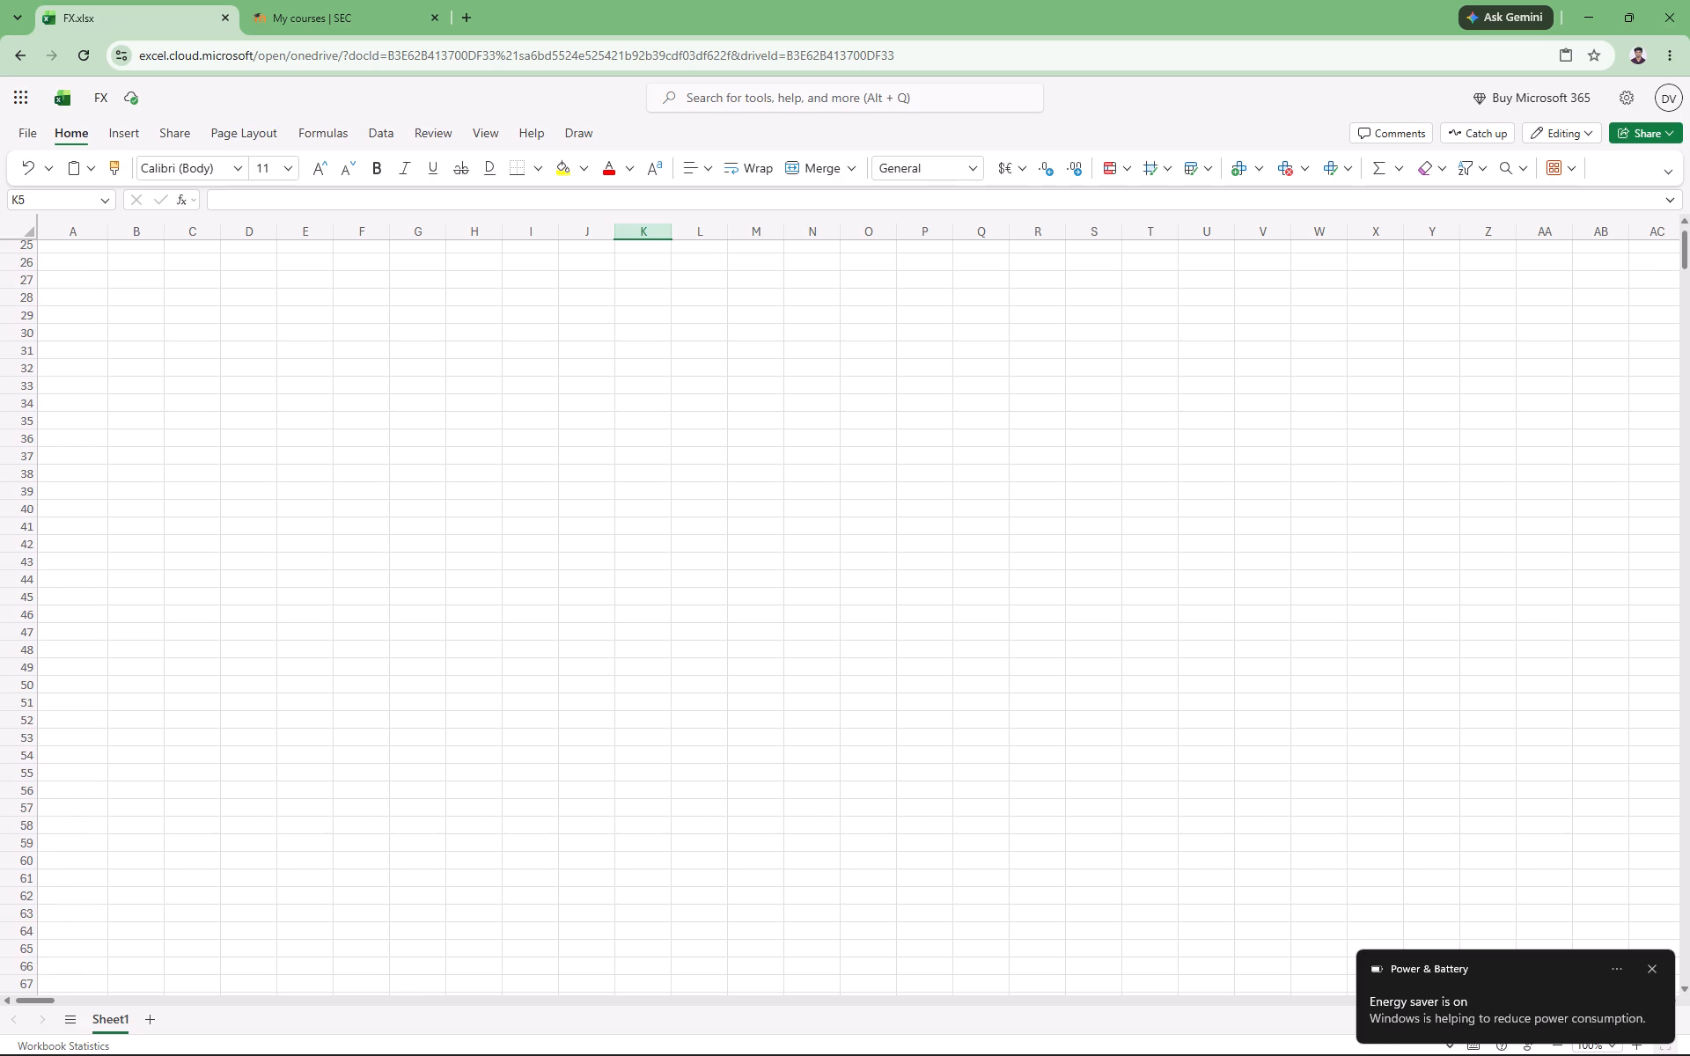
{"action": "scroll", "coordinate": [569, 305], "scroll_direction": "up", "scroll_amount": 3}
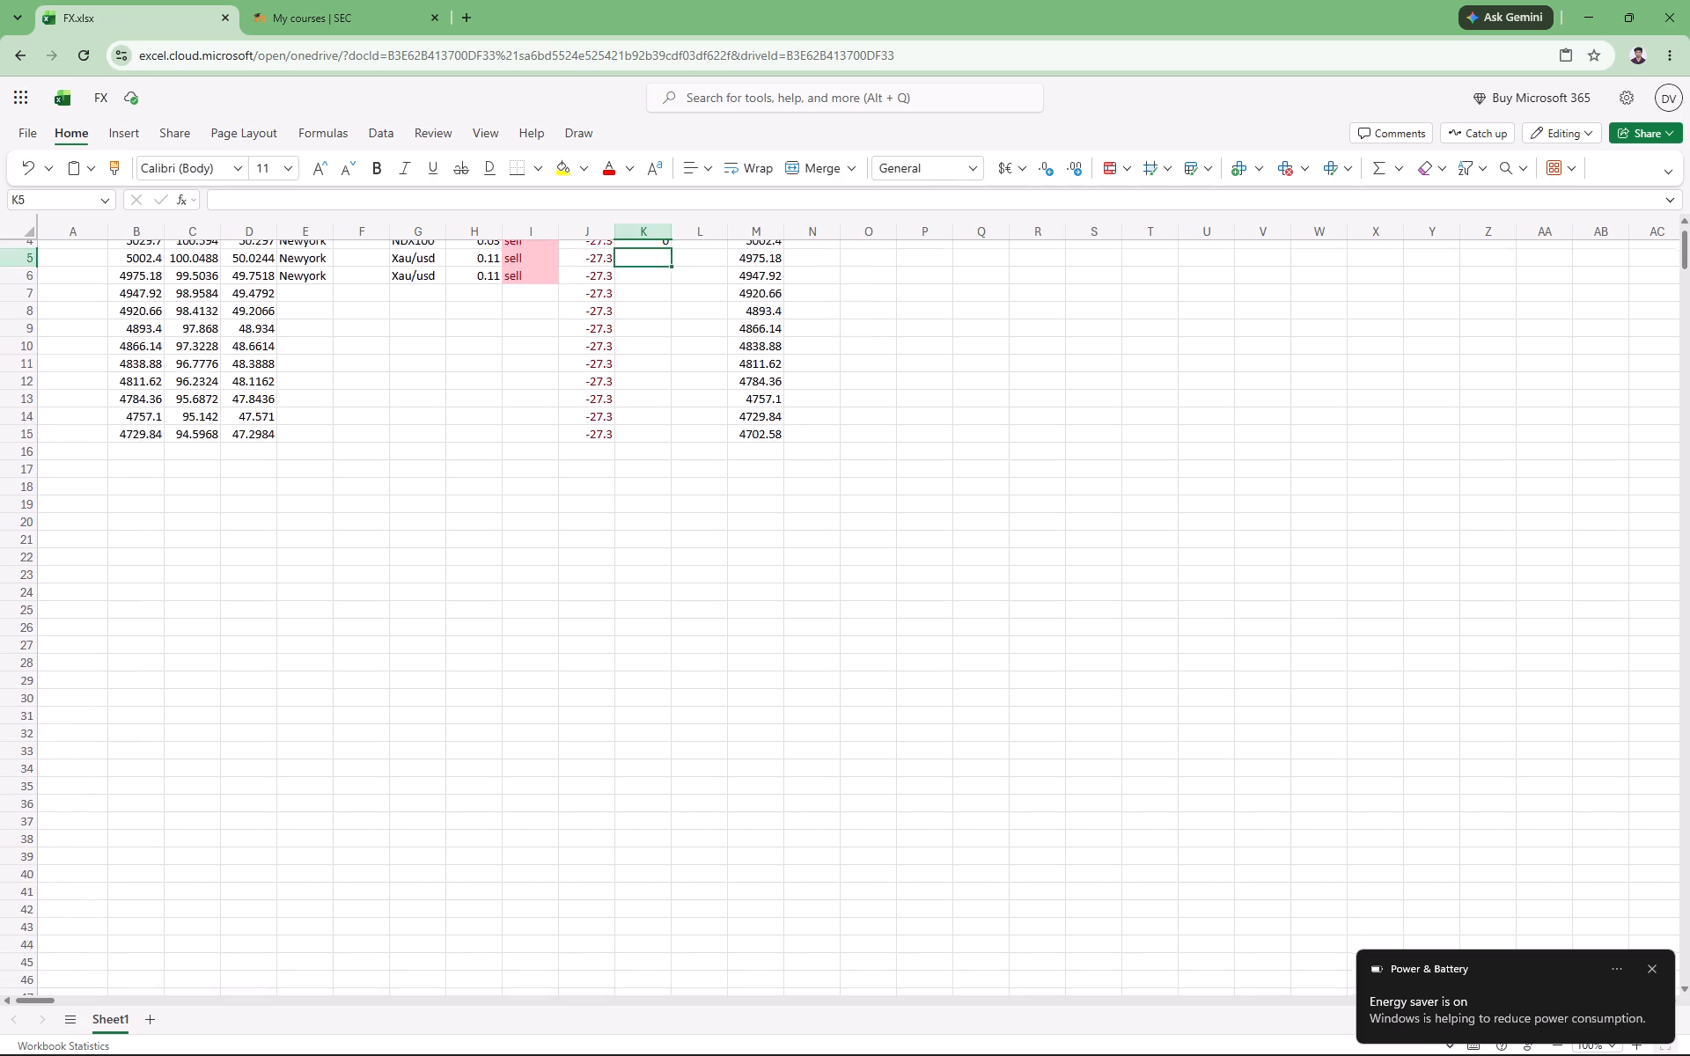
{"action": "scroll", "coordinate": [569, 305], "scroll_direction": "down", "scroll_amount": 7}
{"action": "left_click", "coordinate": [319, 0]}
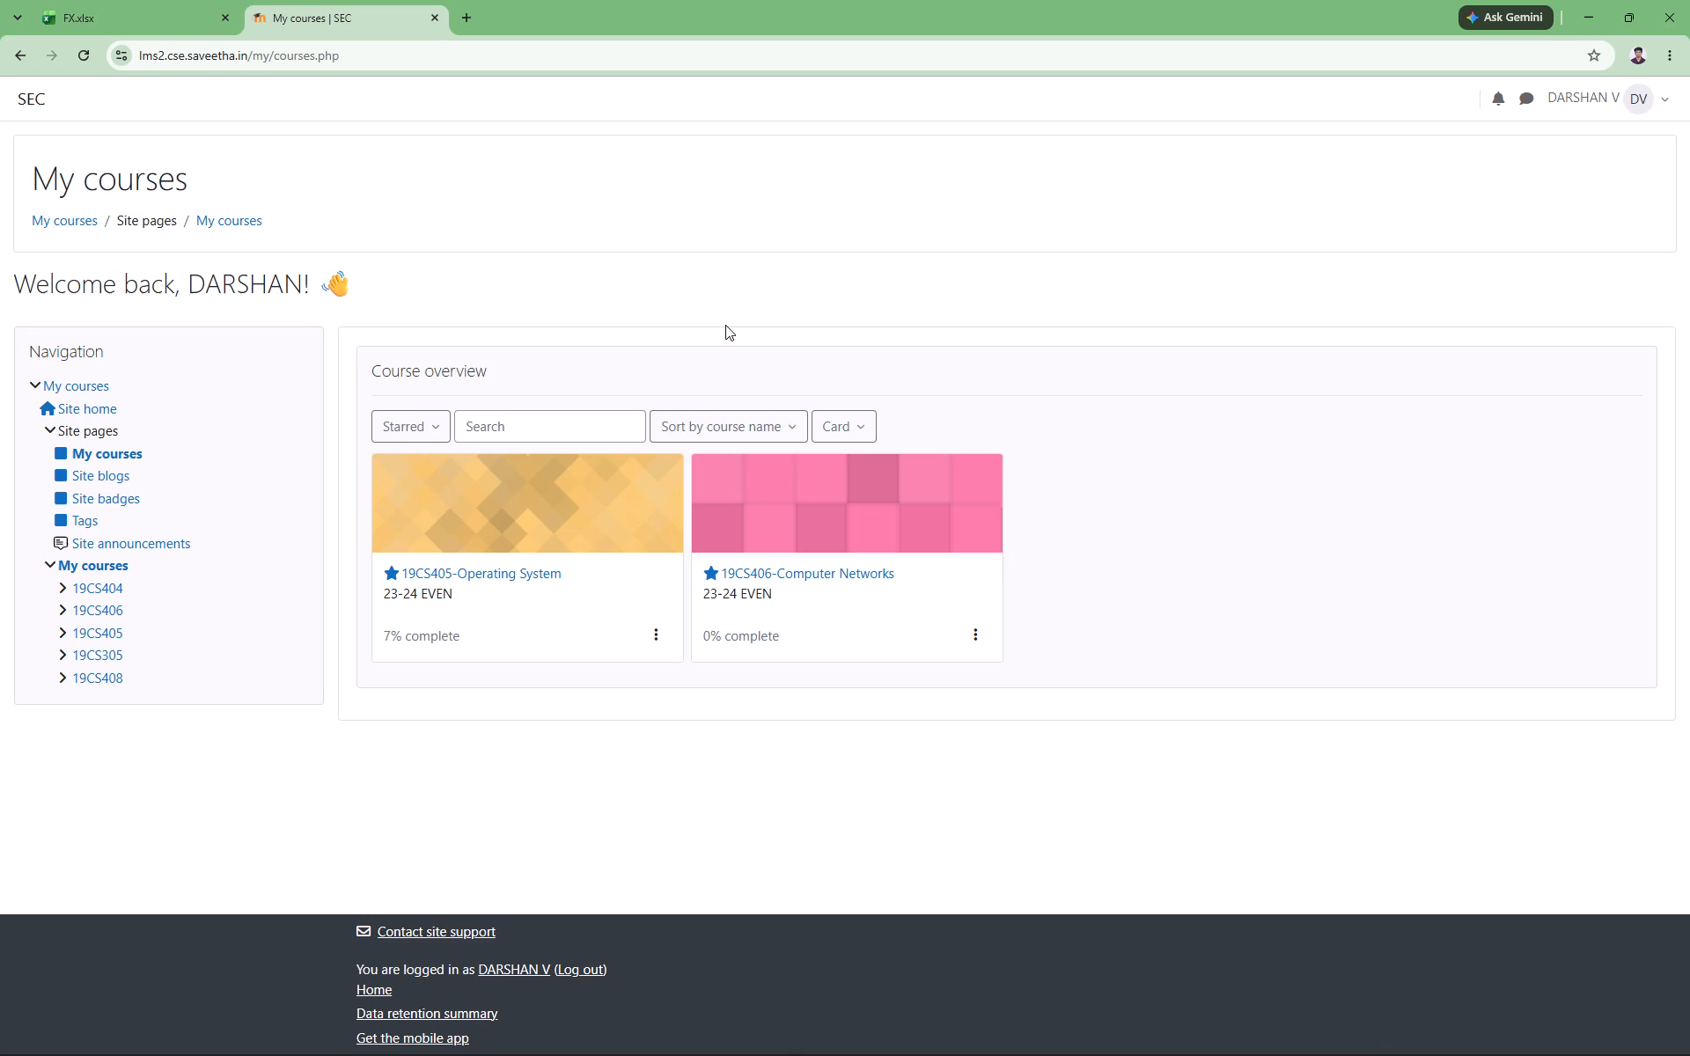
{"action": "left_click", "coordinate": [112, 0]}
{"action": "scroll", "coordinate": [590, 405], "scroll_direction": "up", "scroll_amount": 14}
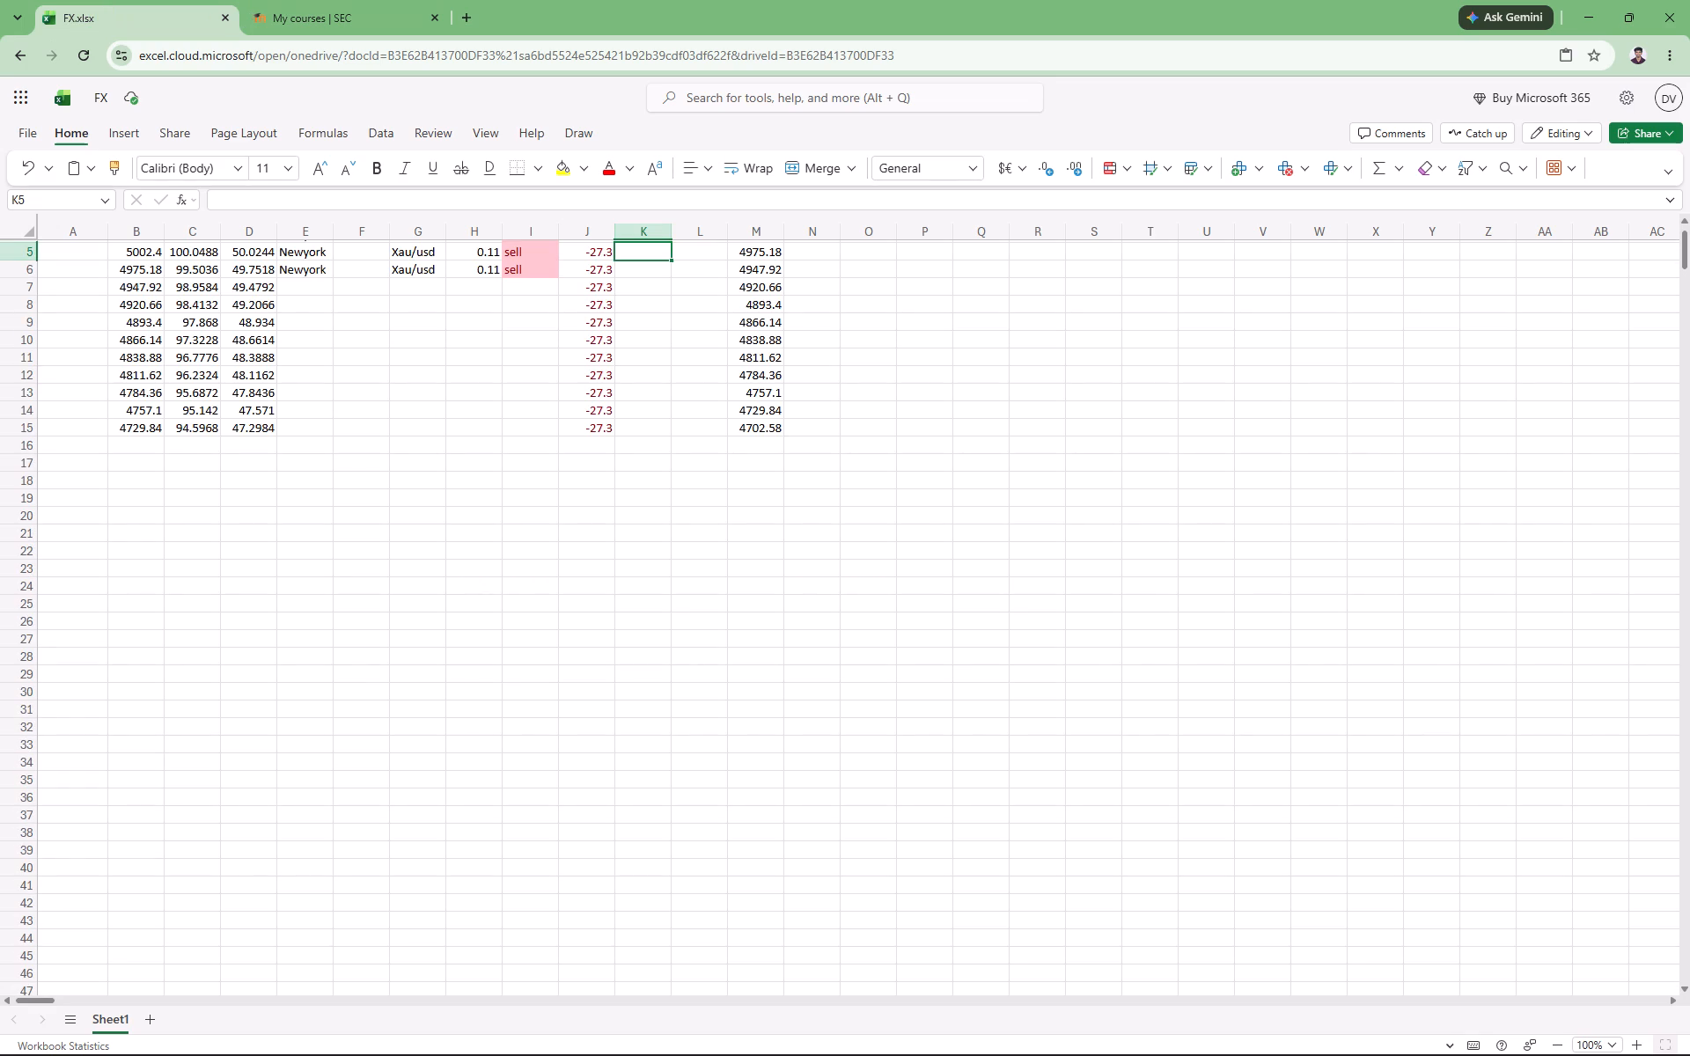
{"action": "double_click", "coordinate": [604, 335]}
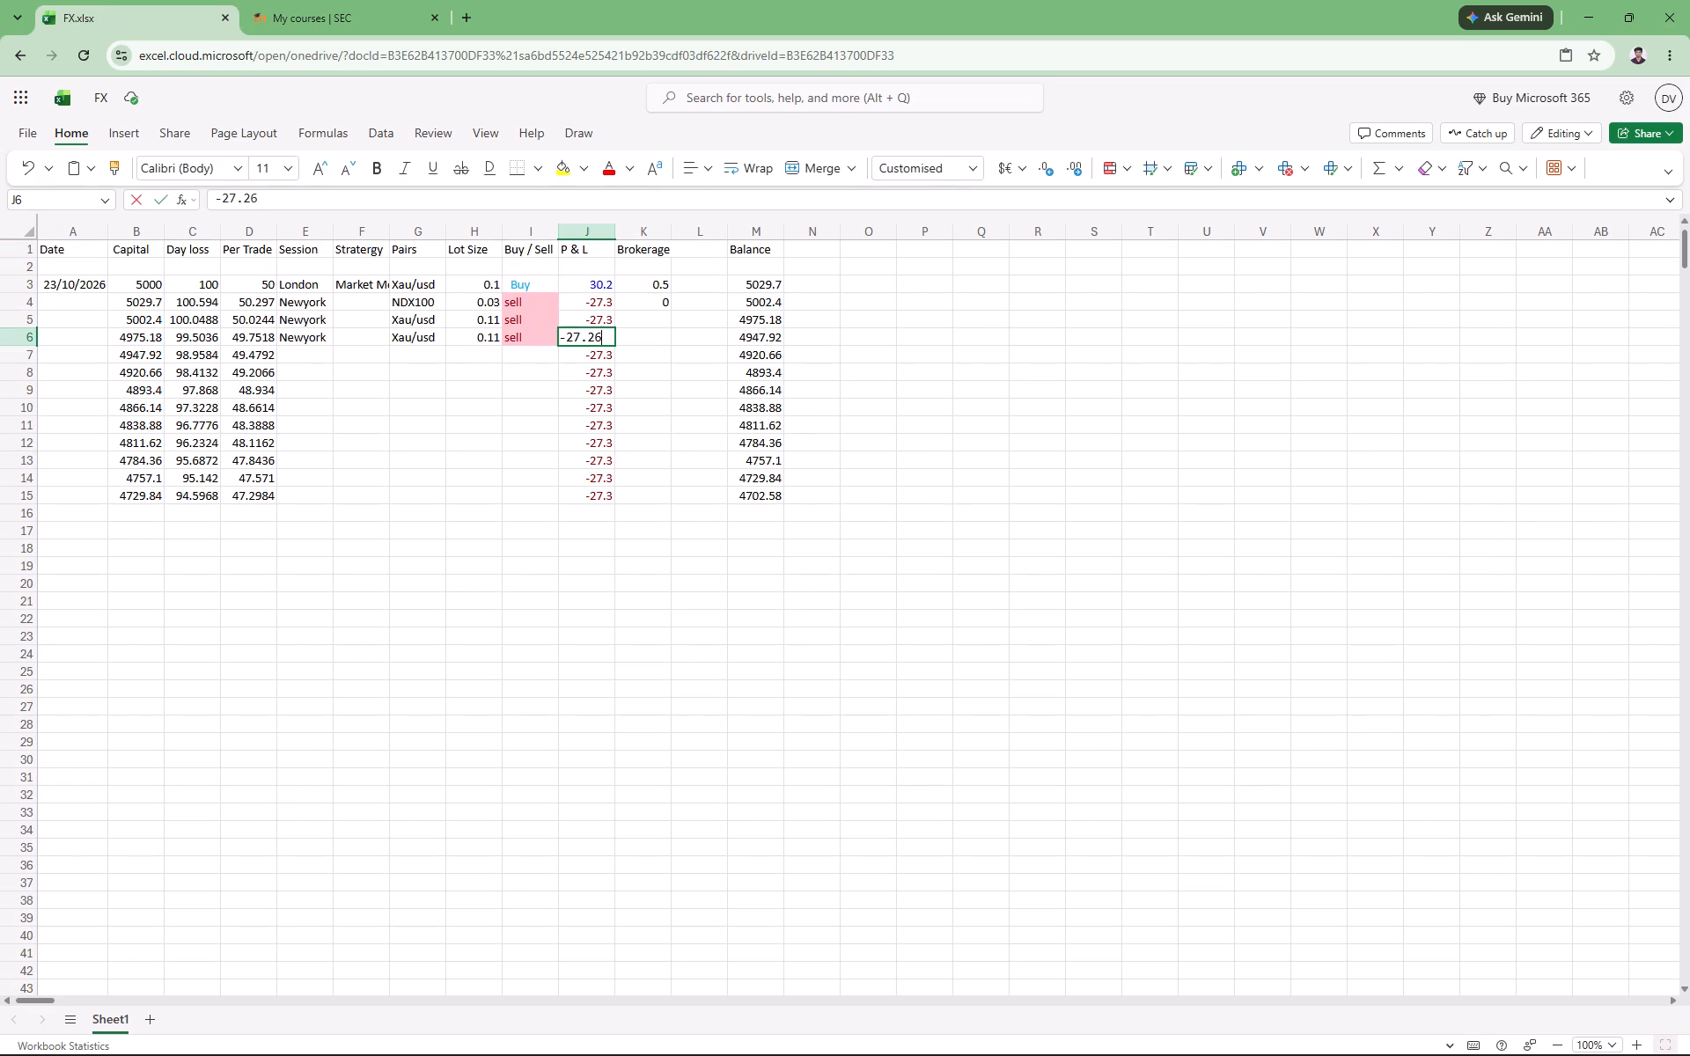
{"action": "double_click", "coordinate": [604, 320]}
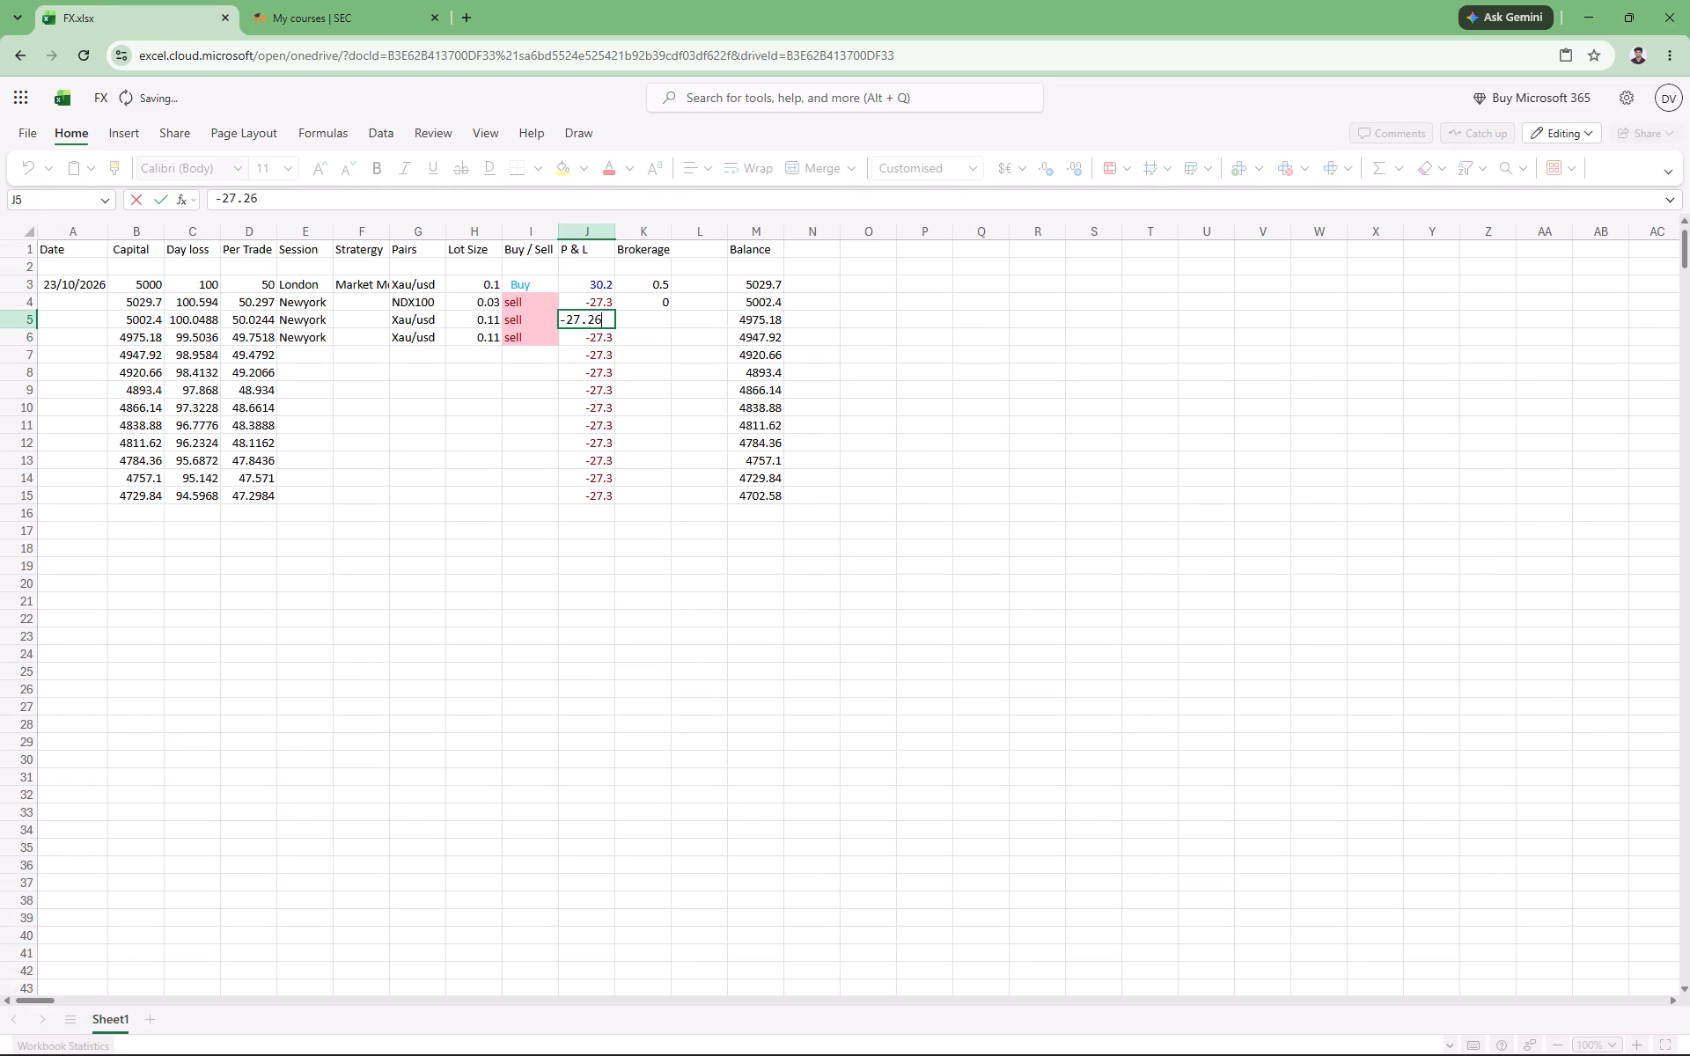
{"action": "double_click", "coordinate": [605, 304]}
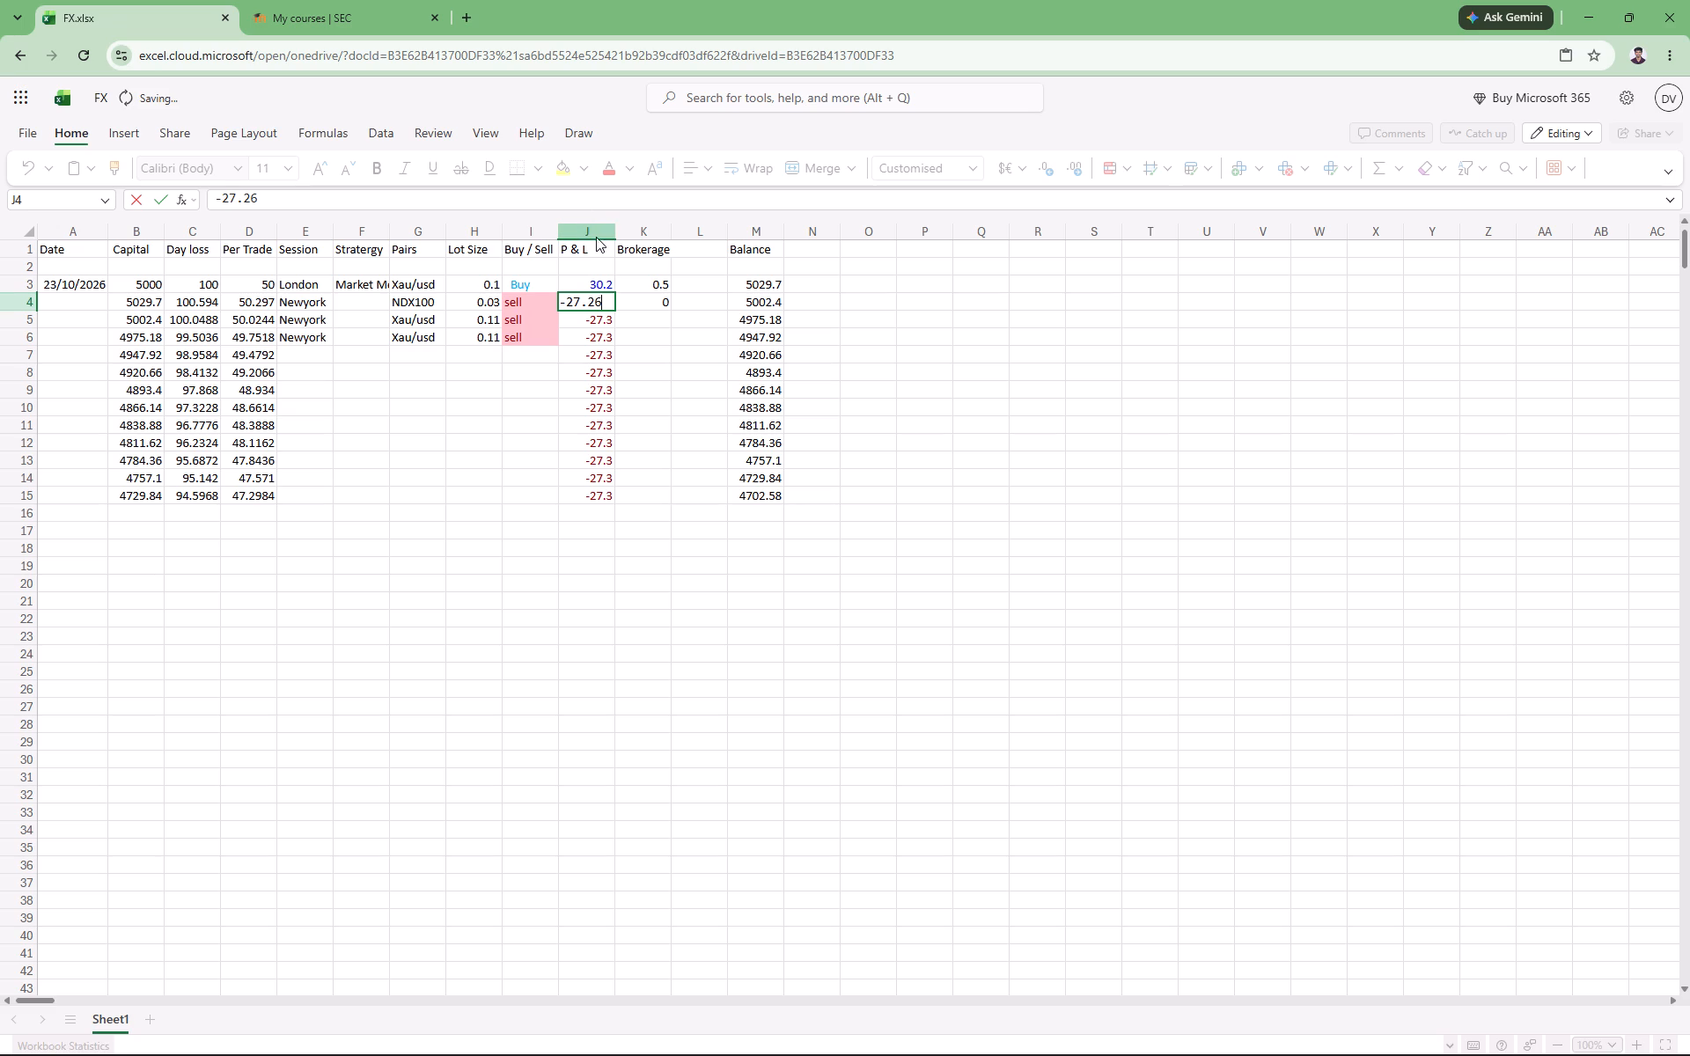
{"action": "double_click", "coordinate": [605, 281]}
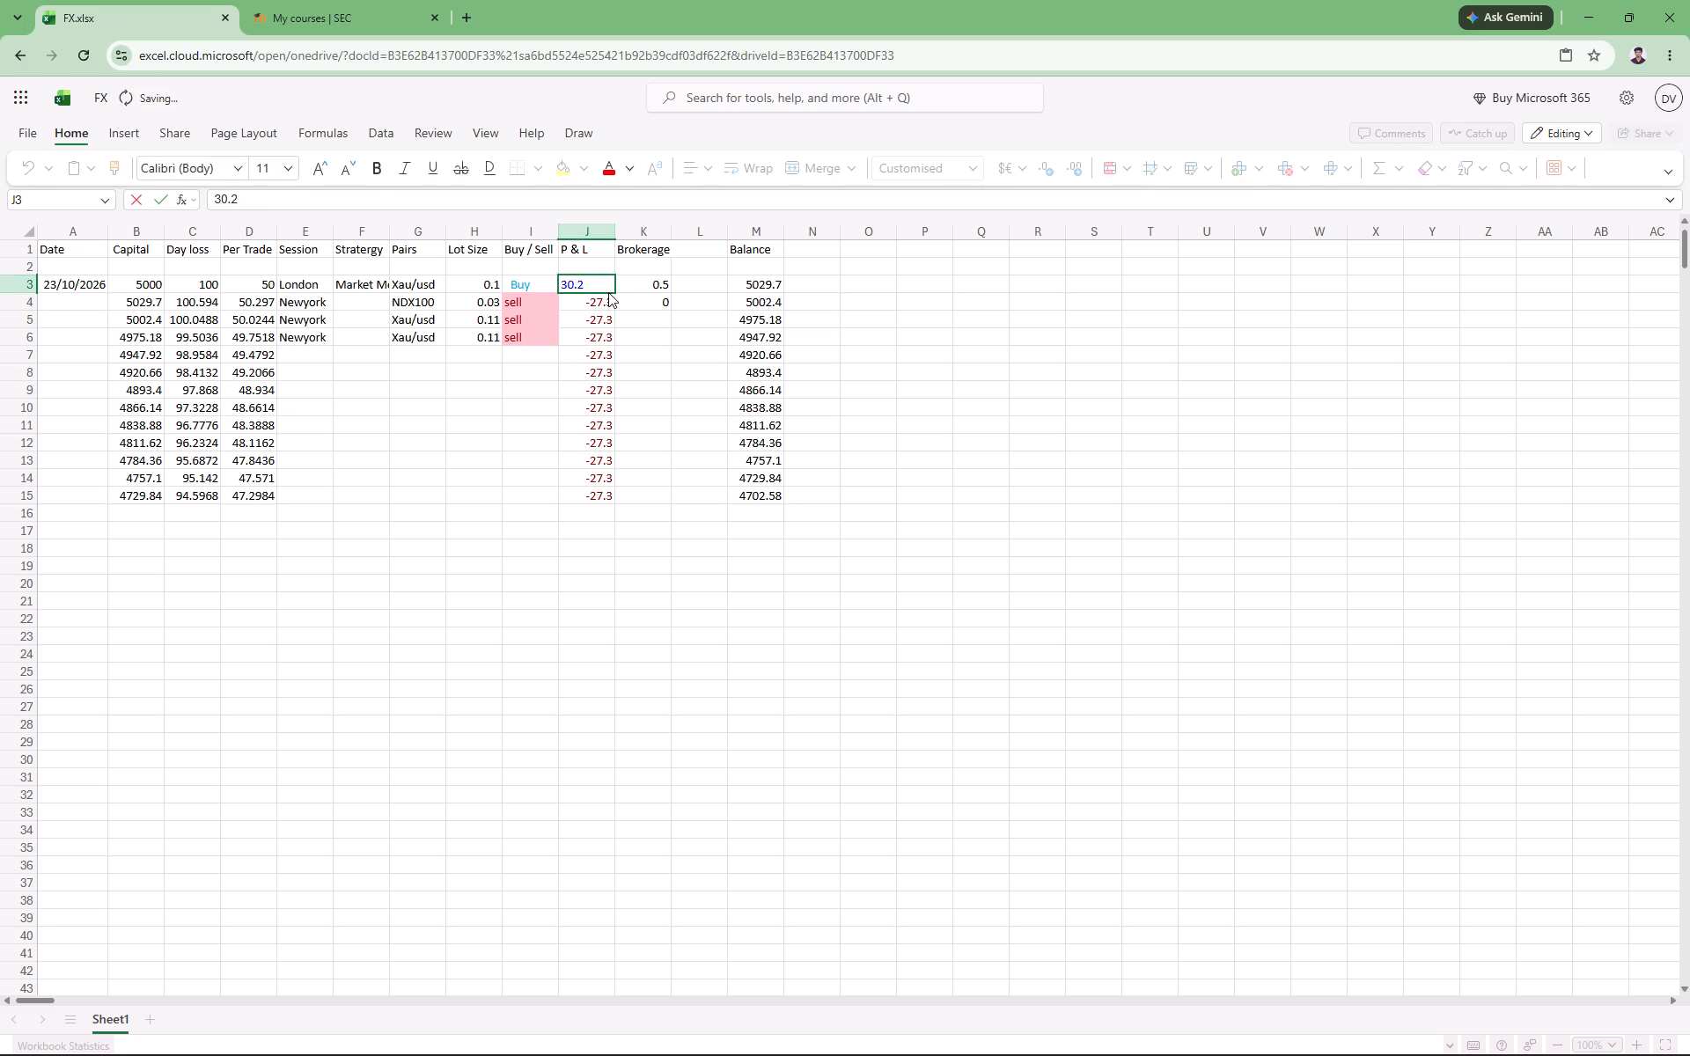
Fill the P & L column from J3 down to J15 as a series increasing by 1.
{"action": "left_click", "coordinate": [610, 290]}
{"action": "left_click", "coordinate": [610, 291]}
{"action": "left_click", "coordinate": [591, 312]}
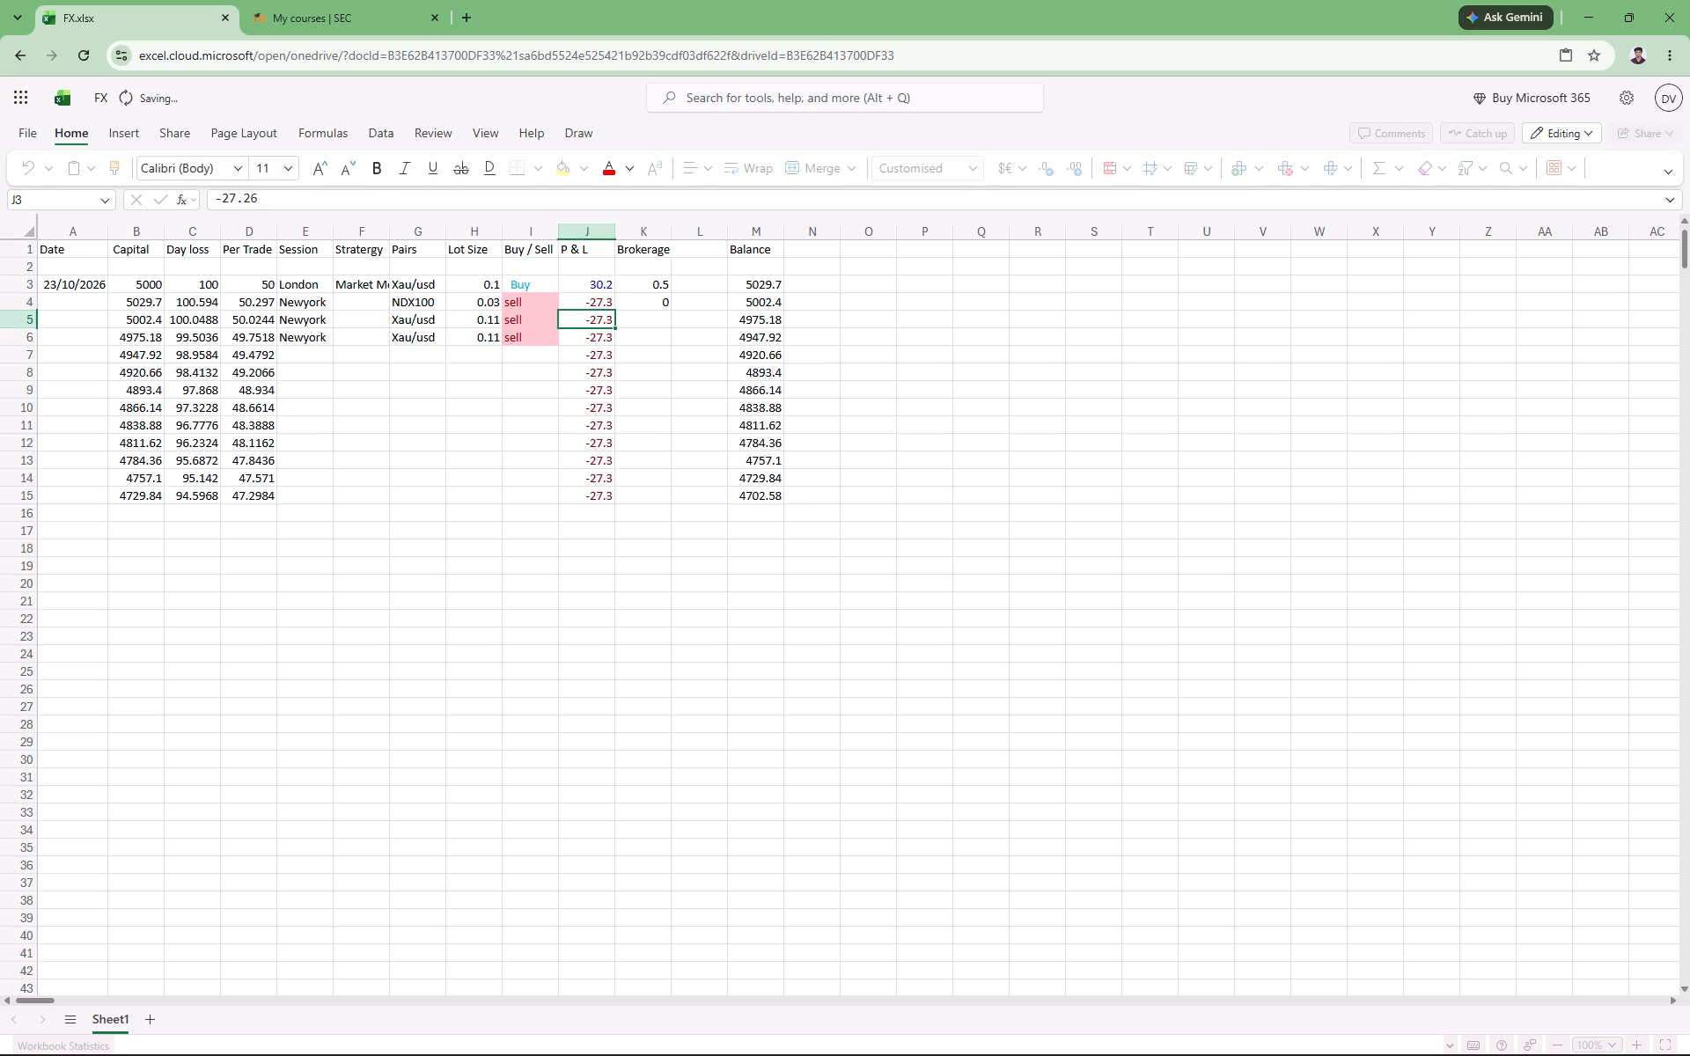
{"action": "left_click", "coordinate": [606, 294]}
{"action": "left_click", "coordinate": [606, 292]}
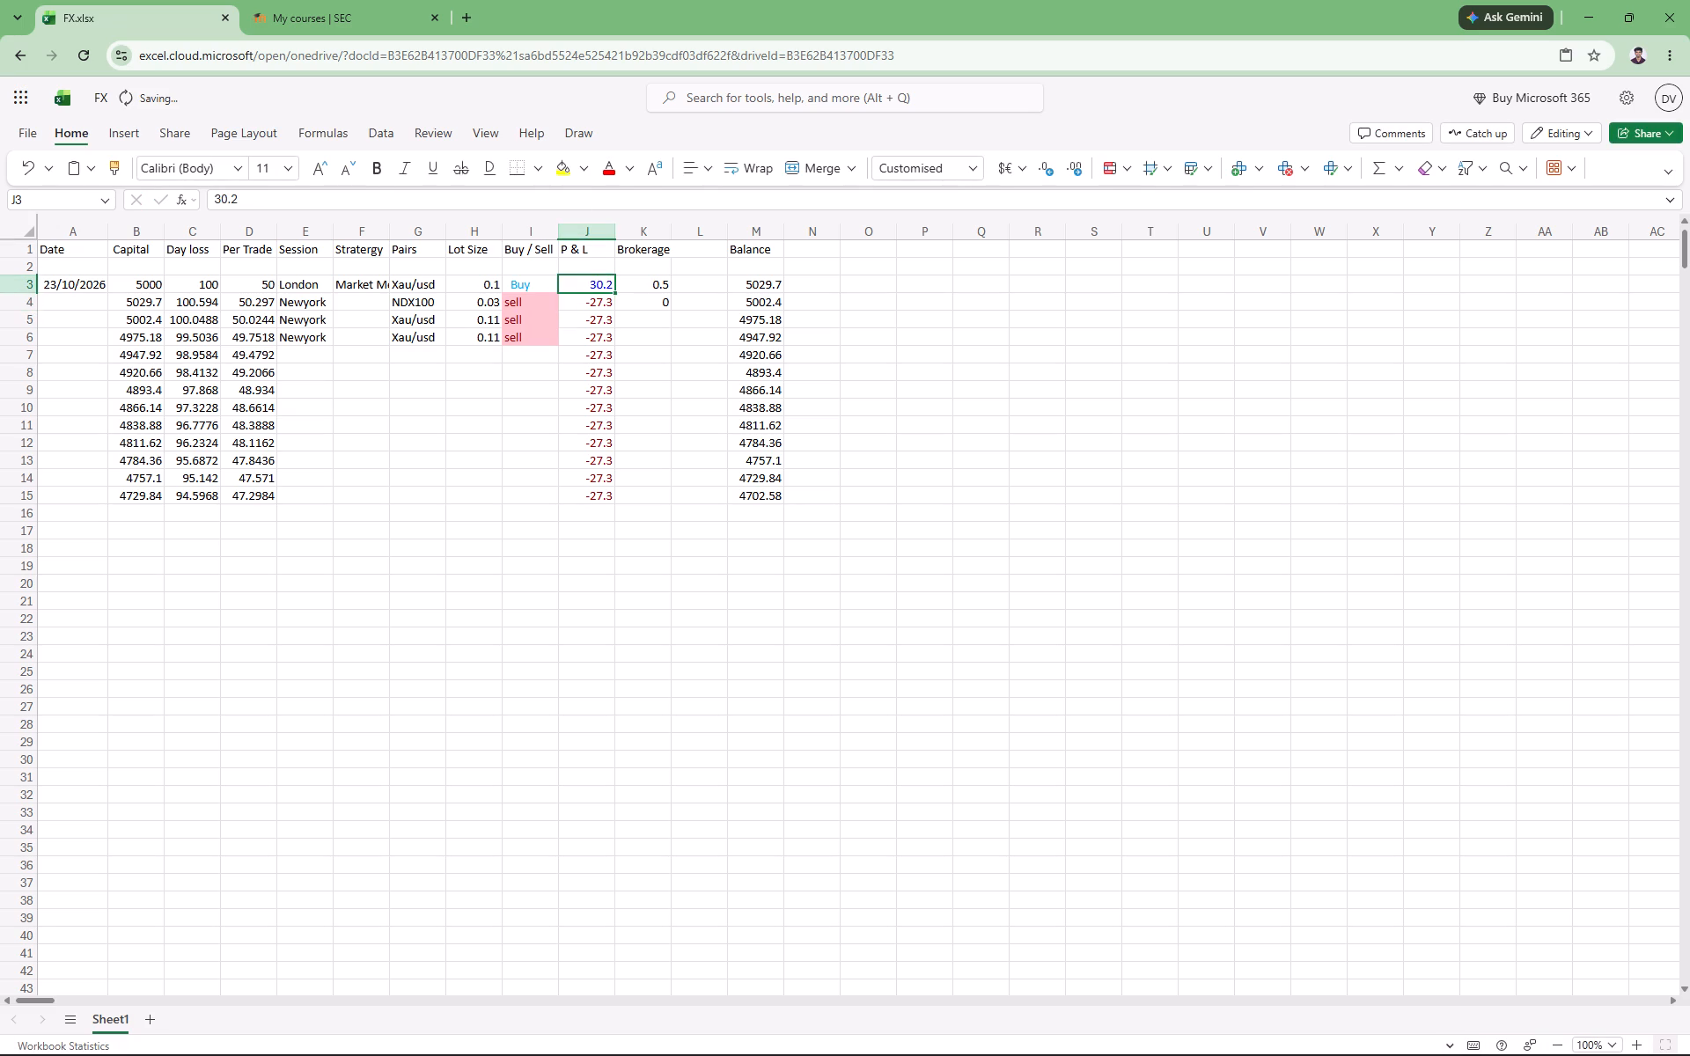
{"action": "left_click_drag", "start_coordinate": [614, 290], "coordinate": [638, 501]}
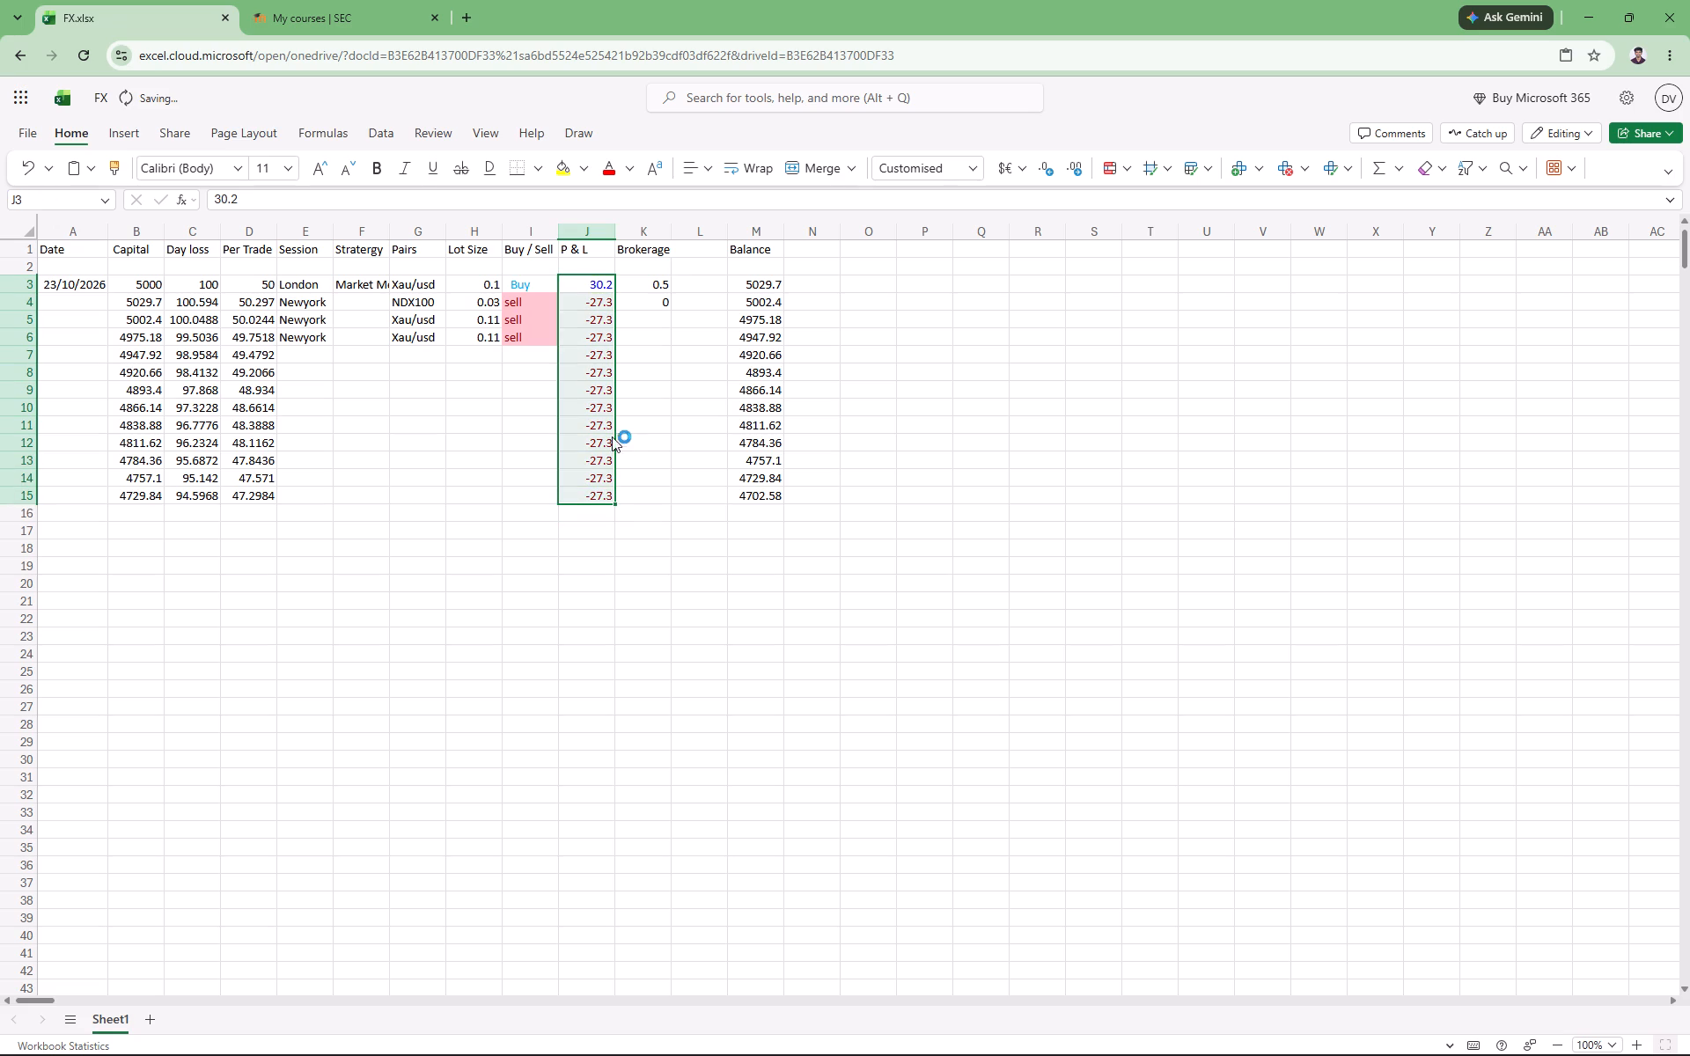
{"action": "right_click", "coordinate": [599, 429]}
{"action": "right_click", "coordinate": [601, 275]}
{"action": "left_click", "coordinate": [614, 280]}
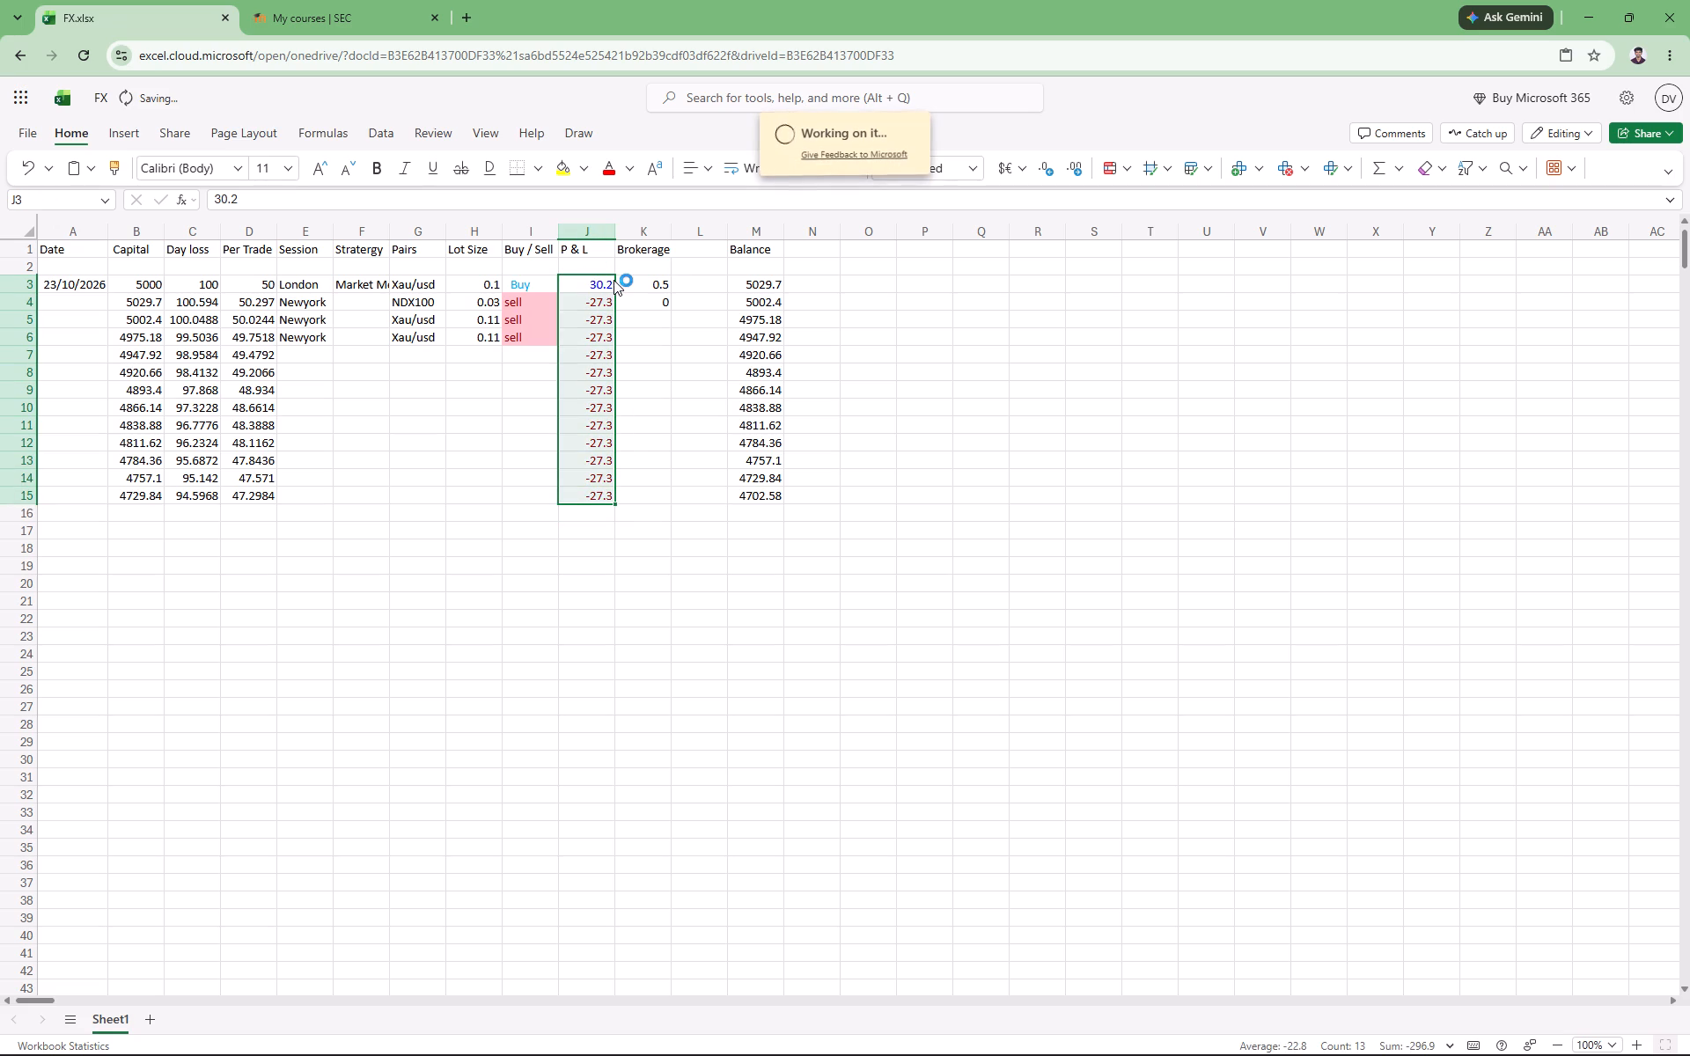
{"action": "left_click", "coordinate": [637, 361]}
{"action": "left_click", "coordinate": [959, 611]}
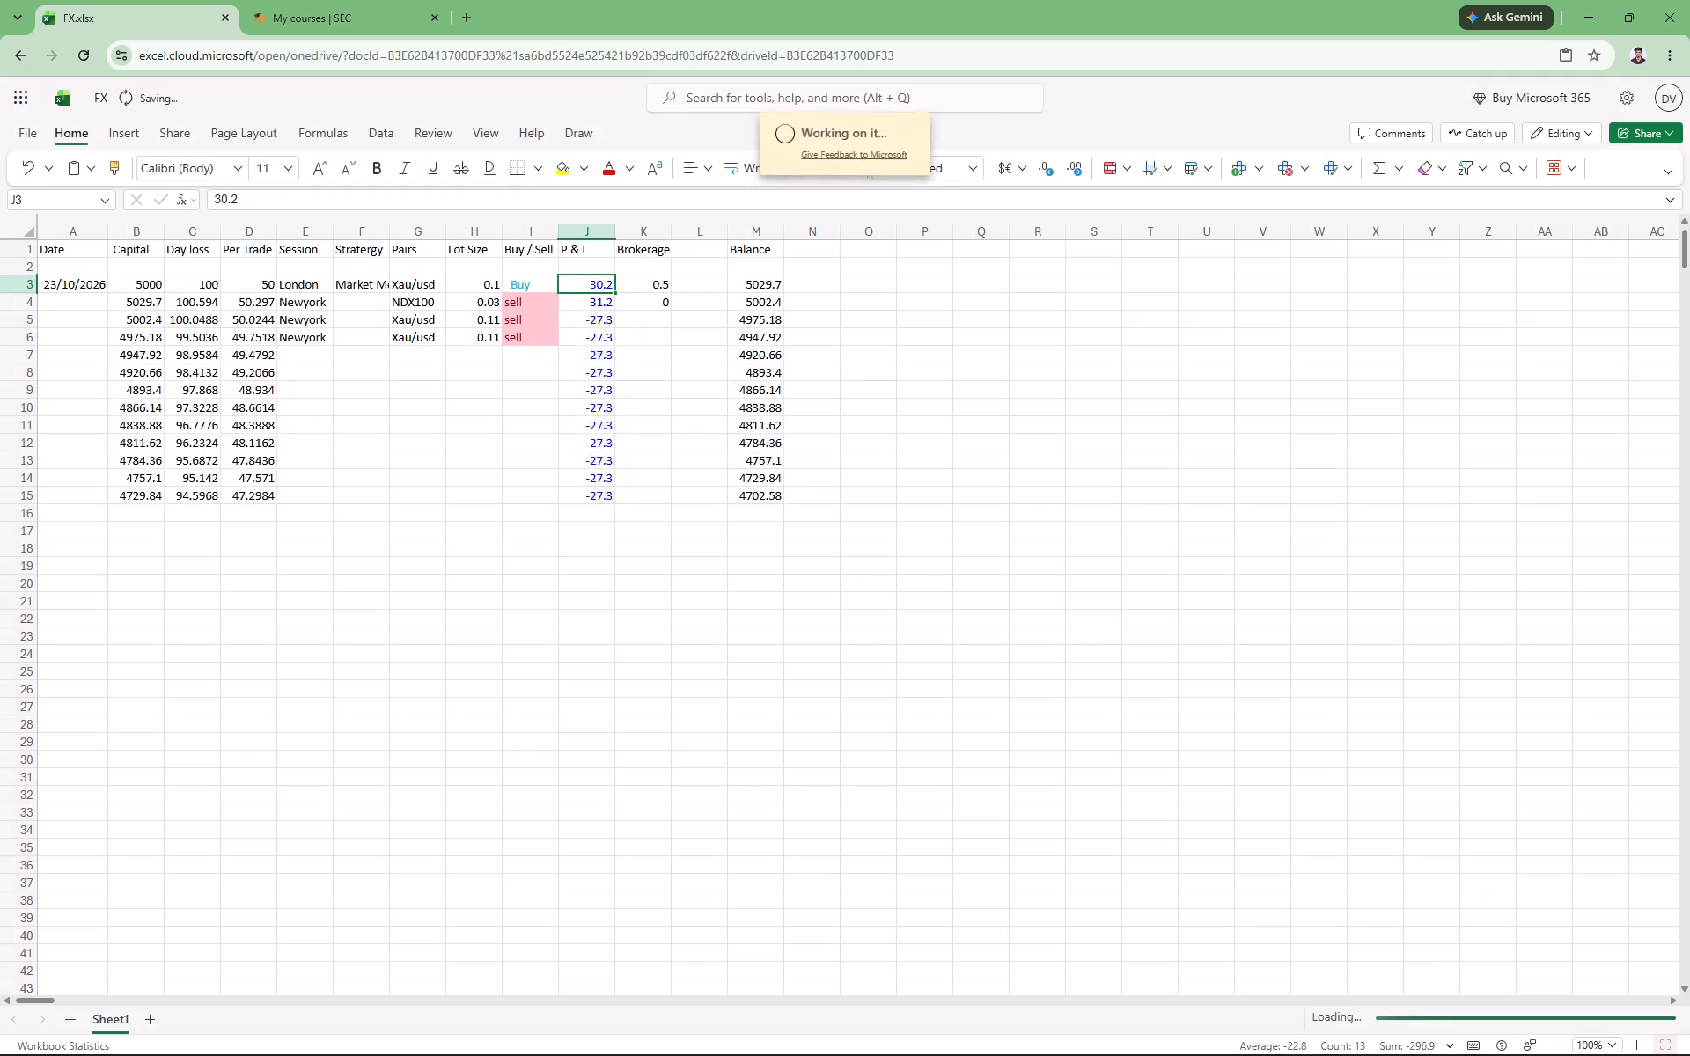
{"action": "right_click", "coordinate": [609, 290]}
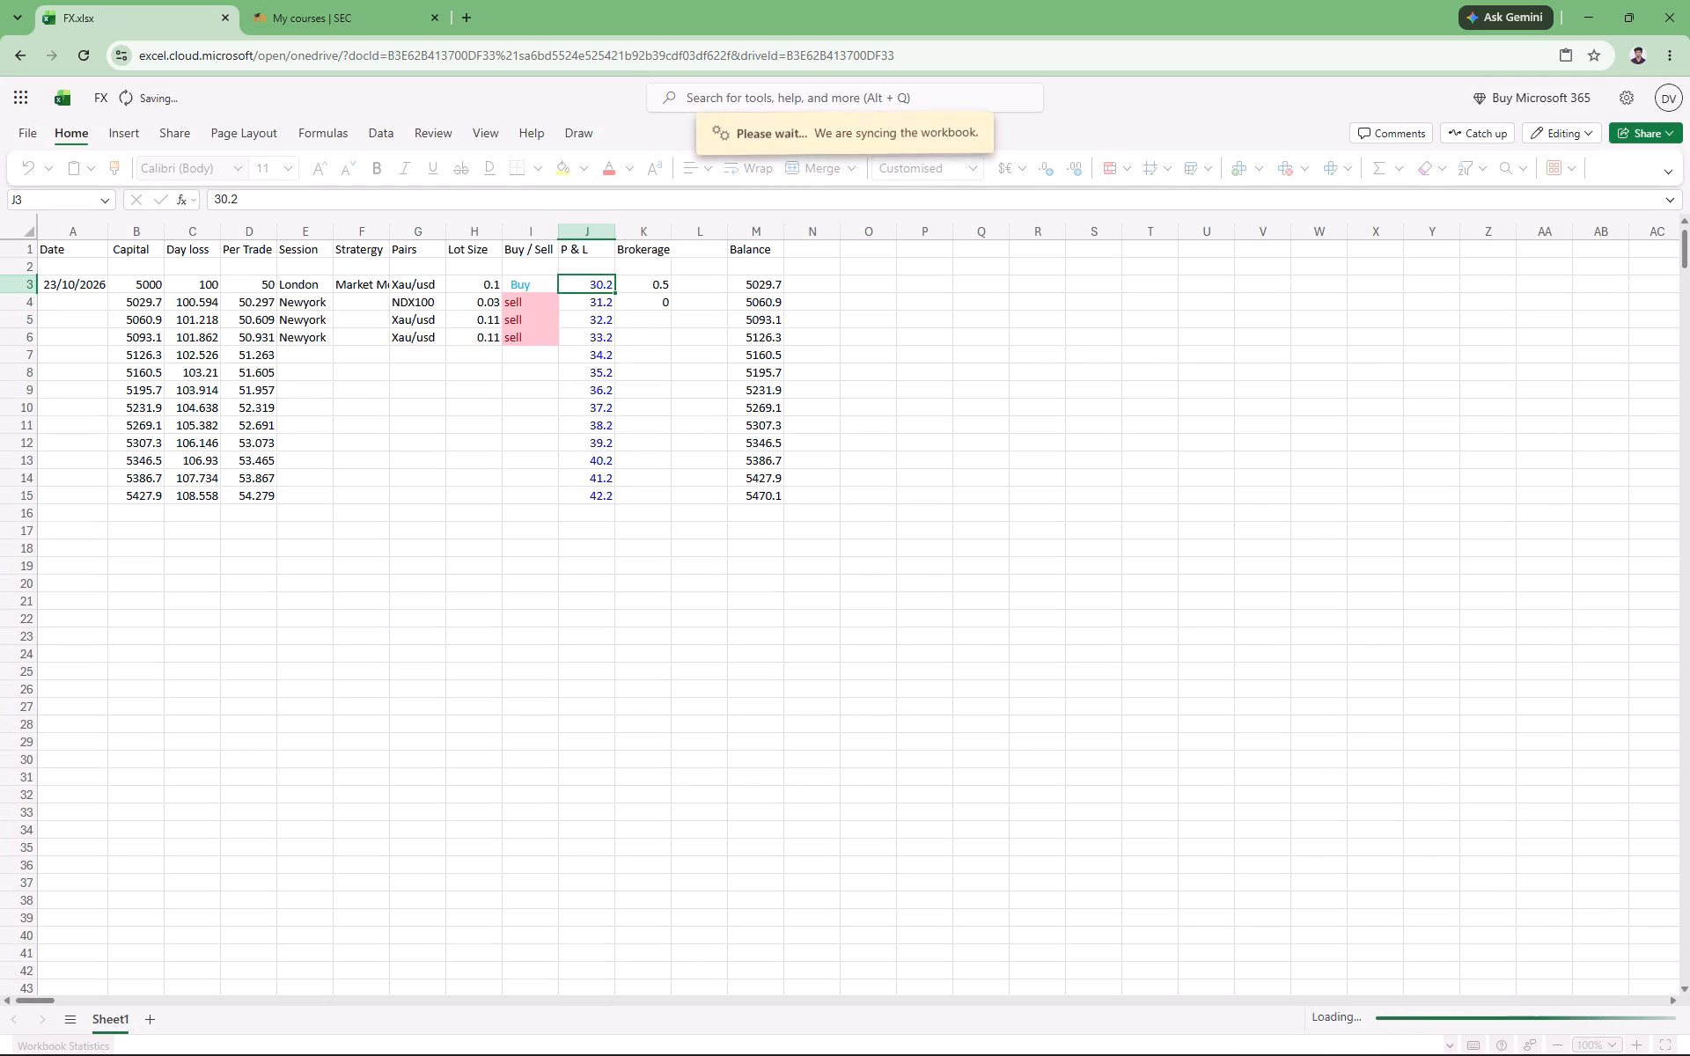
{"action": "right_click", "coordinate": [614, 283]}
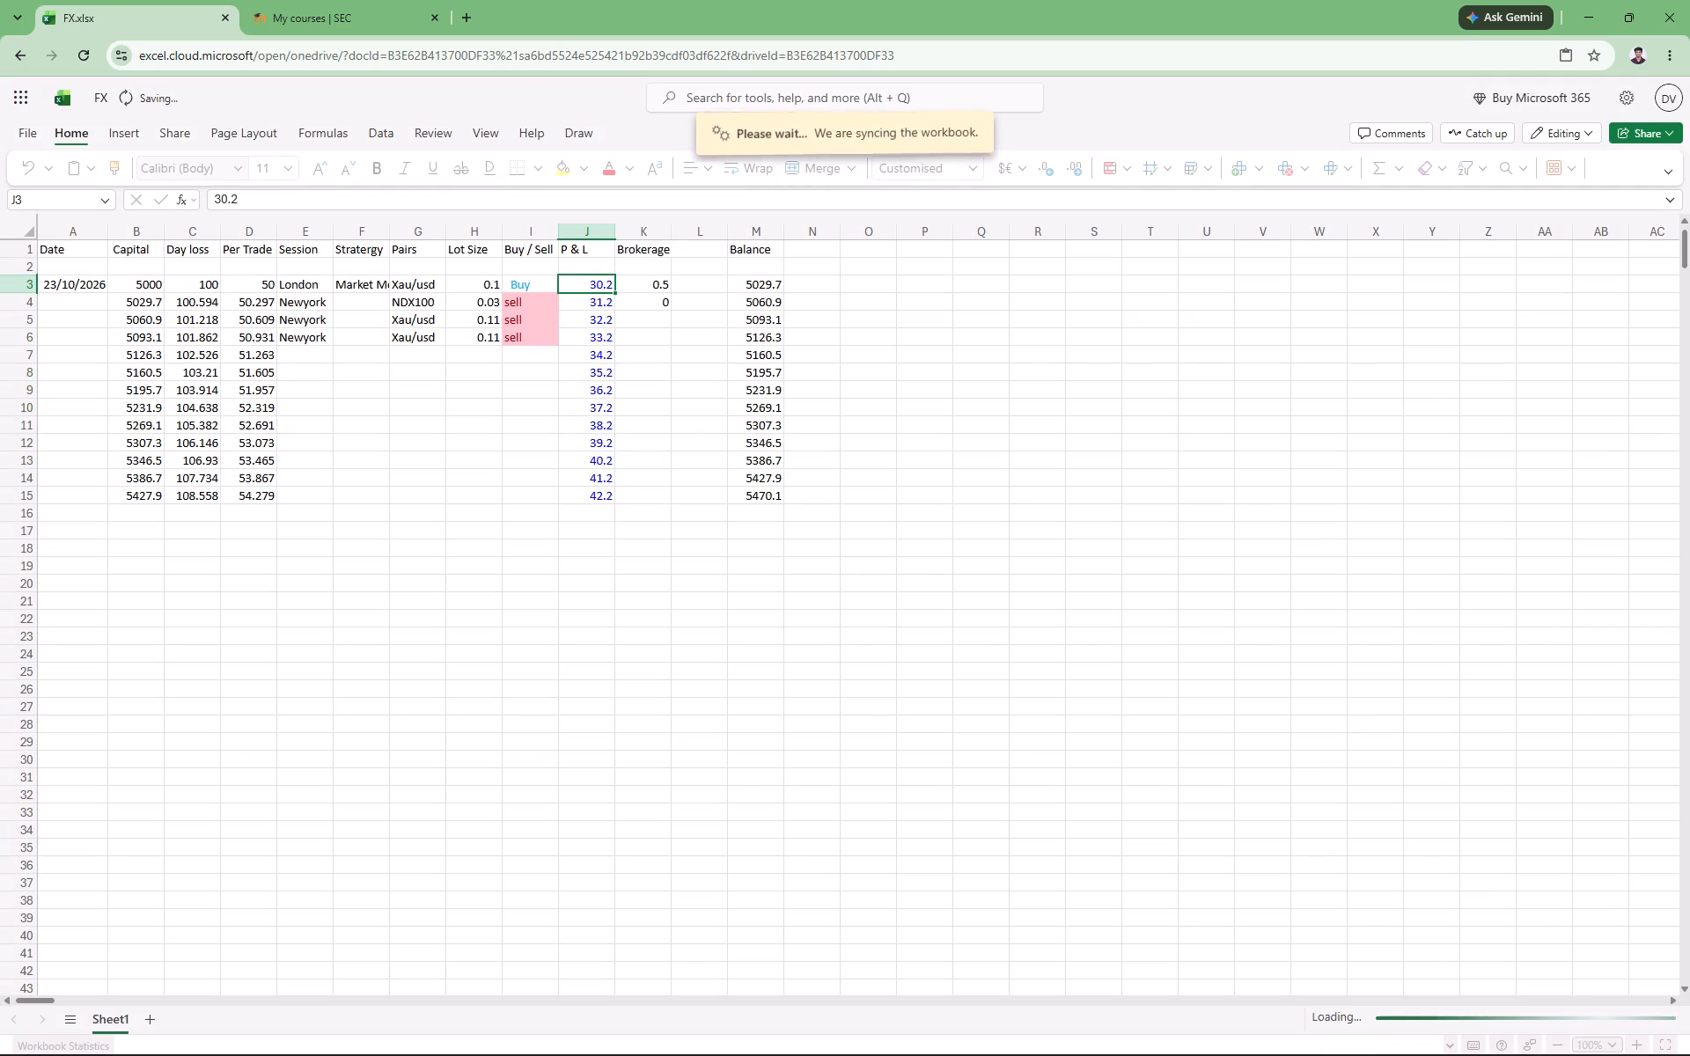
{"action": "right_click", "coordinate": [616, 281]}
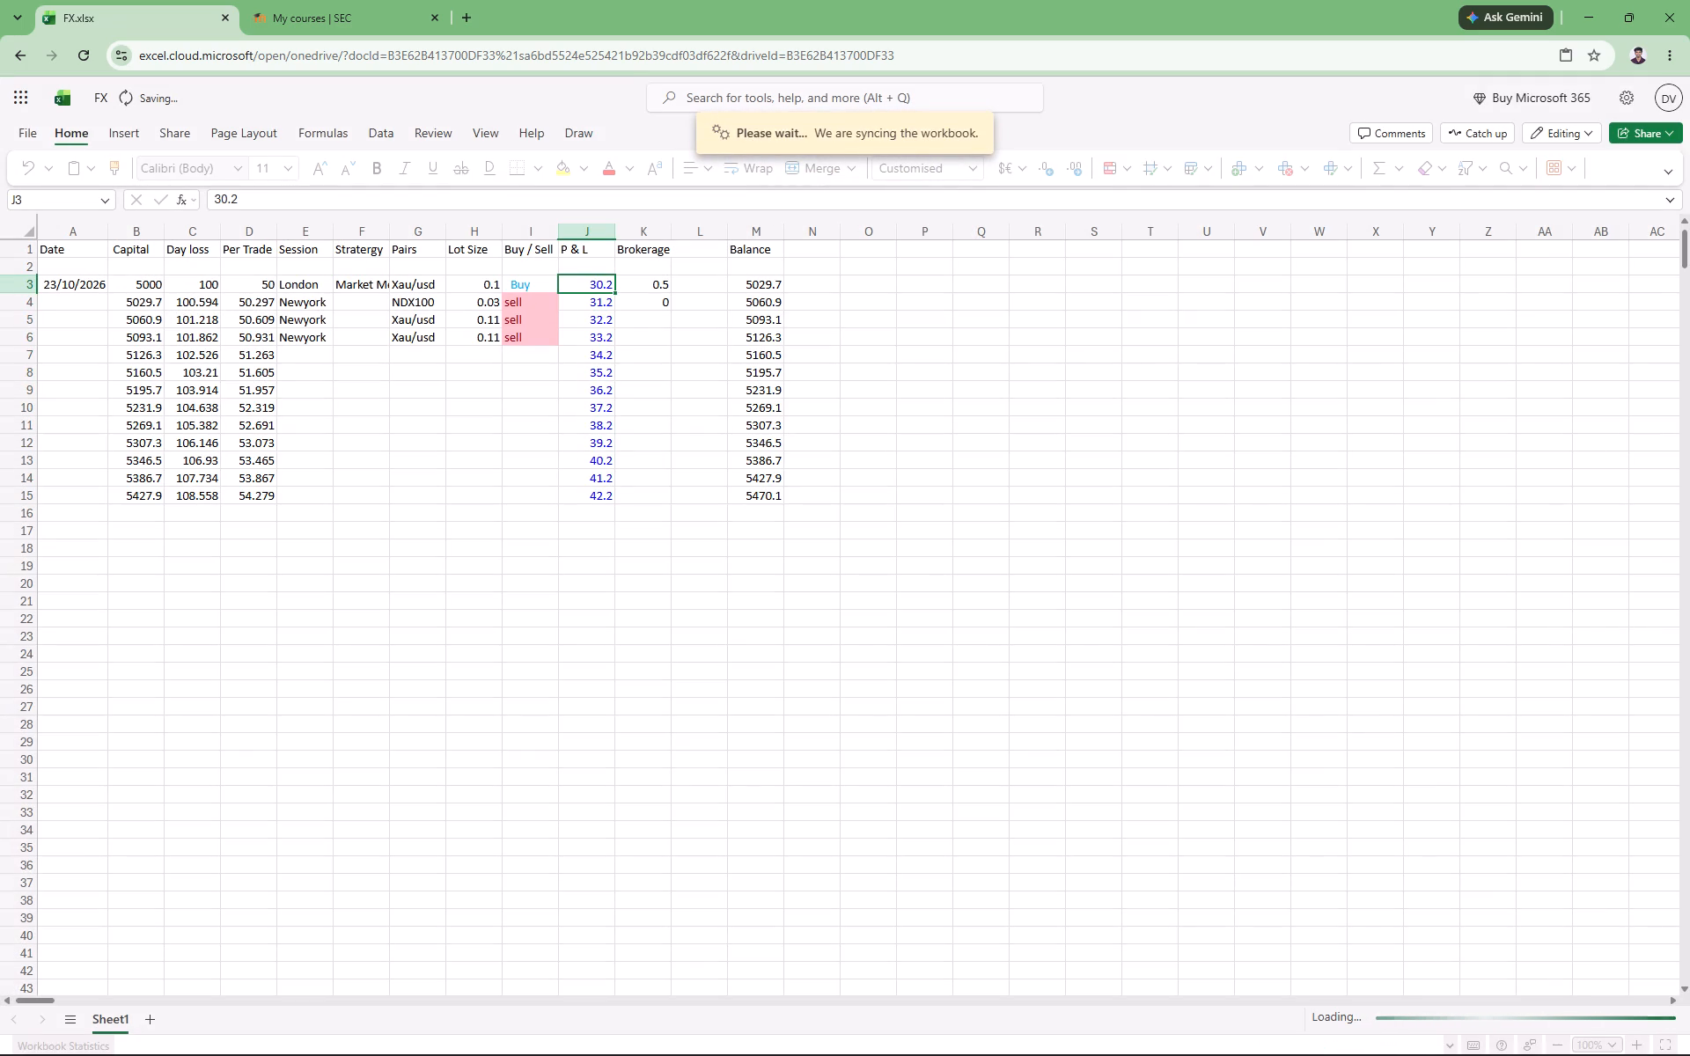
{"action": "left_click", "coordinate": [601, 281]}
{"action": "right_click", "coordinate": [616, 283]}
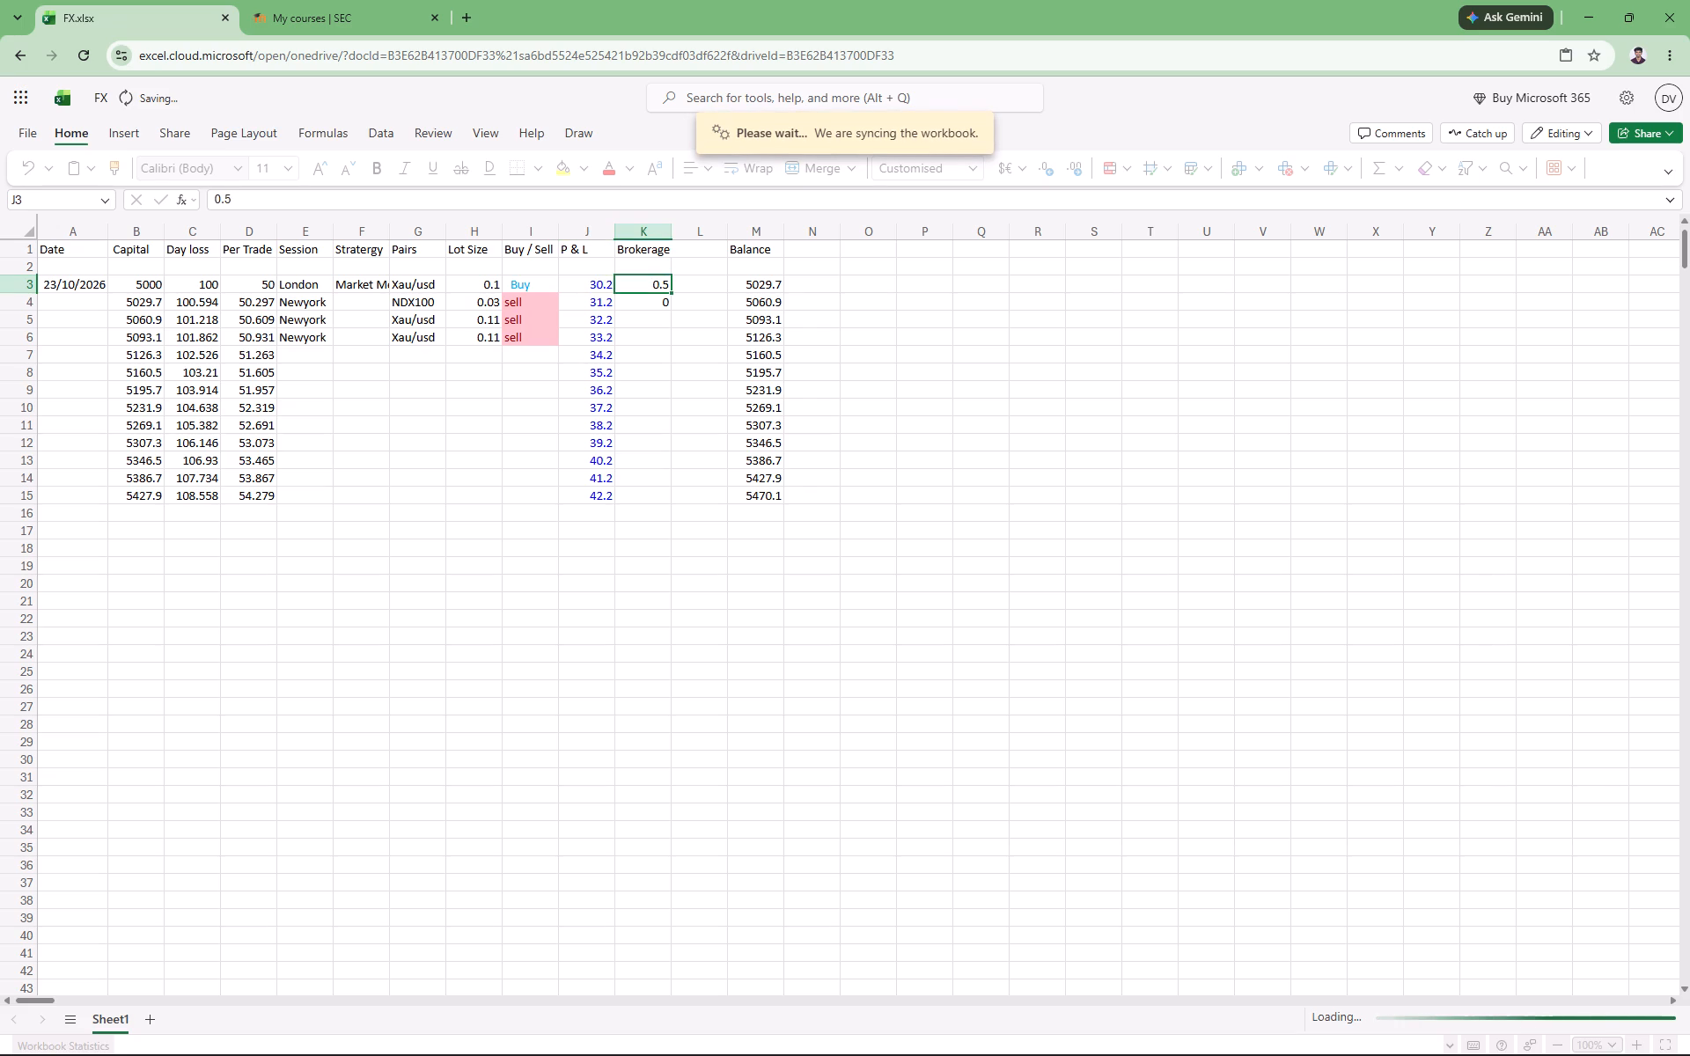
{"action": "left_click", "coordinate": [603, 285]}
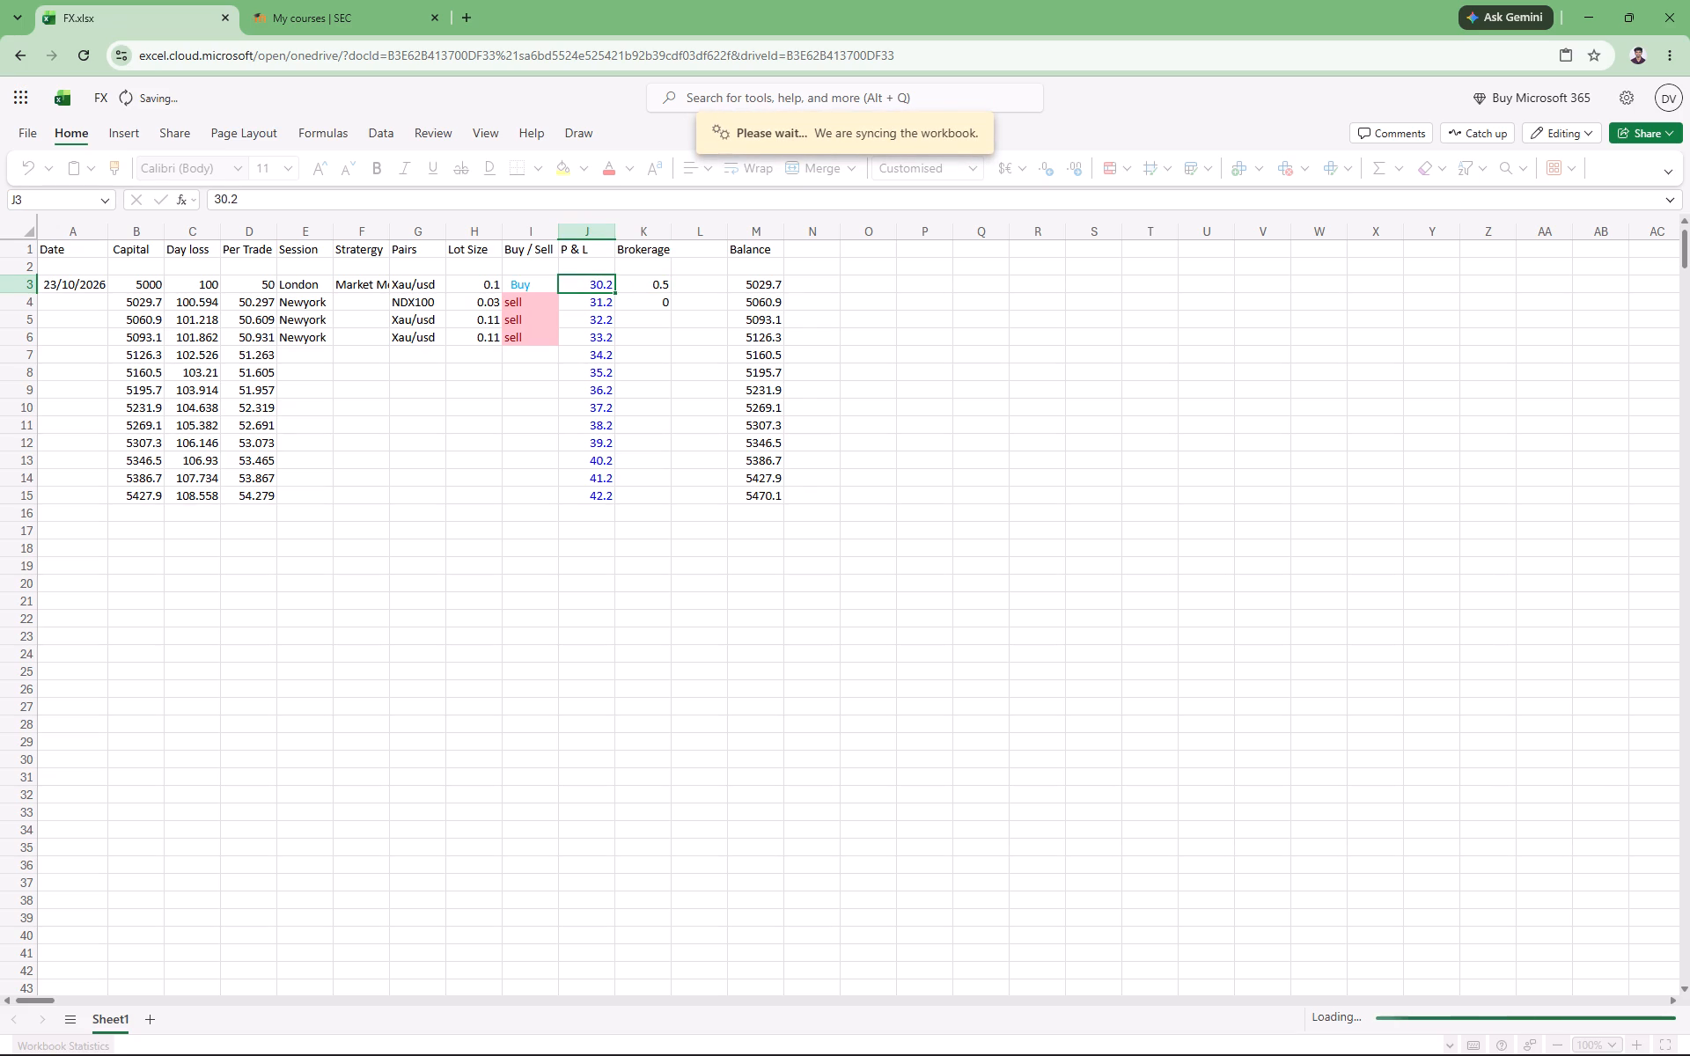
Refill the P & L column from J3 down to J15 with the same value, 30.2.
{"action": "right_click", "coordinate": [614, 285]}
{"action": "right_click", "coordinate": [614, 285]}
{"action": "right_click", "coordinate": [614, 285]}
{"action": "right_click", "coordinate": [614, 285]}
{"action": "left_click", "coordinate": [329, 0]}
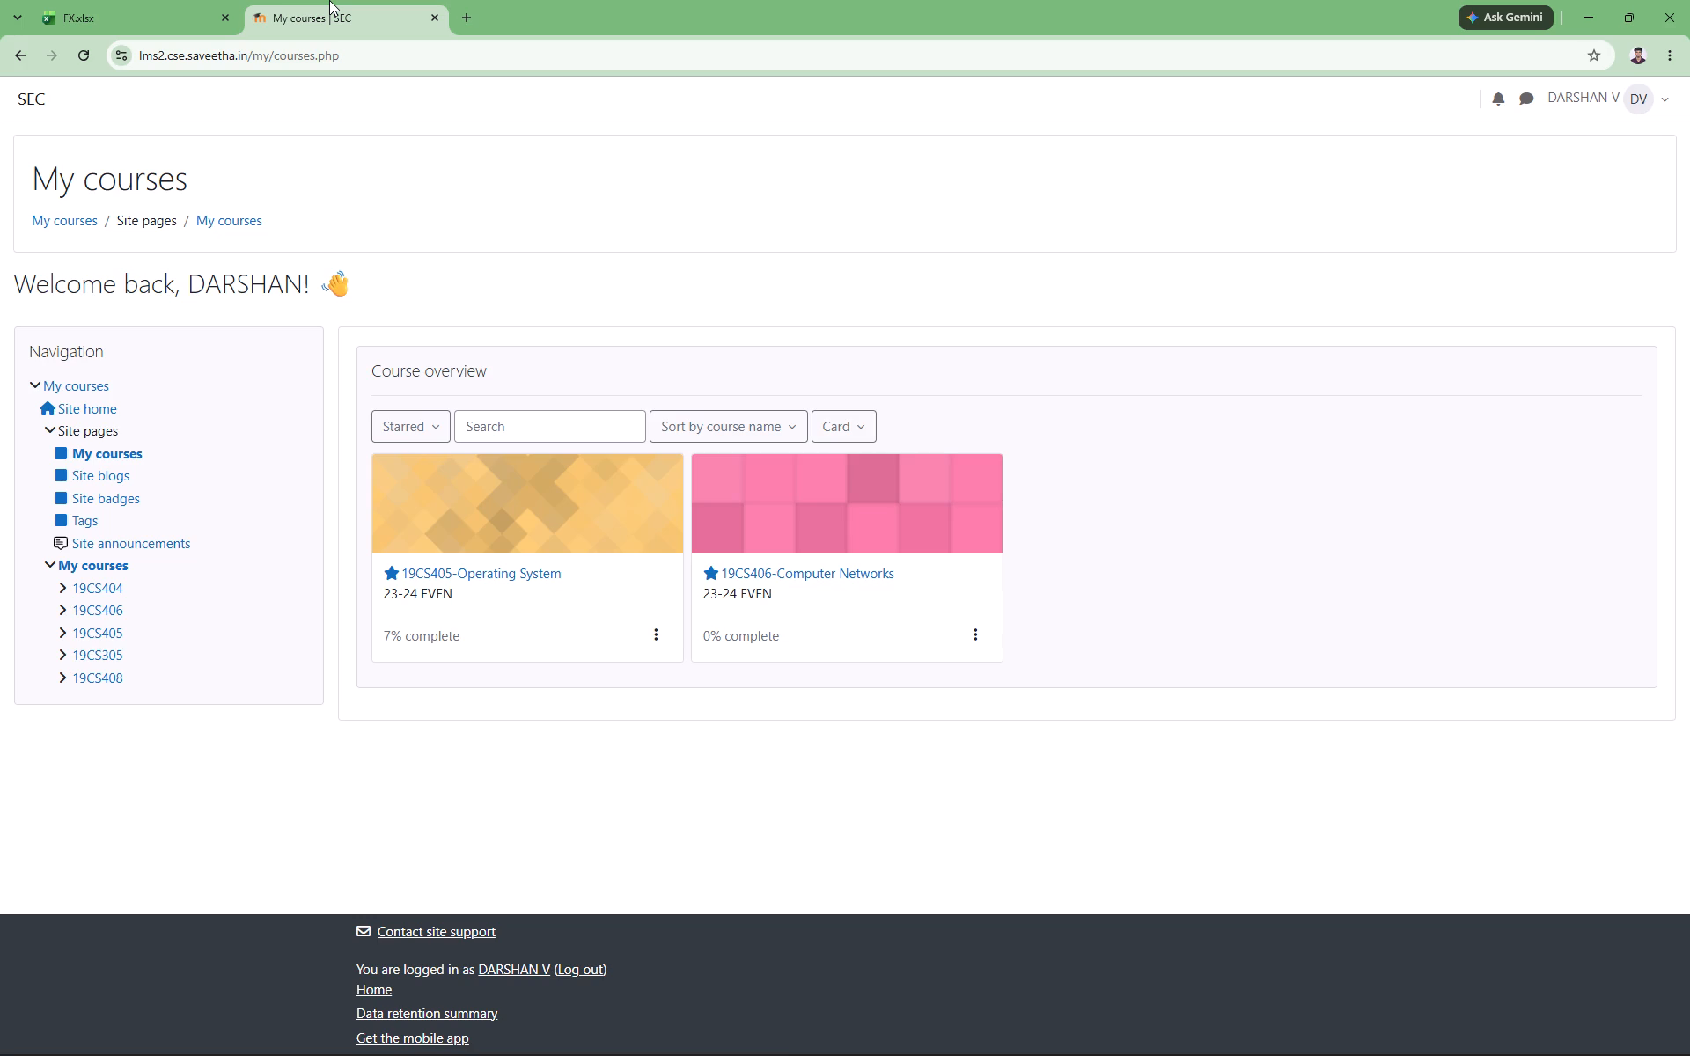
{"action": "left_click", "coordinate": [139, 0]}
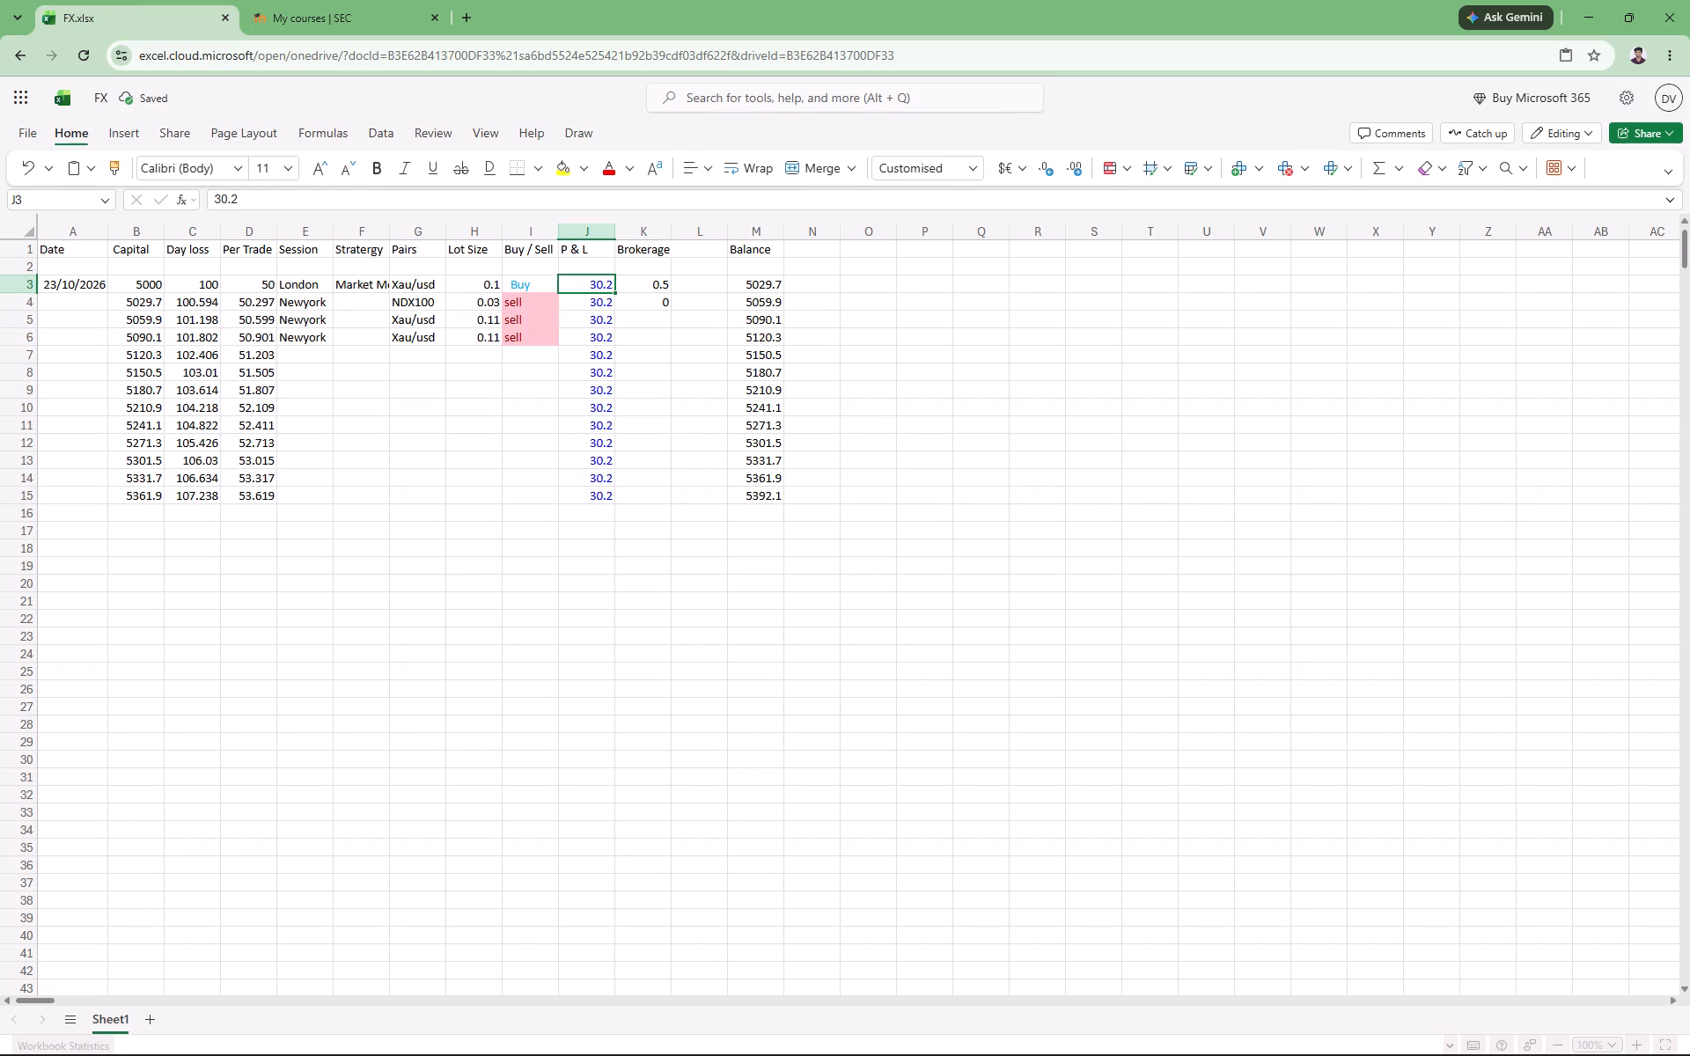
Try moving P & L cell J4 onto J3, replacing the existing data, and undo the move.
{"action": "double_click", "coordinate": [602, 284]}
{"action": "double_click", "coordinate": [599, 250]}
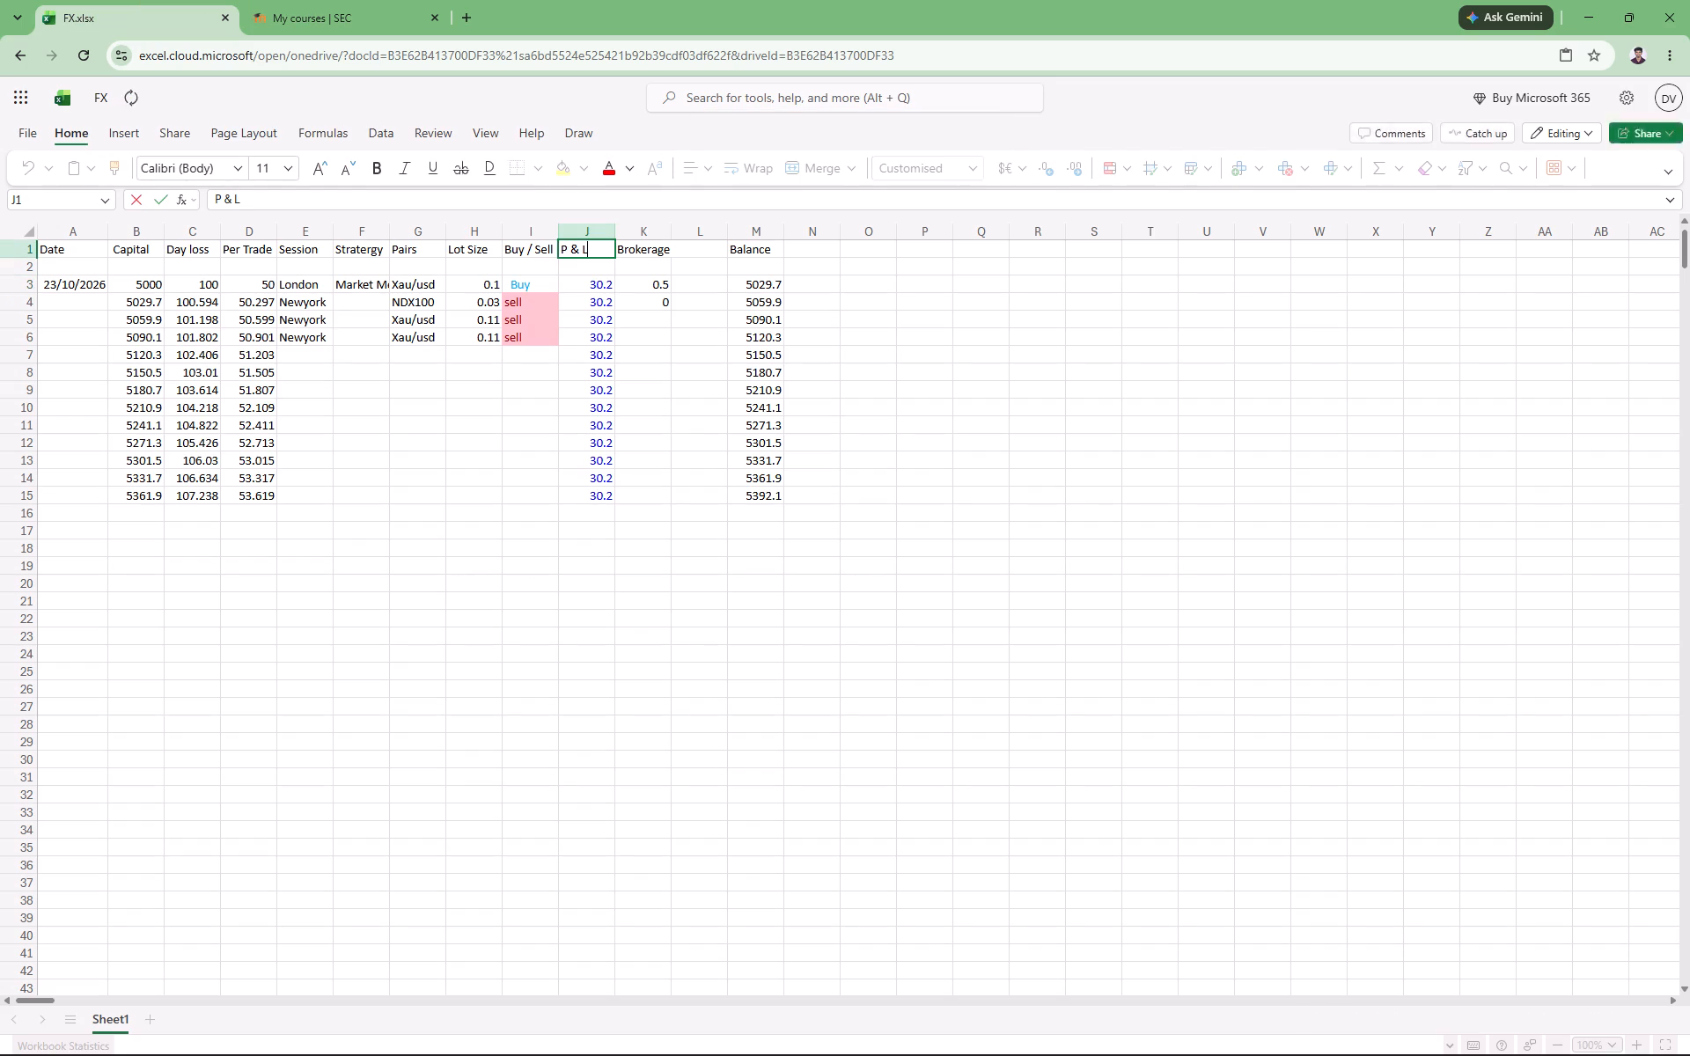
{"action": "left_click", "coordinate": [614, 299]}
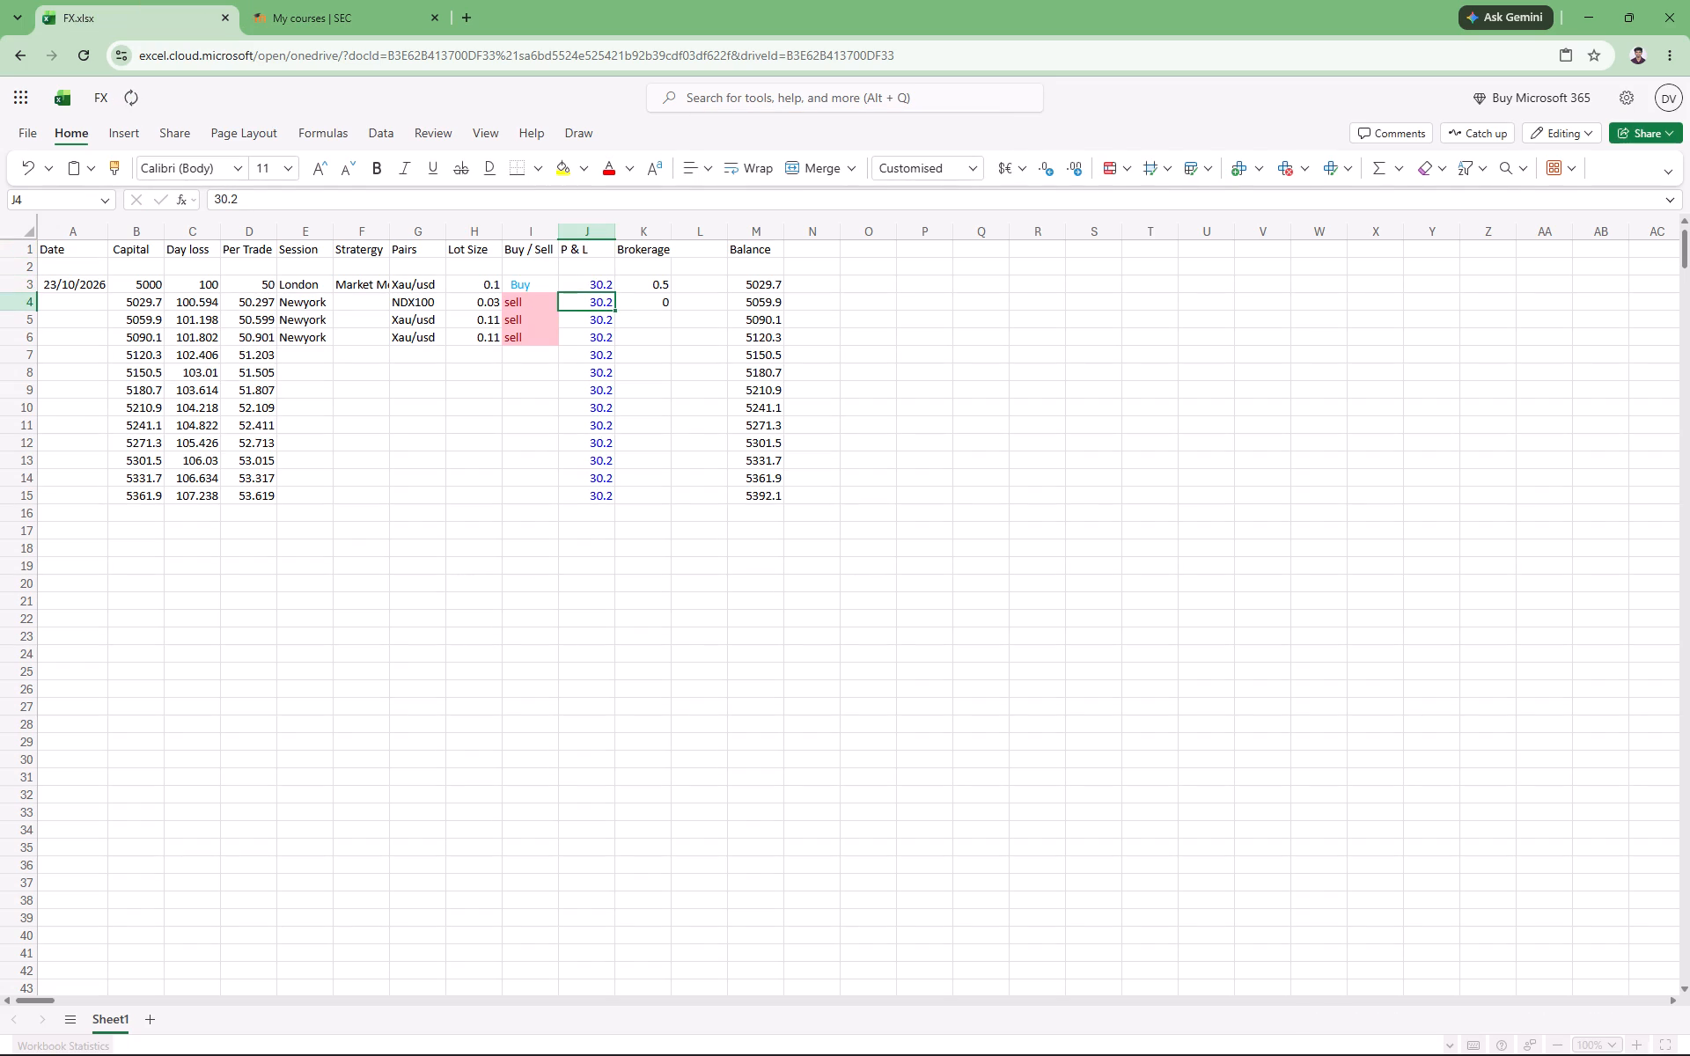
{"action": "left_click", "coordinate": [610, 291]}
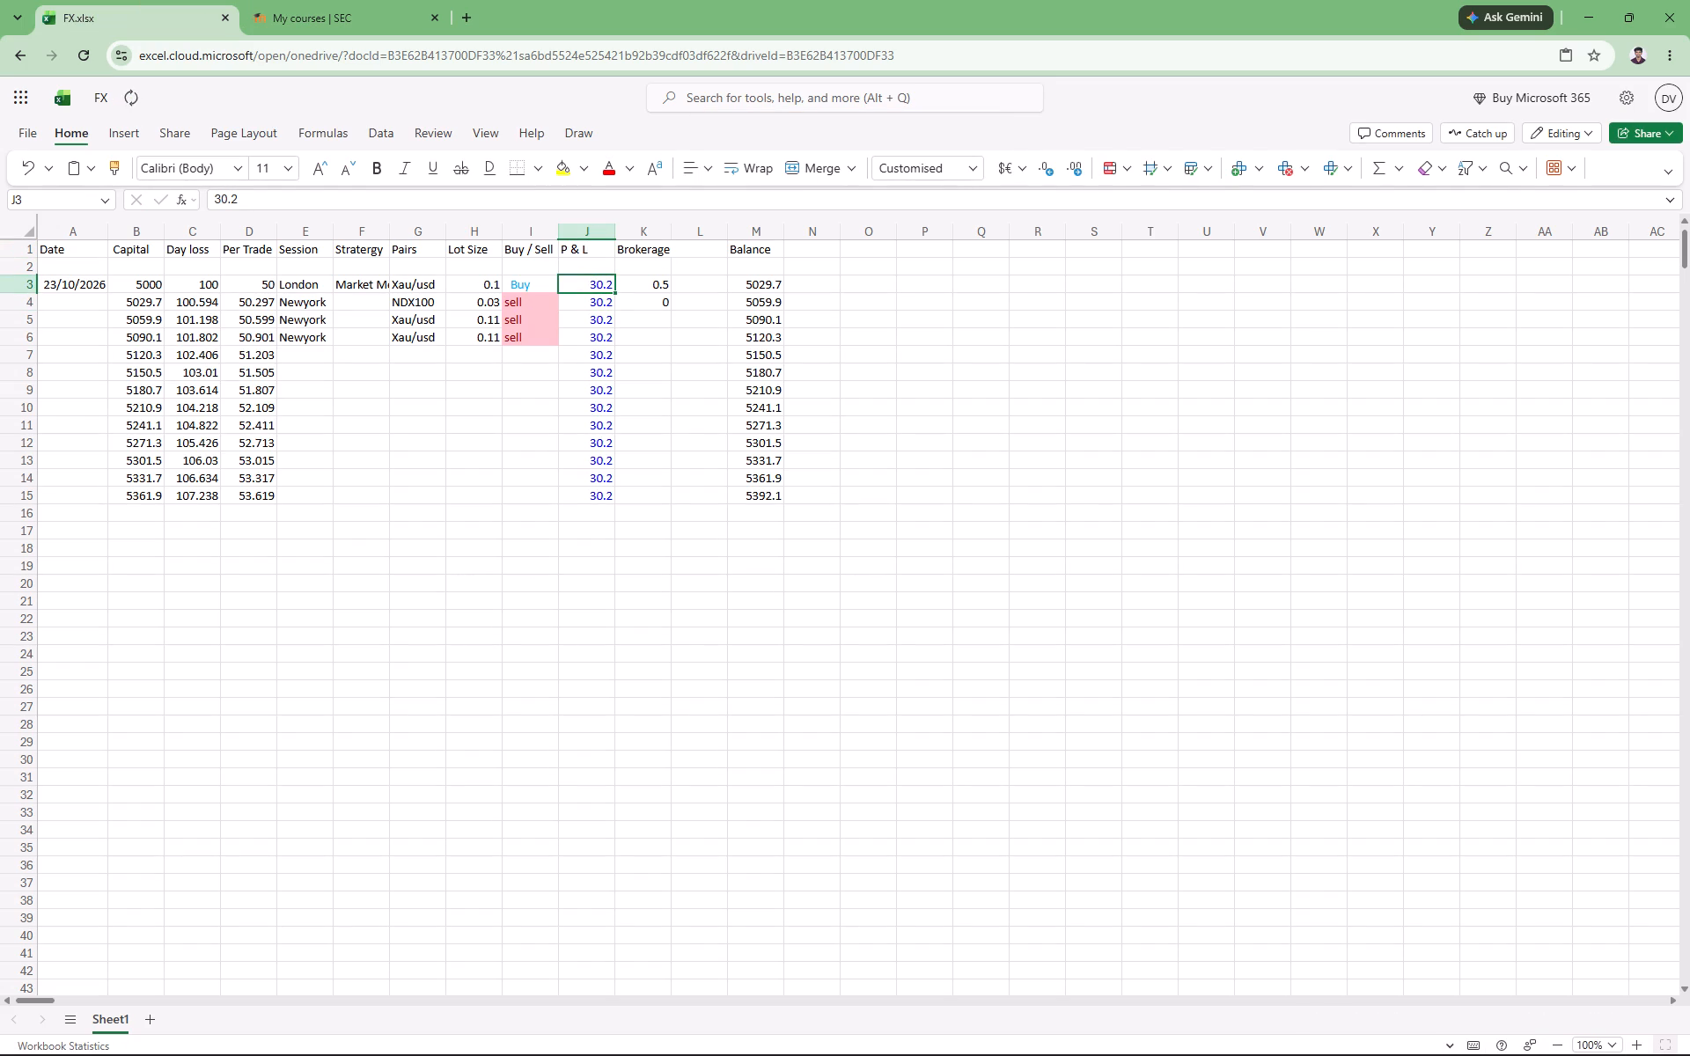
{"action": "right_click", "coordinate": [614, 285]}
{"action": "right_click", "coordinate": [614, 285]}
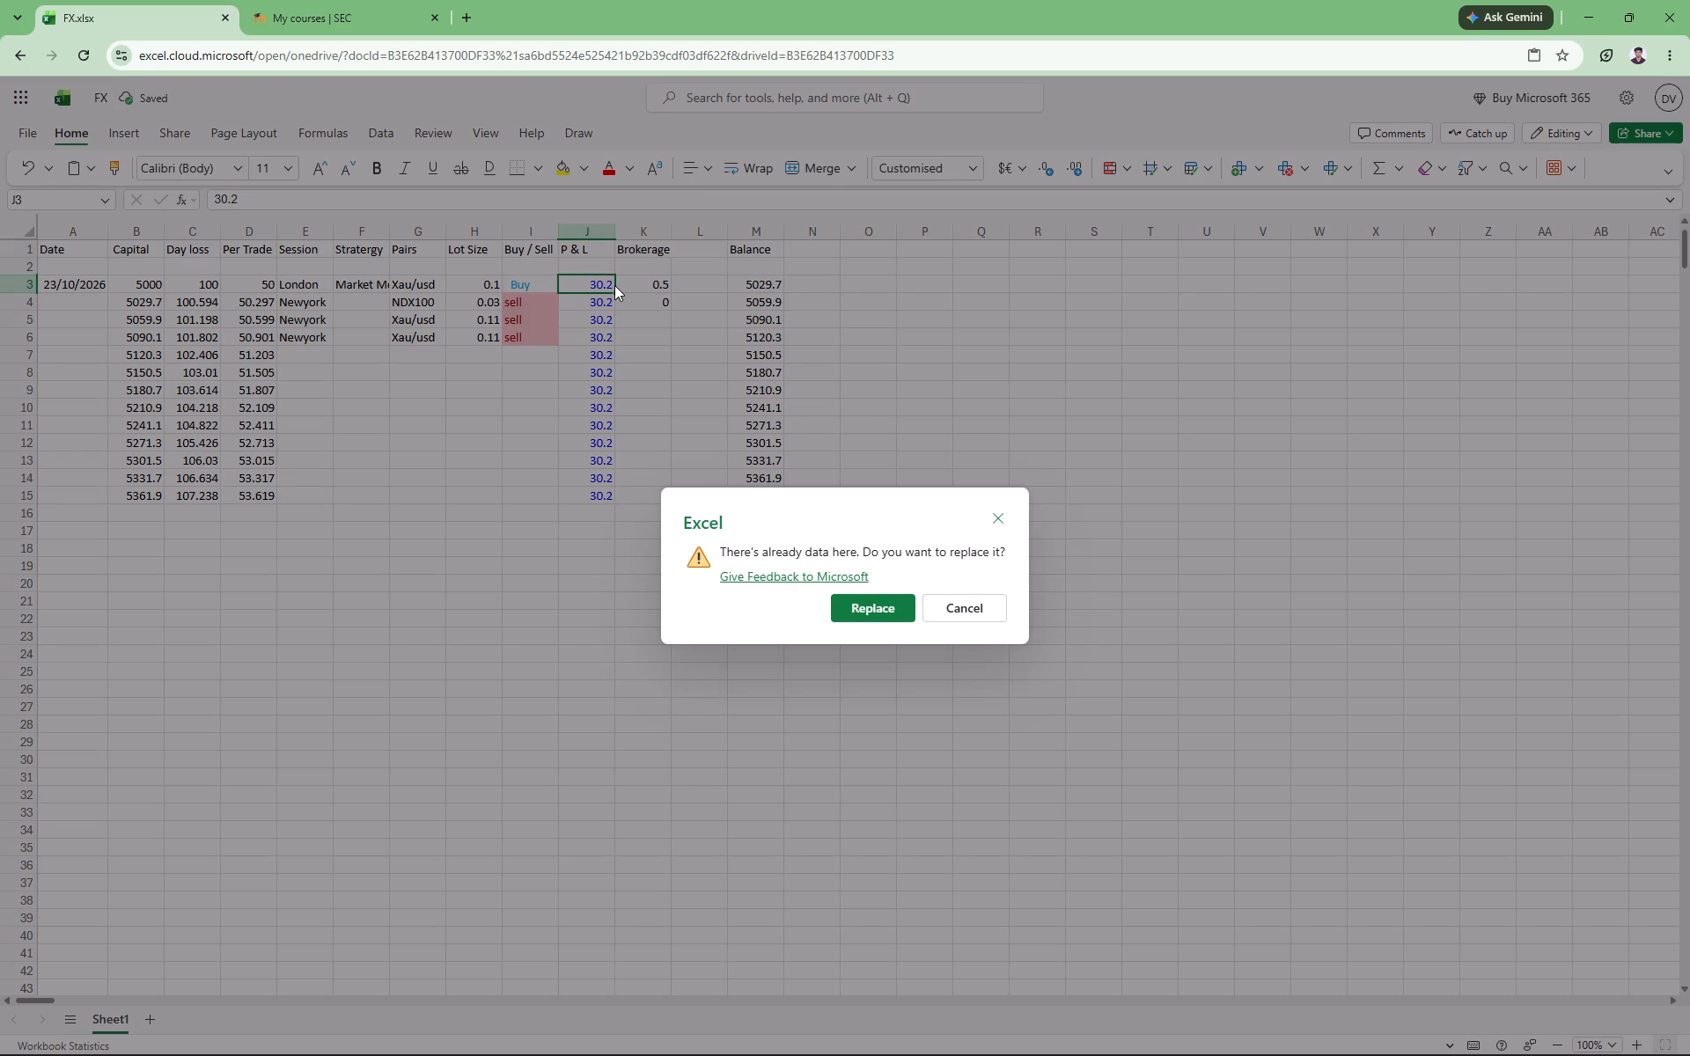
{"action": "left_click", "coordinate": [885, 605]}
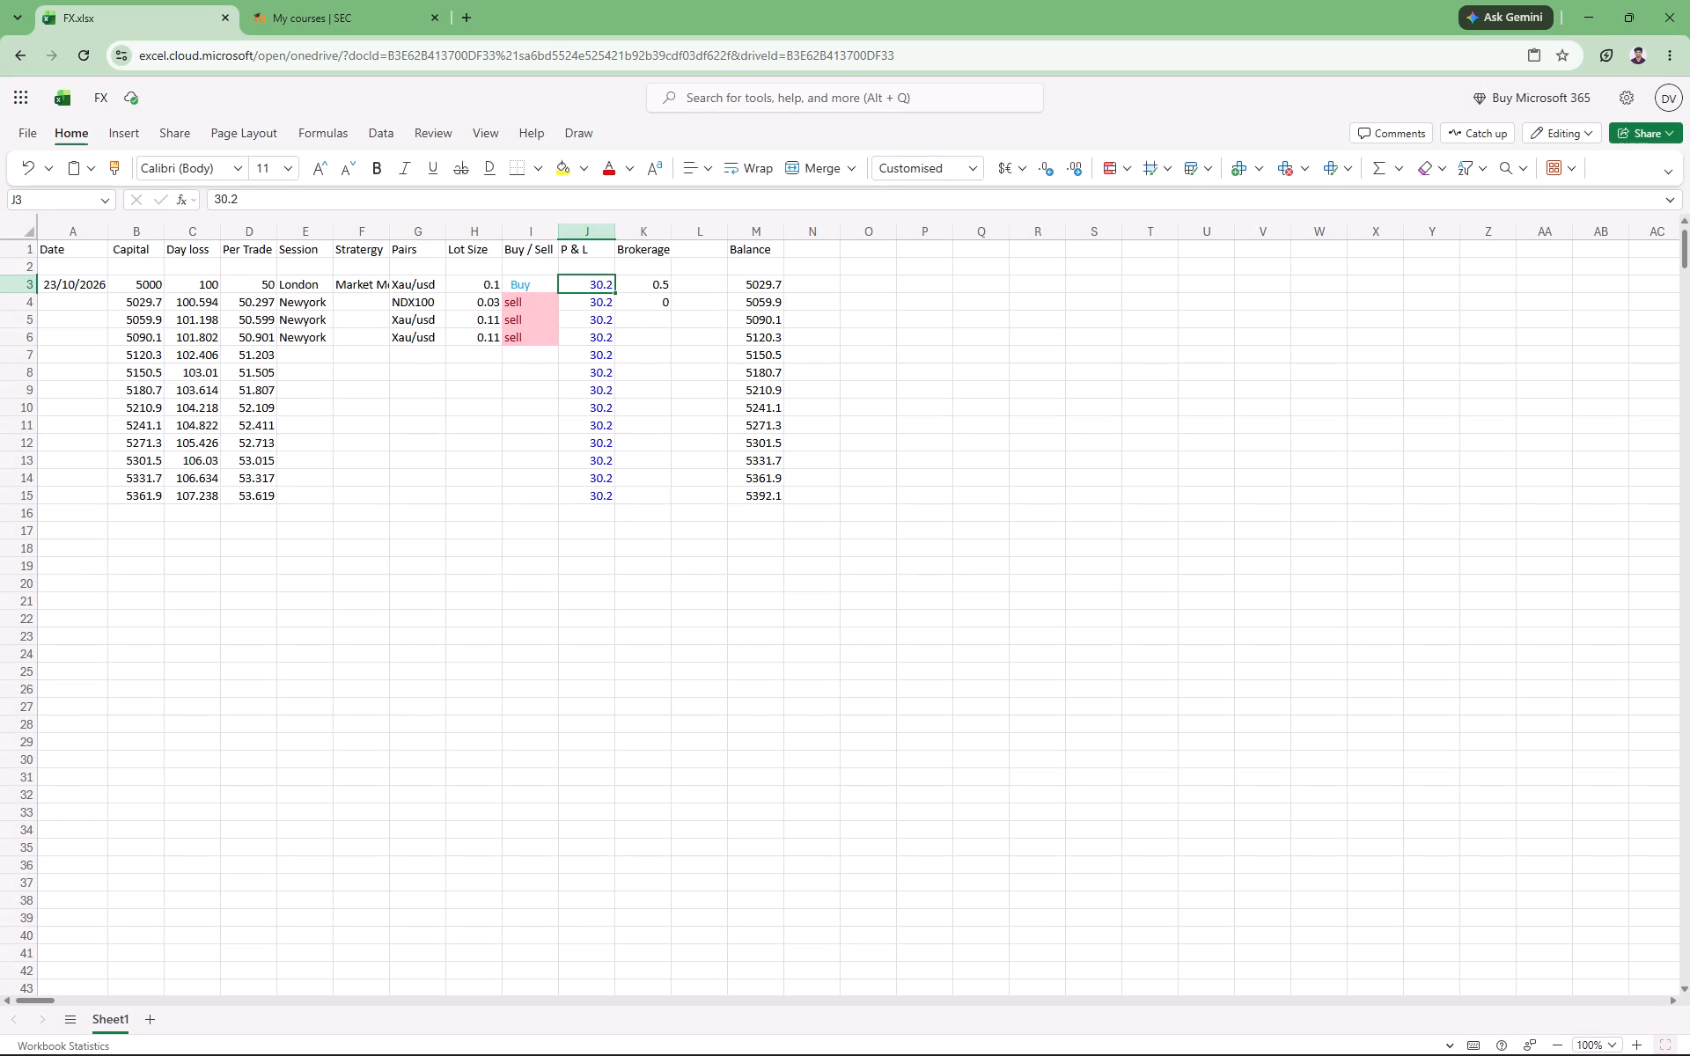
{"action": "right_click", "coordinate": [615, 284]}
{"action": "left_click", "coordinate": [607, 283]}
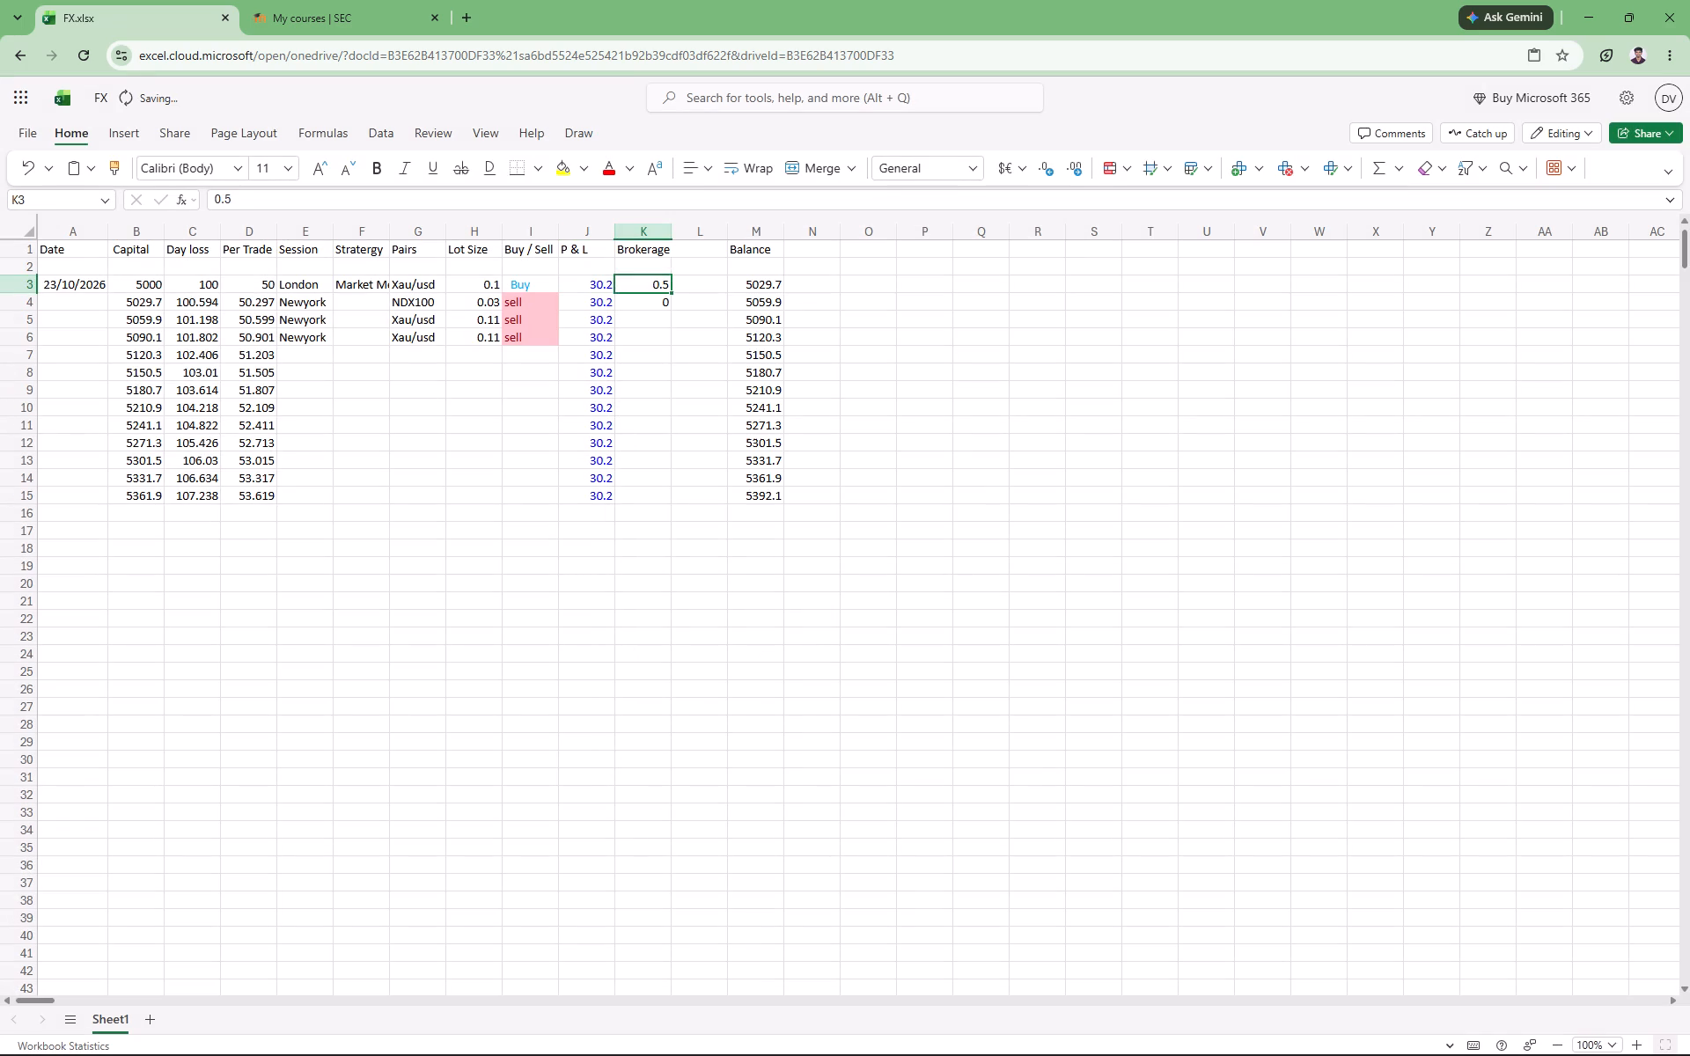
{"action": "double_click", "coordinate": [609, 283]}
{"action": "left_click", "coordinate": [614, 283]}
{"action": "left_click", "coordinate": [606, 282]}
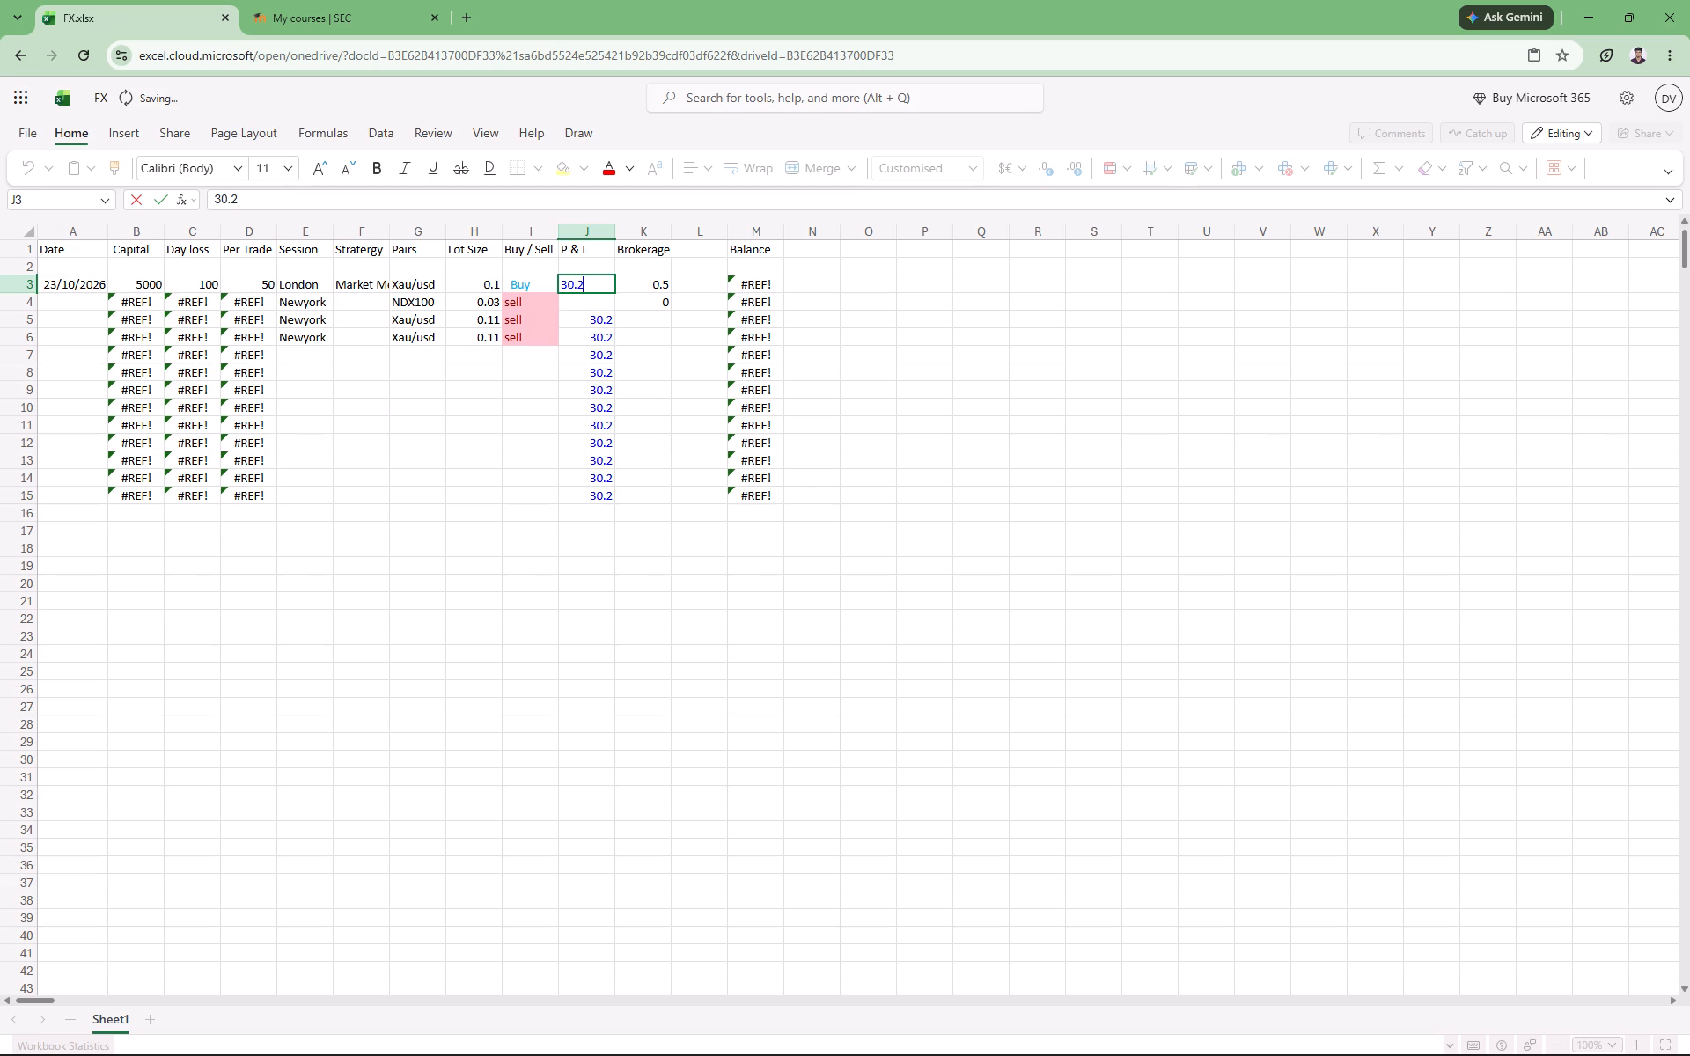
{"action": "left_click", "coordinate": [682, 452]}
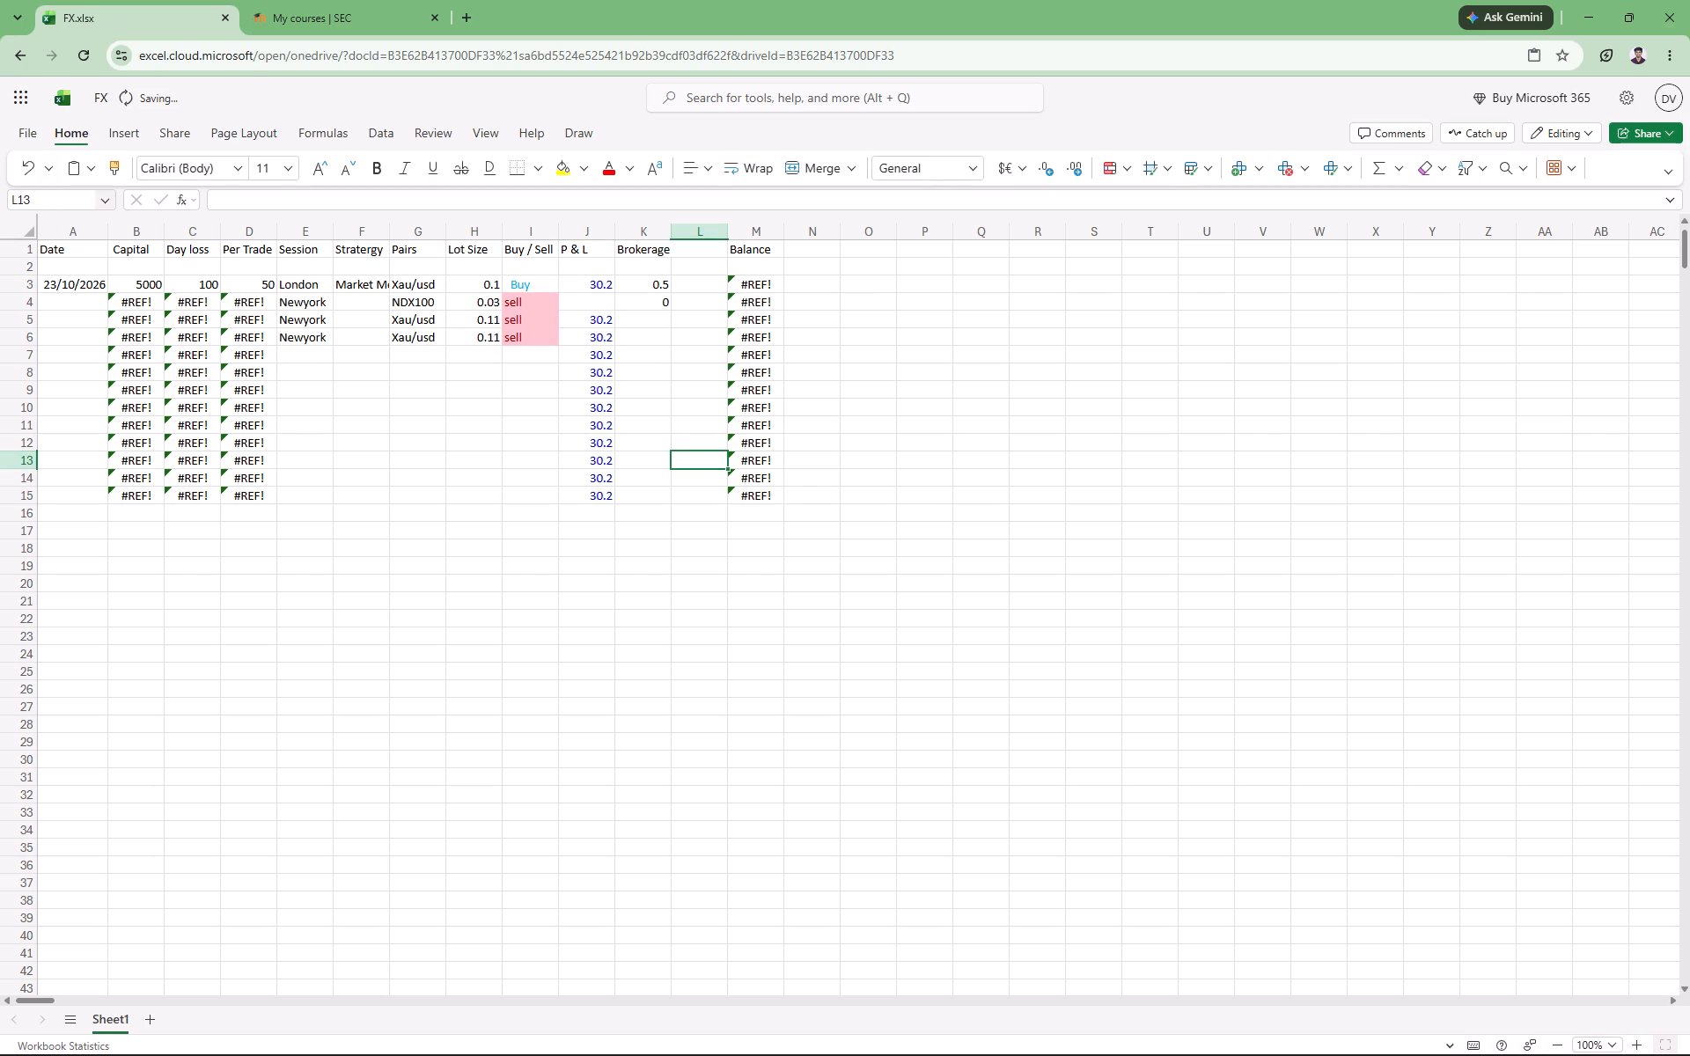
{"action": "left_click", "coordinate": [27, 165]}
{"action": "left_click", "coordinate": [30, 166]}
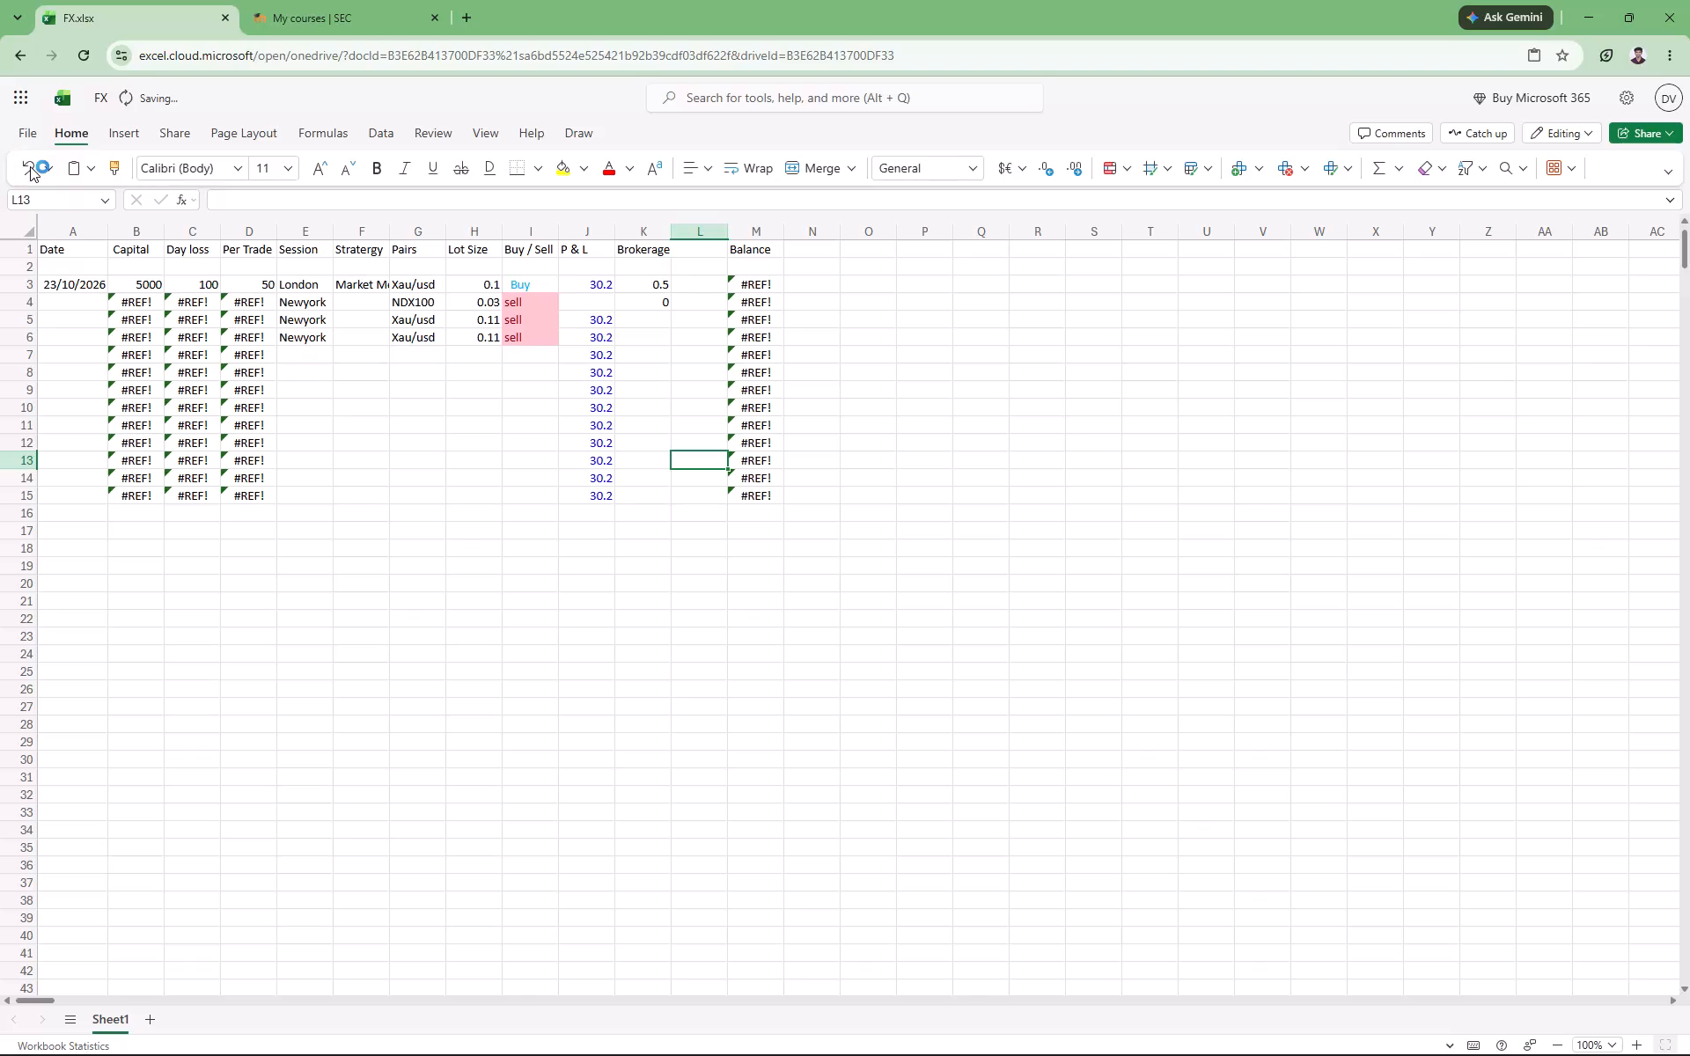
Examine the custom number format applied to P & L cell J3 and close the formatting options.
{"action": "double_click", "coordinate": [602, 281]}
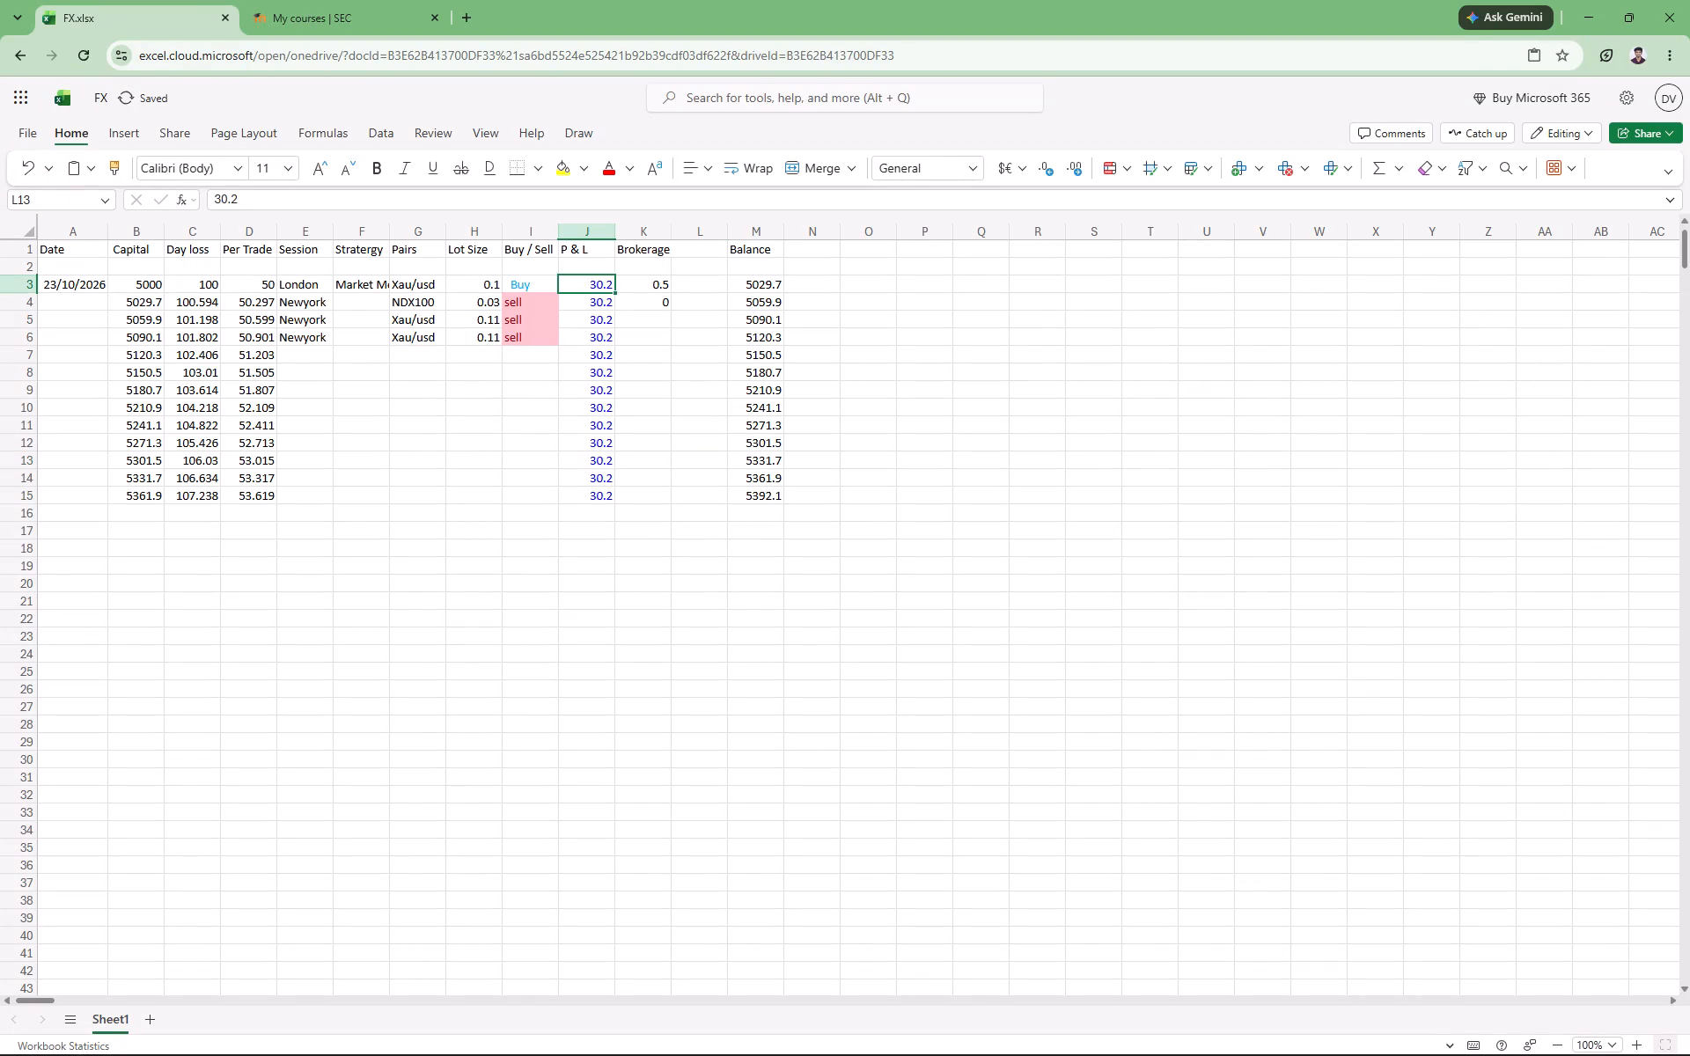
{"action": "left_click", "coordinate": [617, 284]}
{"action": "left_click", "coordinate": [610, 286]}
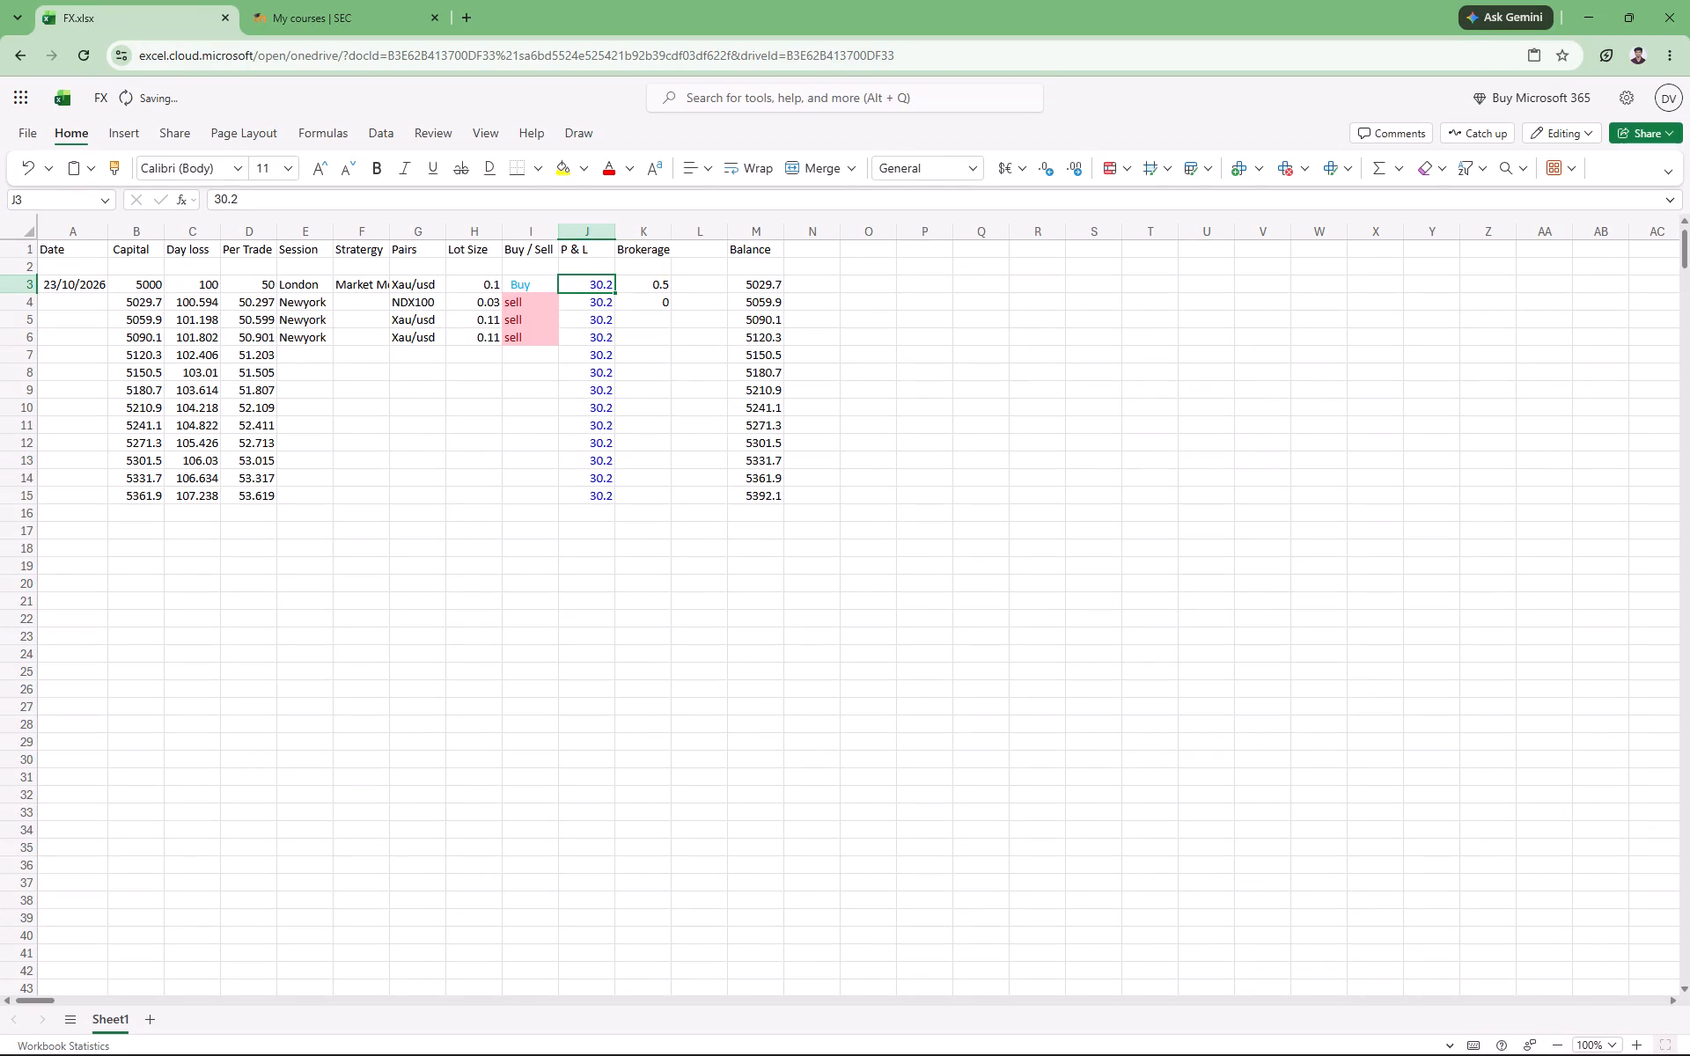
{"action": "right_click", "coordinate": [614, 287]}
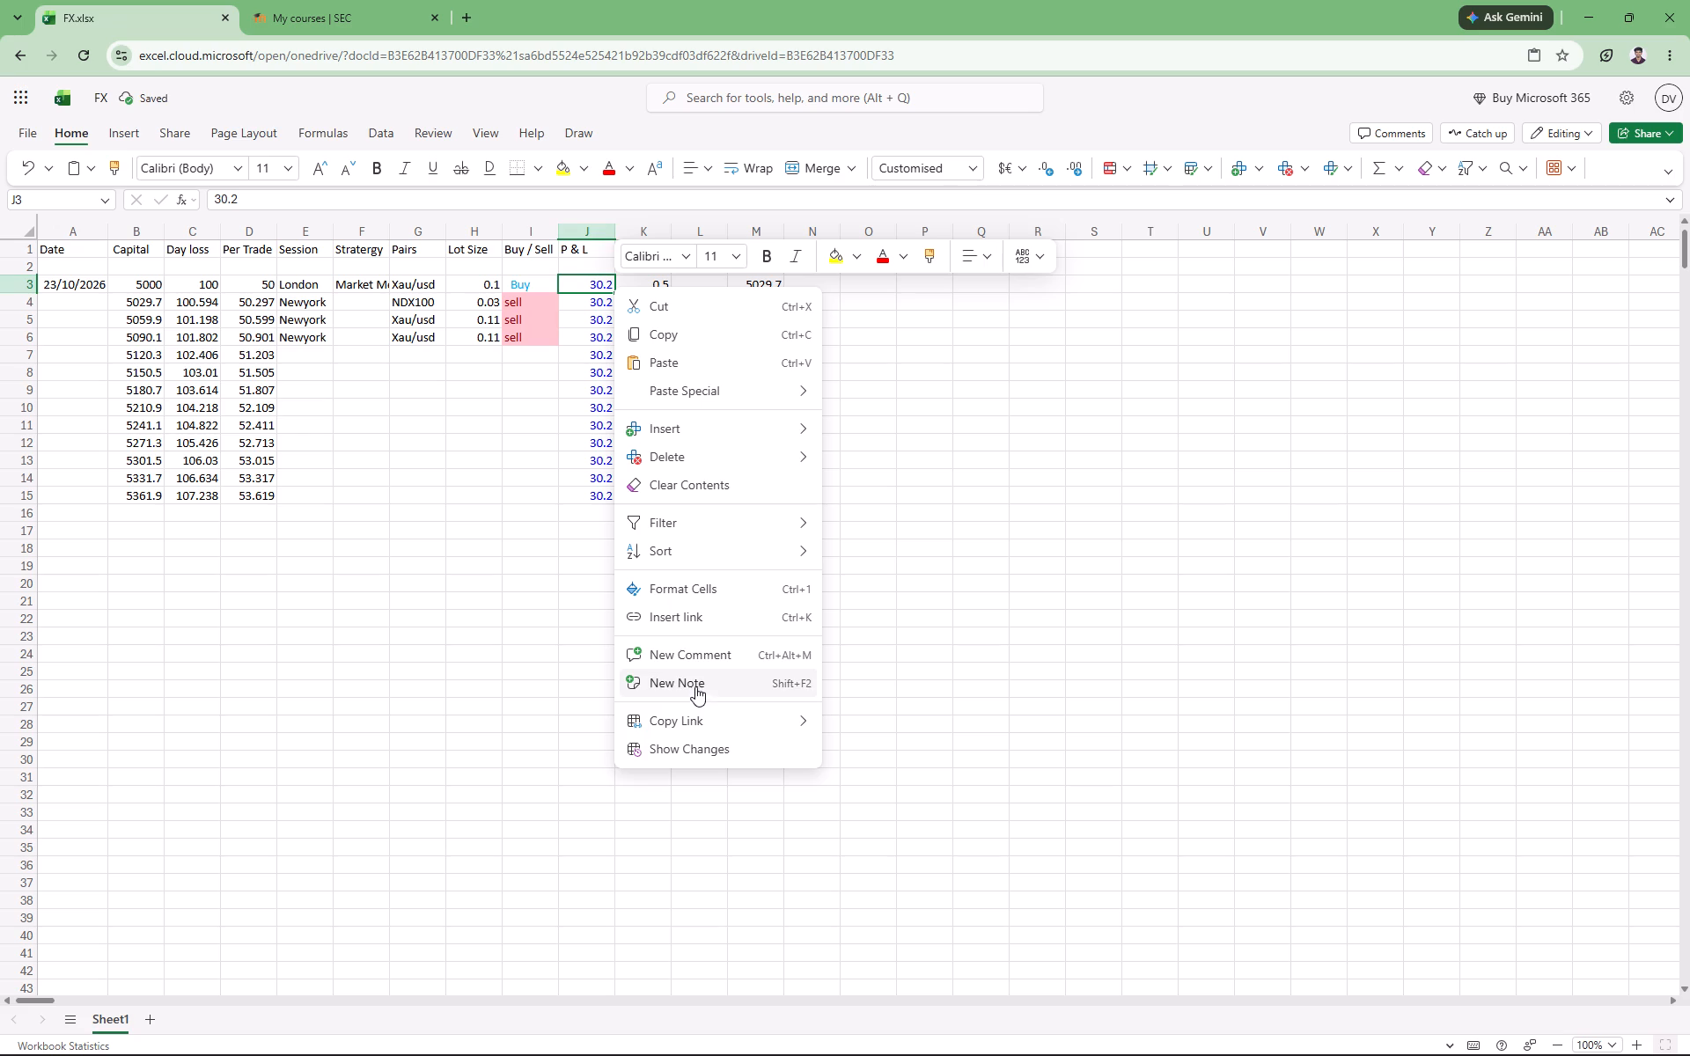
{"action": "left_click", "coordinate": [683, 598]}
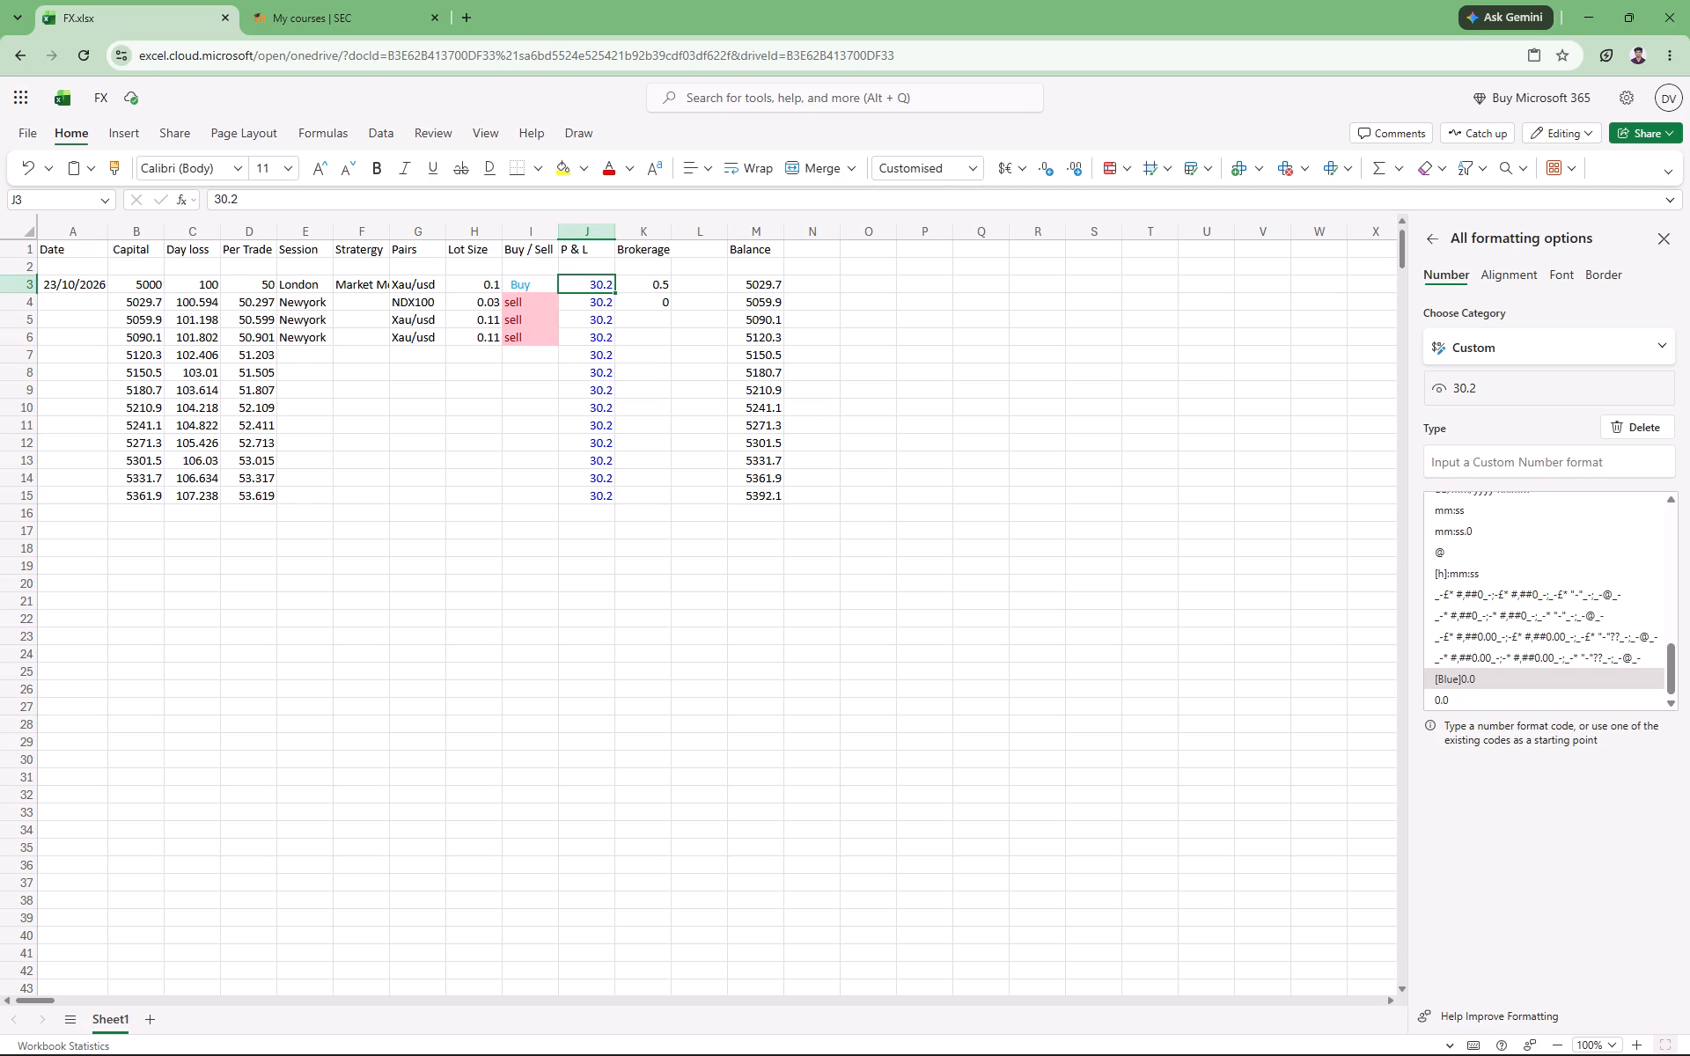
{"action": "scroll", "coordinate": [1473, 580], "scroll_direction": "down", "scroll_amount": 6}
{"action": "left_click", "coordinate": [1109, 387]}
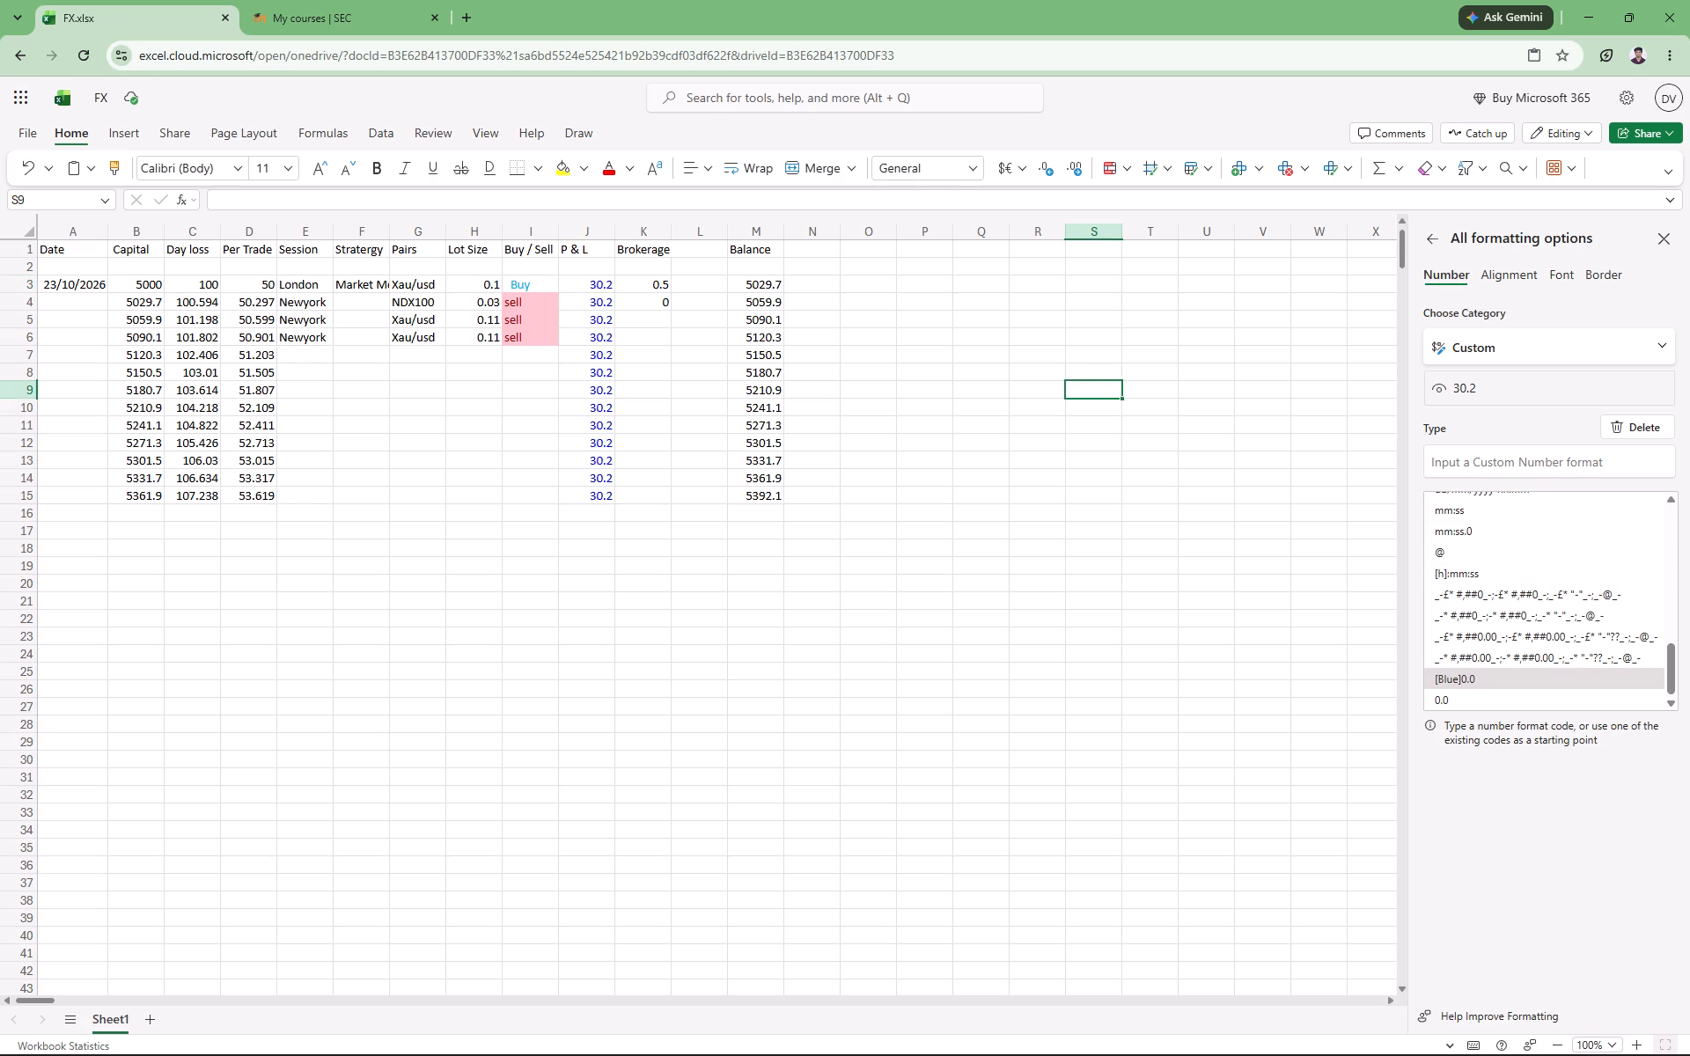
{"action": "left_click", "coordinate": [783, 334]}
{"action": "left_click", "coordinate": [1654, 242]}
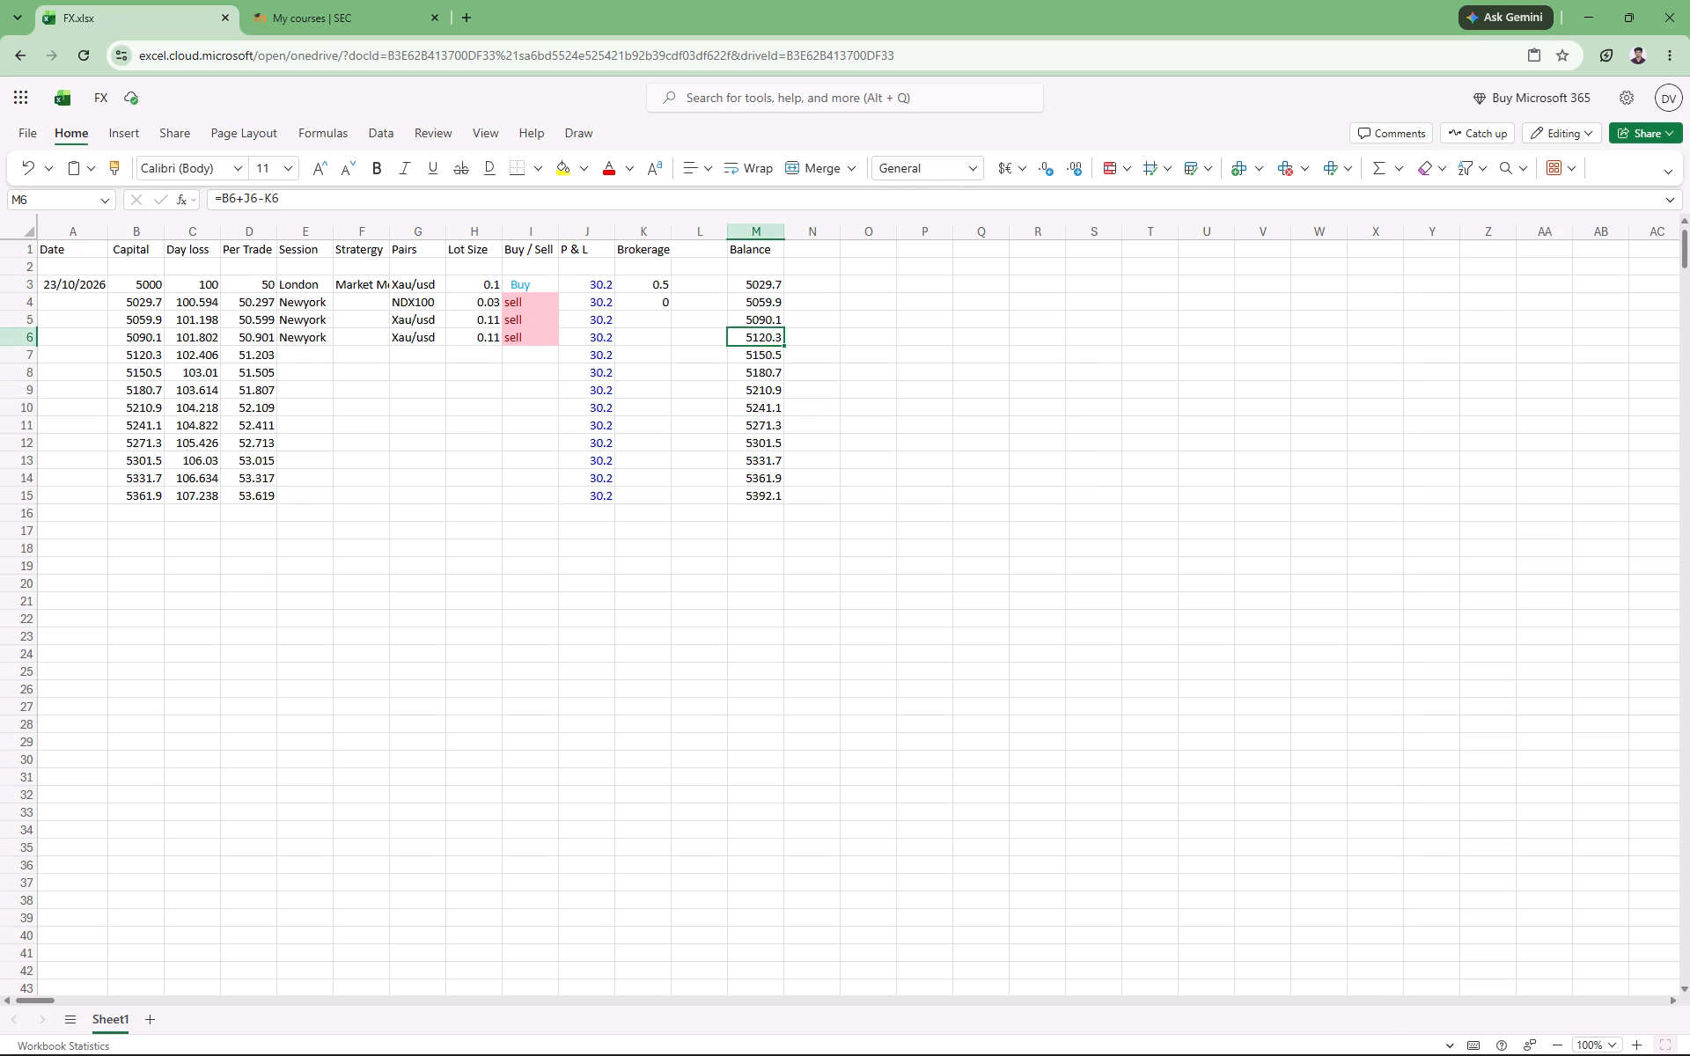
Review the conditional formatting rules for this sheet, including the settings of the Cell Value < 0 rule.
{"action": "left_click", "coordinate": [26, 231]}
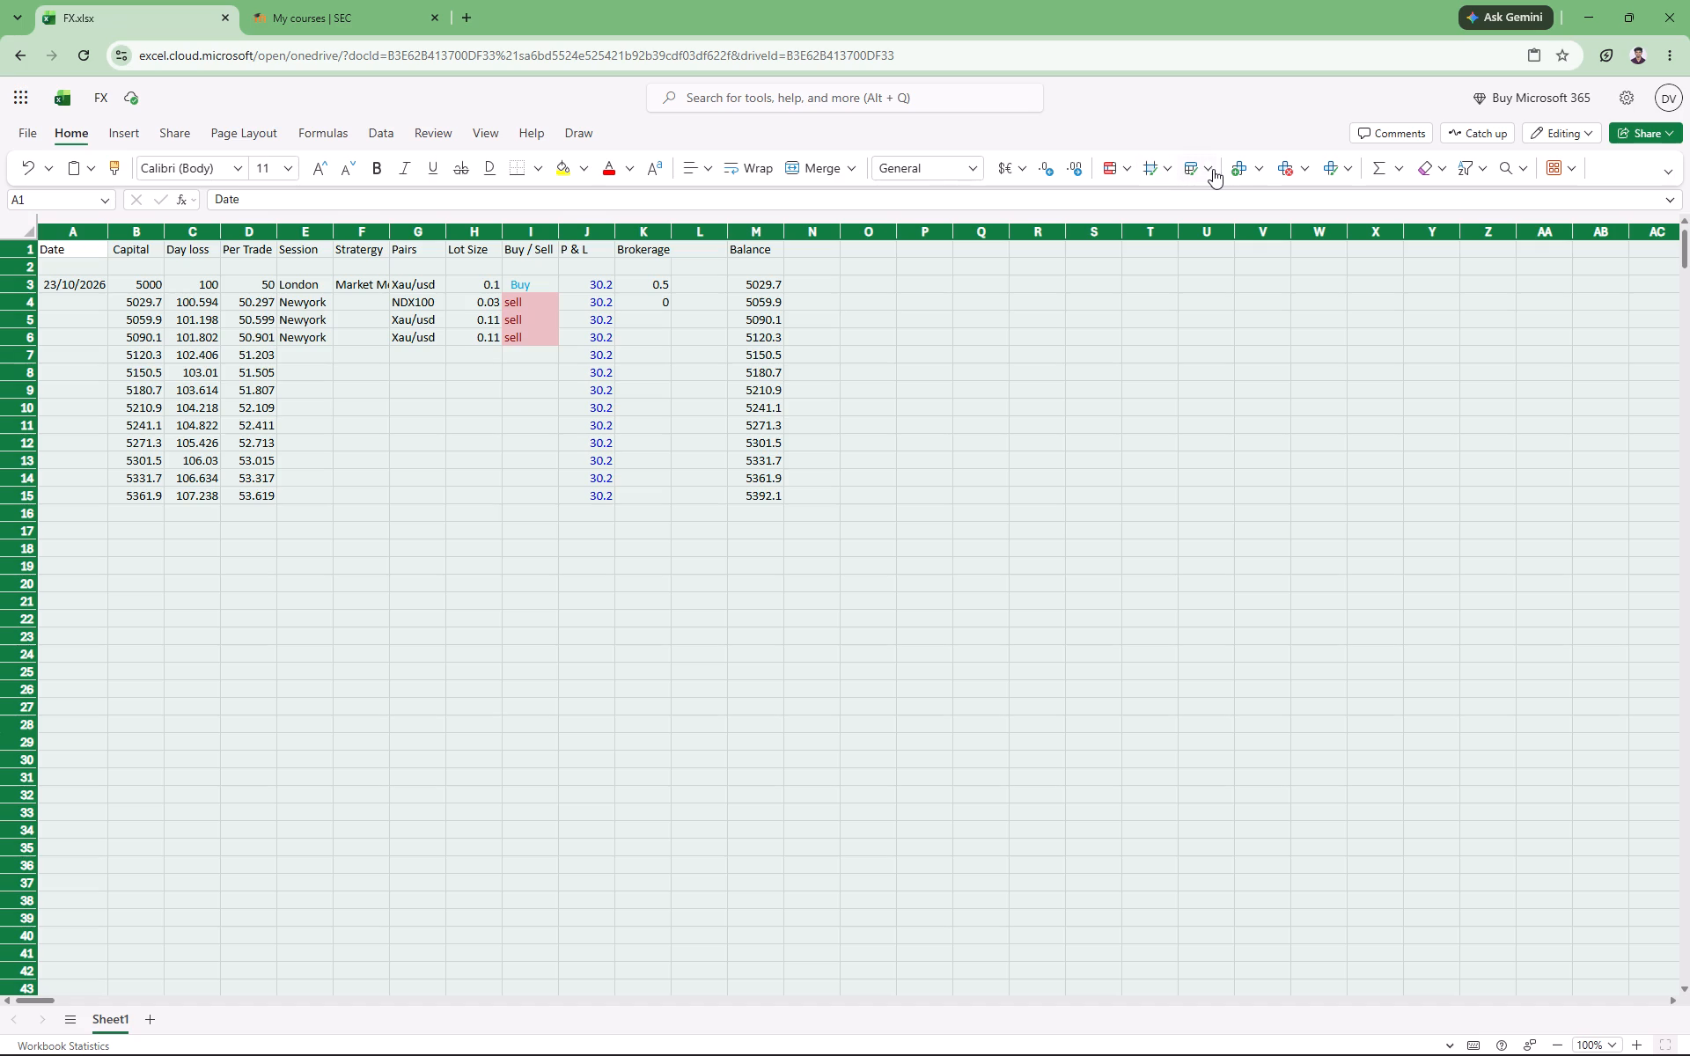
{"action": "left_click", "coordinate": [1210, 167]}
{"action": "left_click", "coordinate": [1126, 168]}
{"action": "left_click", "coordinate": [1126, 168]}
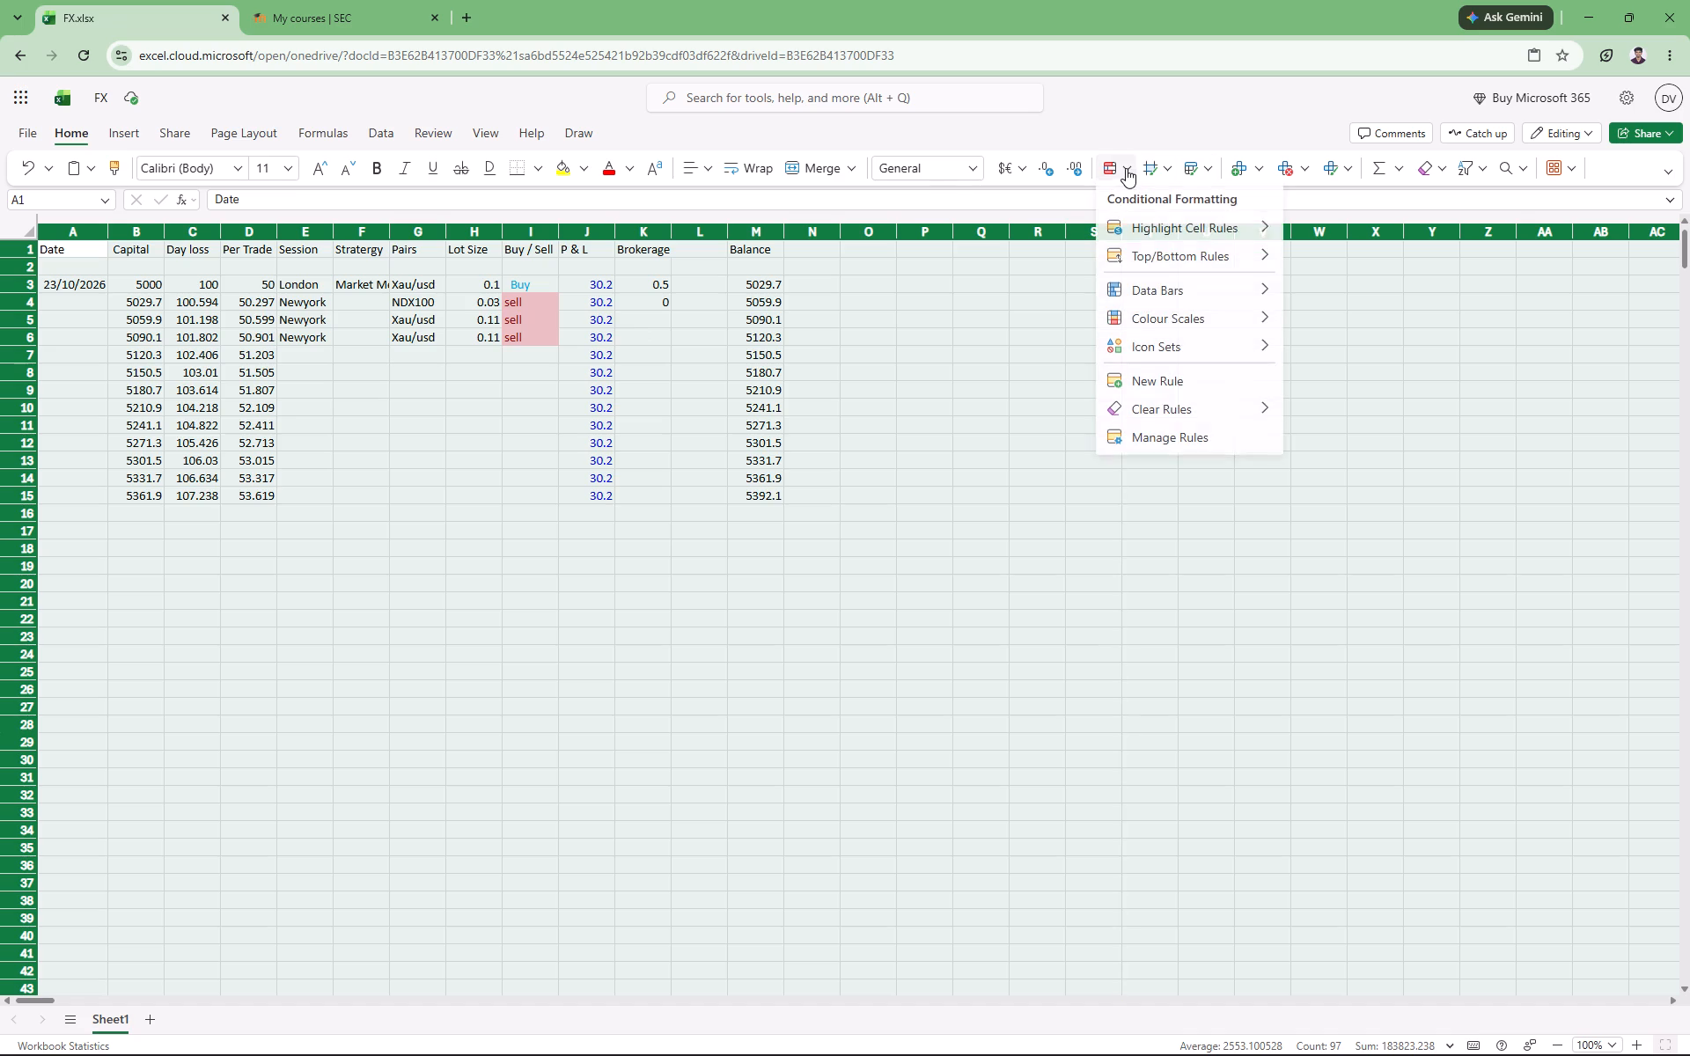
{"action": "left_click", "coordinate": [1154, 238]}
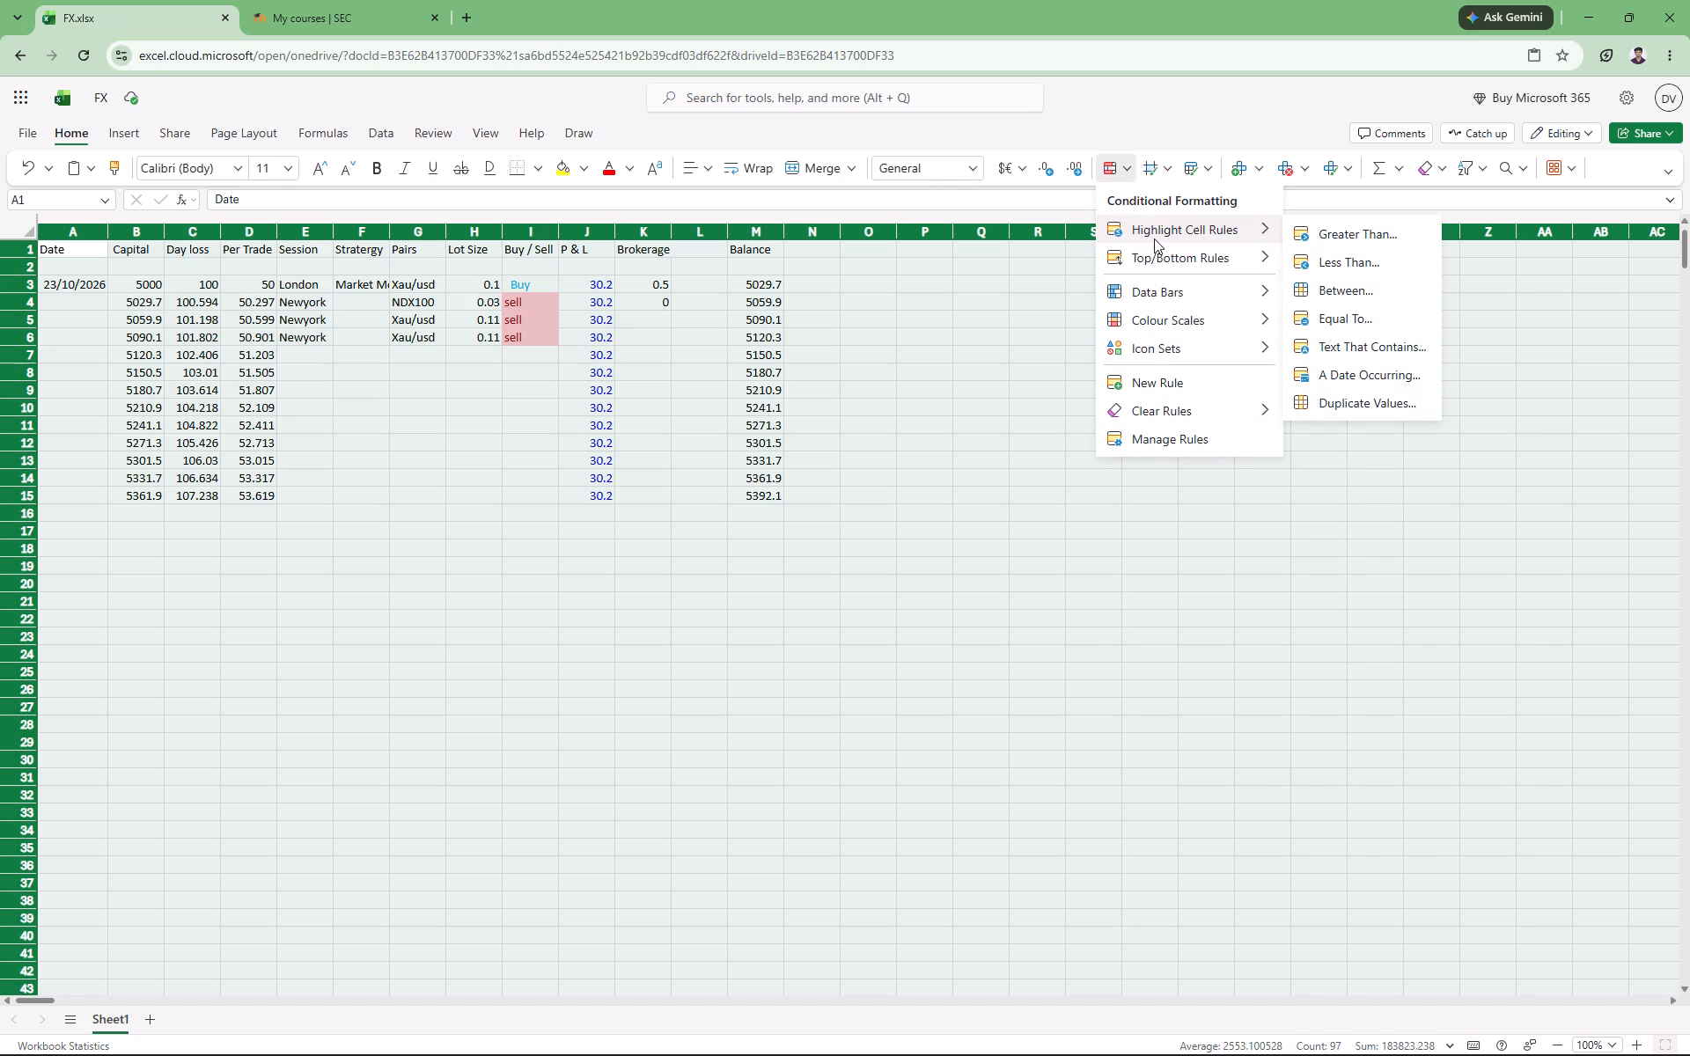
{"action": "left_click", "coordinate": [1357, 321]}
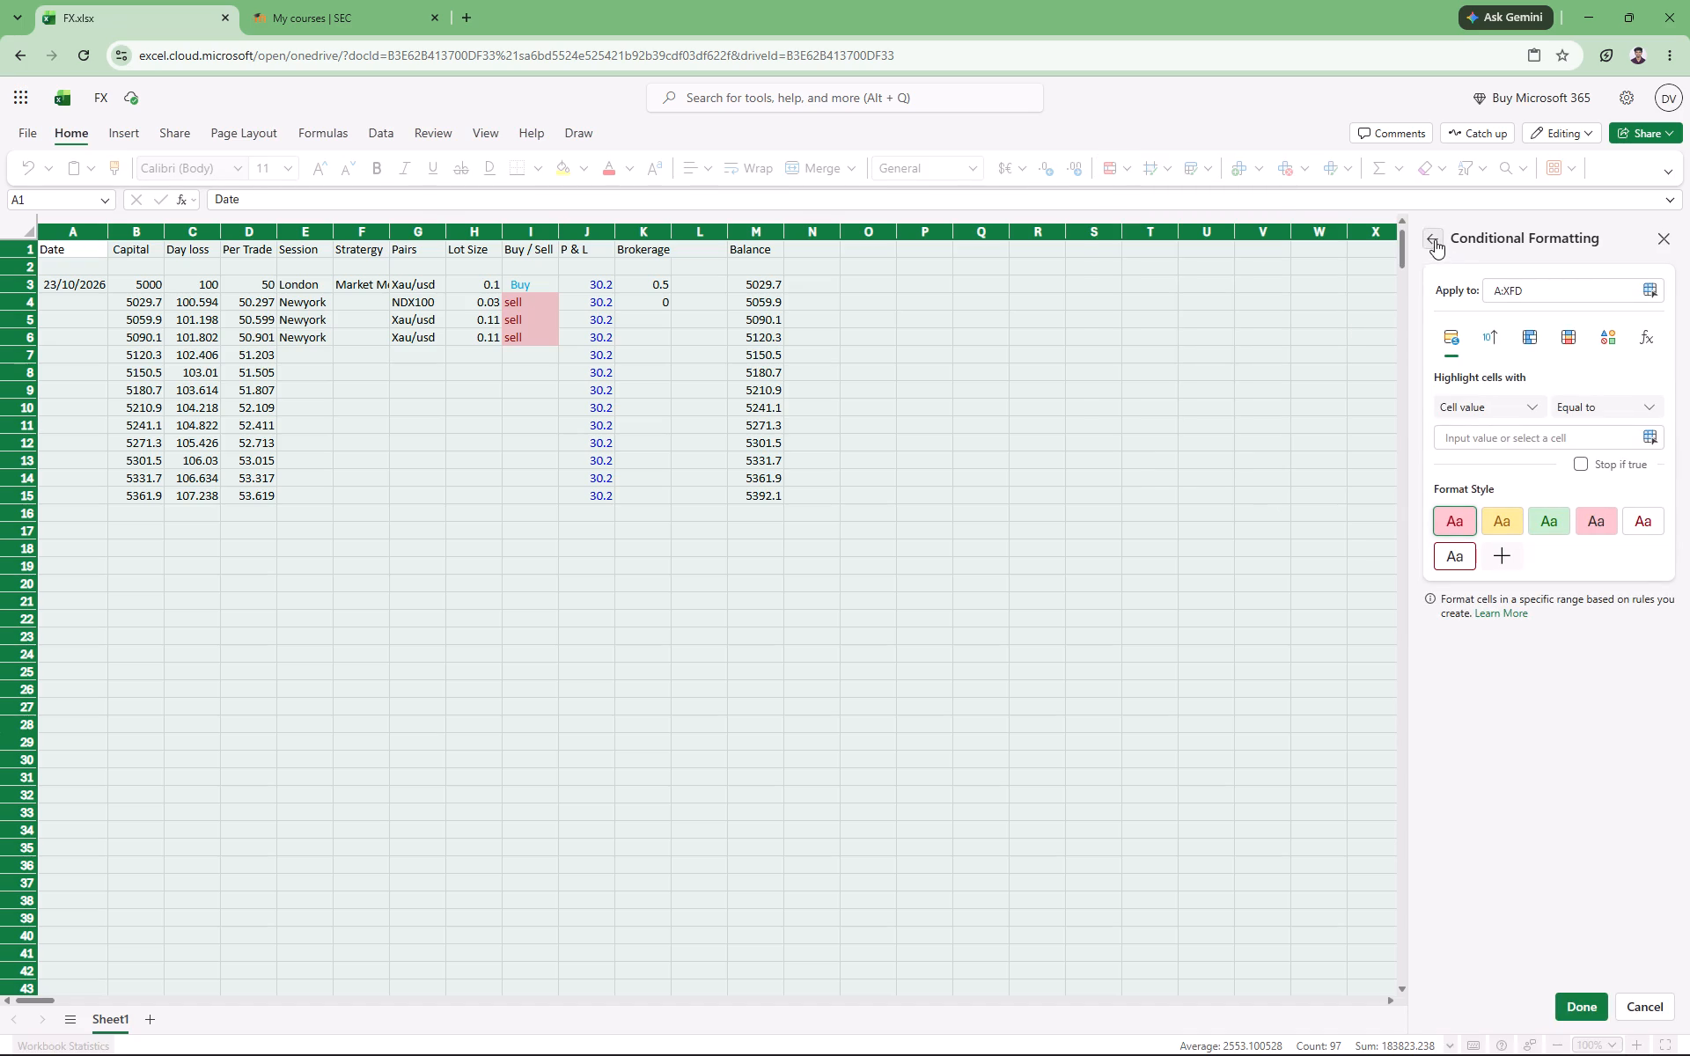
{"action": "left_click", "coordinate": [1435, 239]}
{"action": "left_click", "coordinate": [1539, 285]}
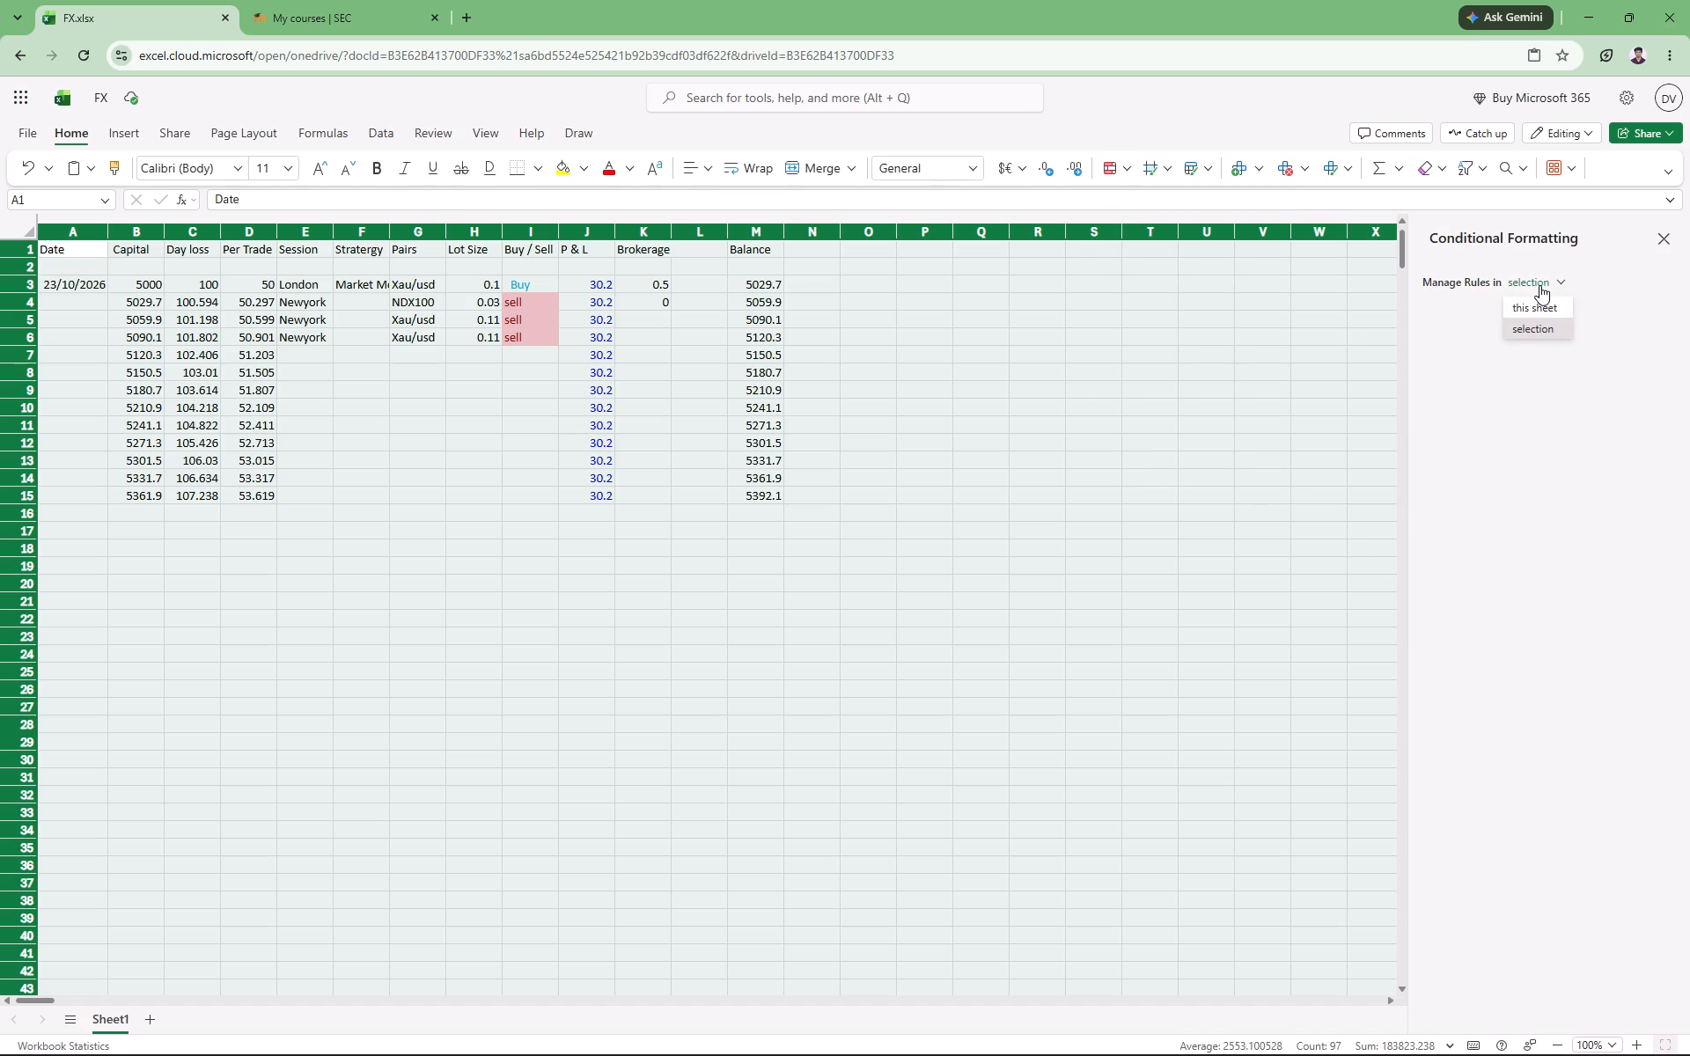
{"action": "left_click", "coordinate": [1528, 310]}
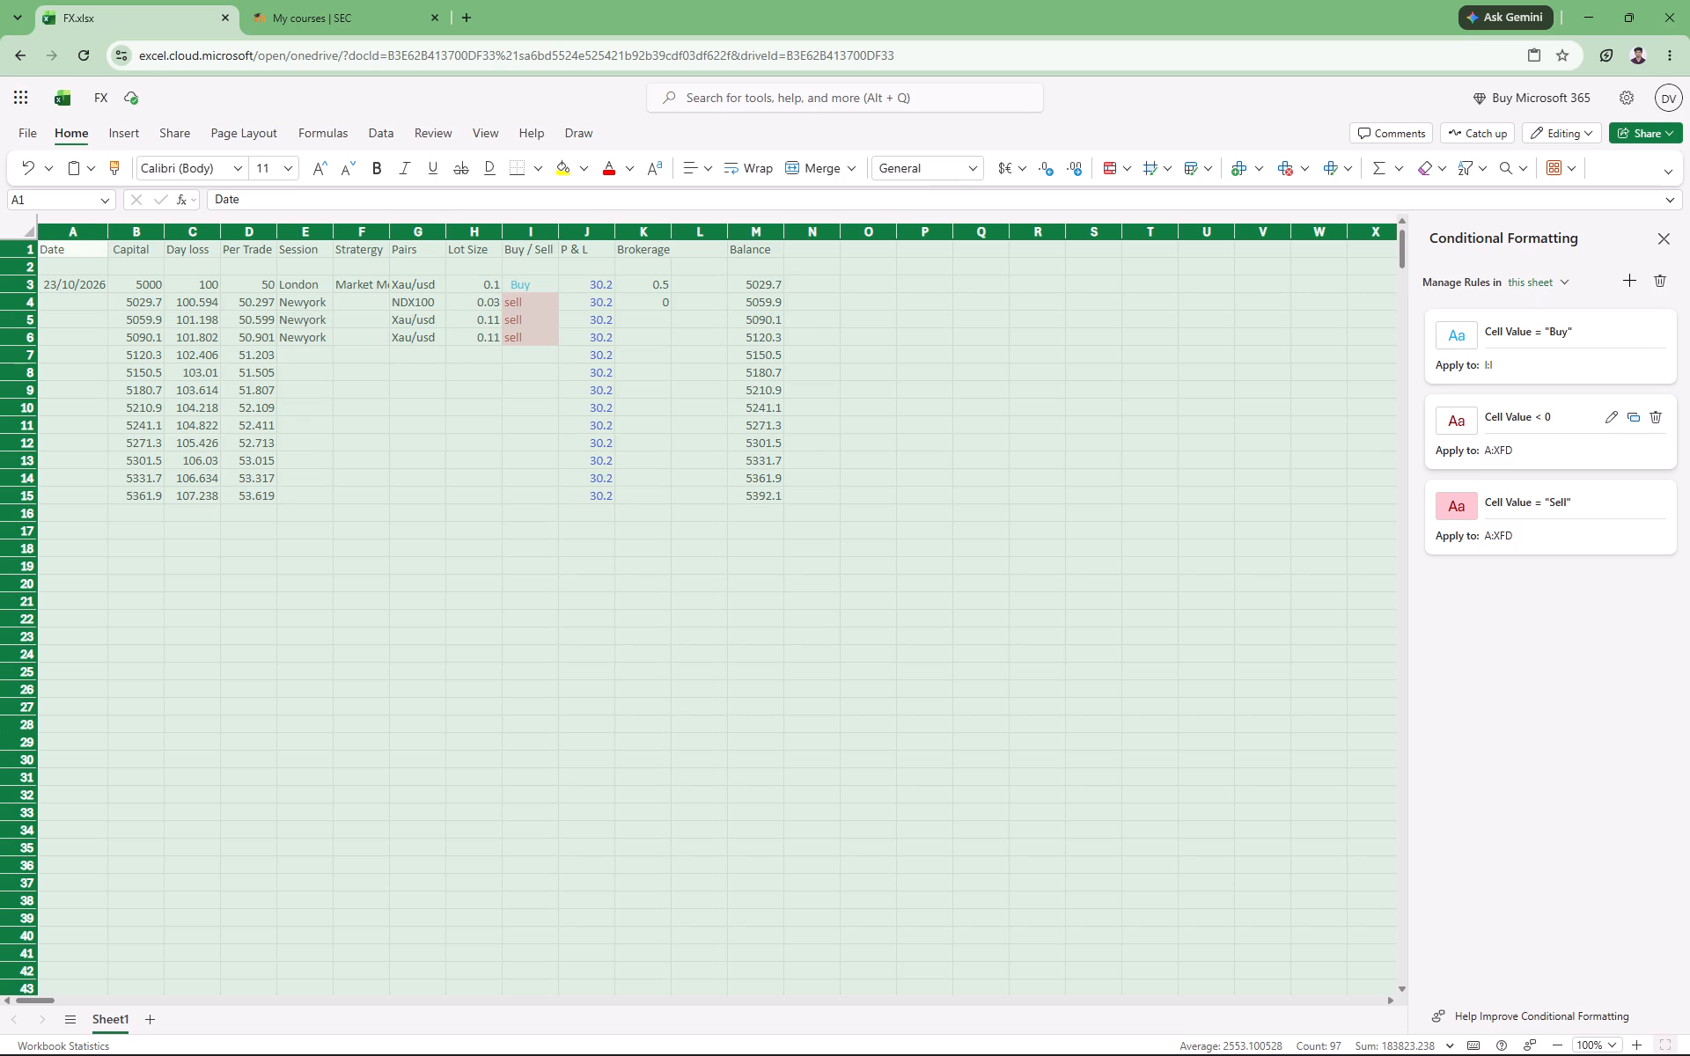
{"action": "left_click", "coordinate": [1613, 426]}
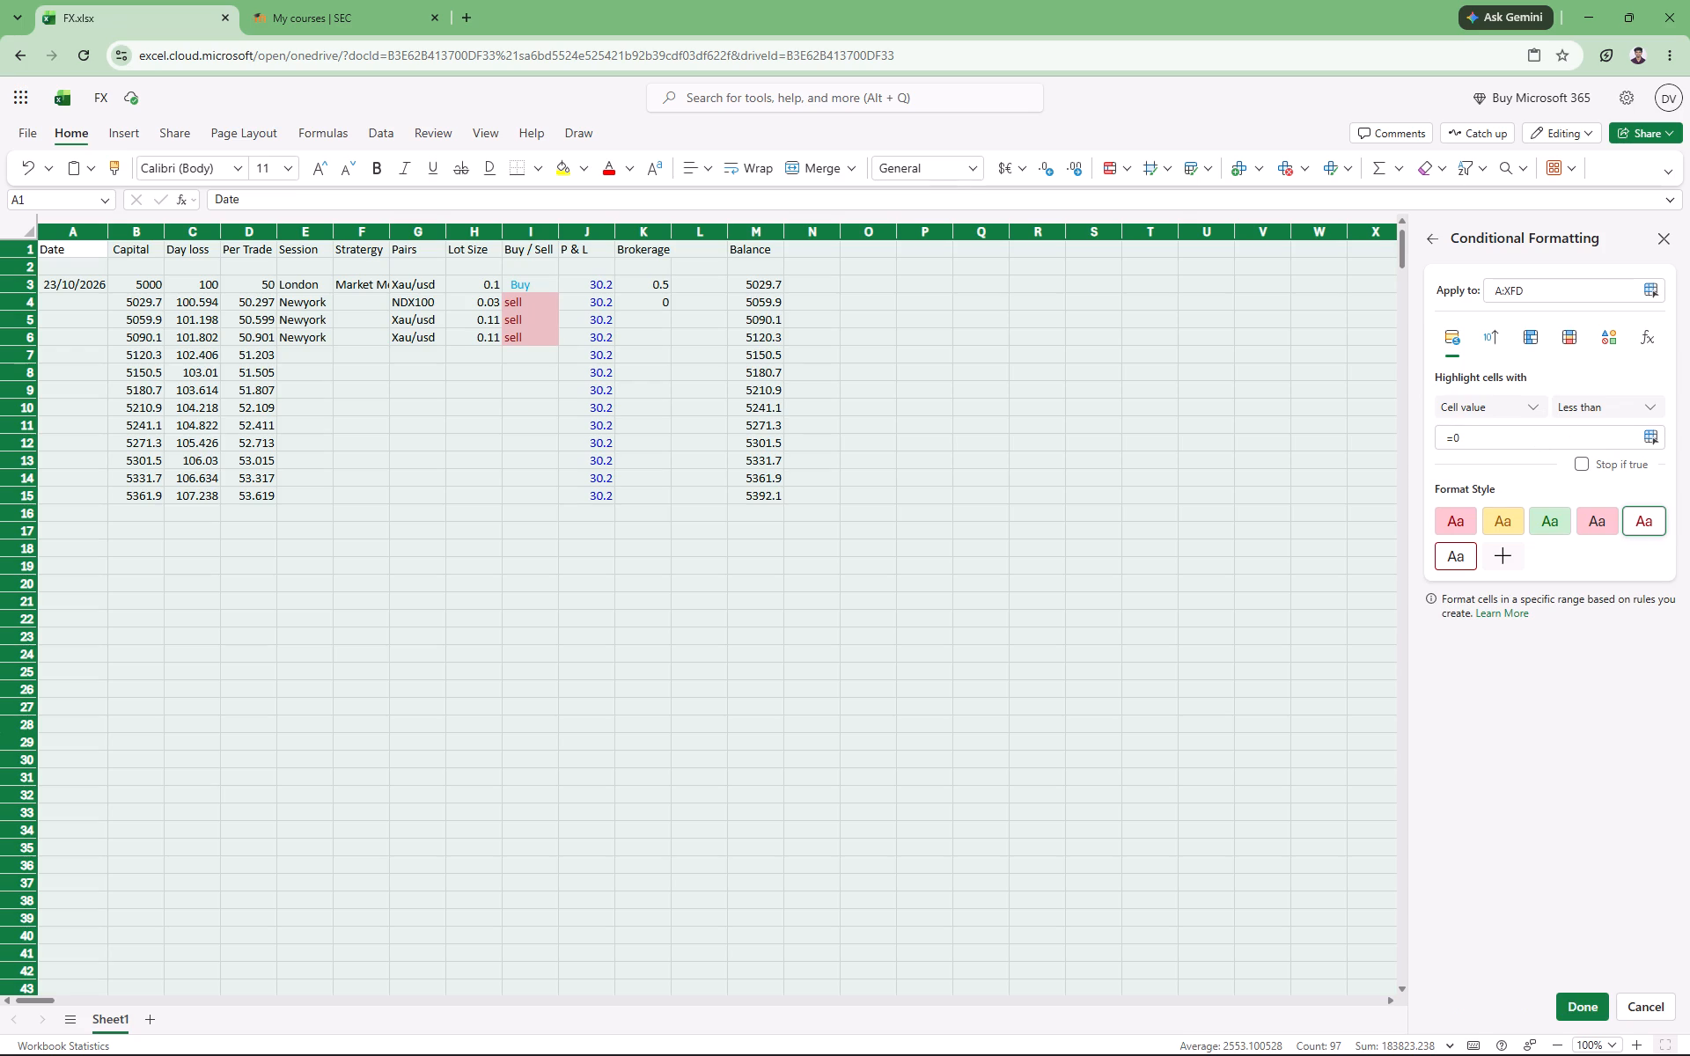
{"action": "left_click", "coordinate": [1658, 243]}
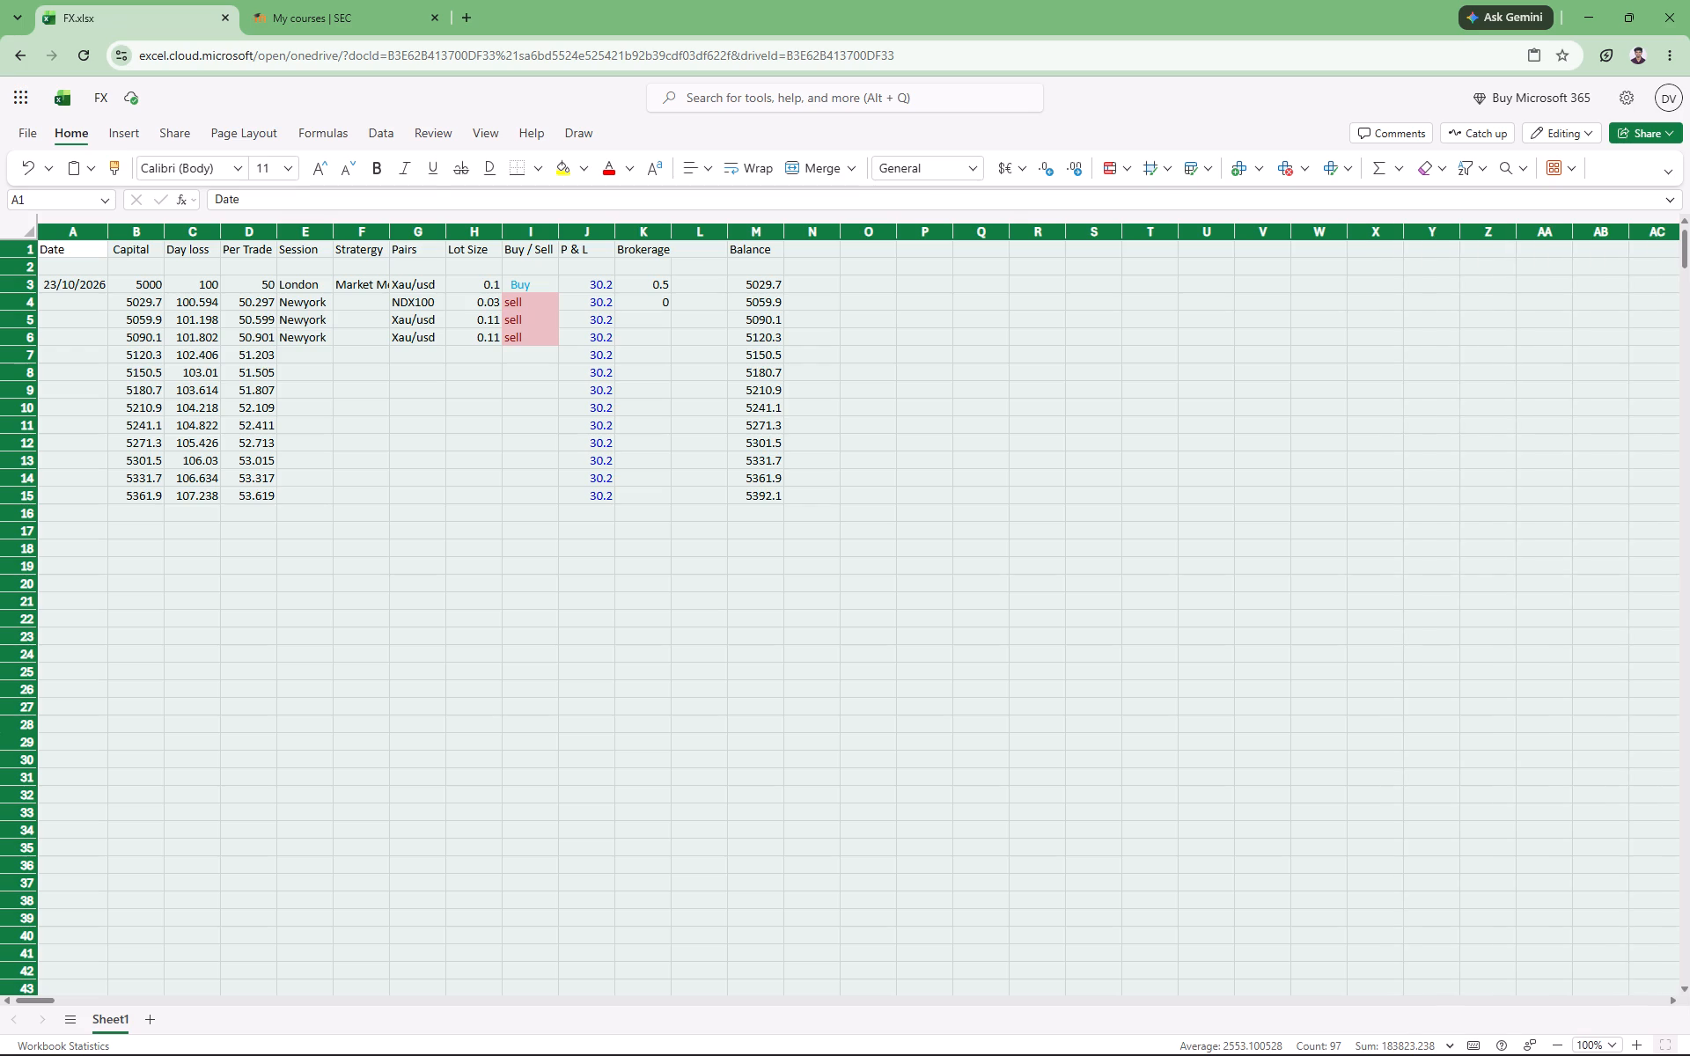
Set P & L cell J4 to -27.26.
{"action": "left_click_drag", "start_coordinate": [865, 362], "coordinate": [541, 385]}
{"action": "left_click", "coordinate": [614, 300]}
{"action": "double_click", "coordinate": [606, 298]}
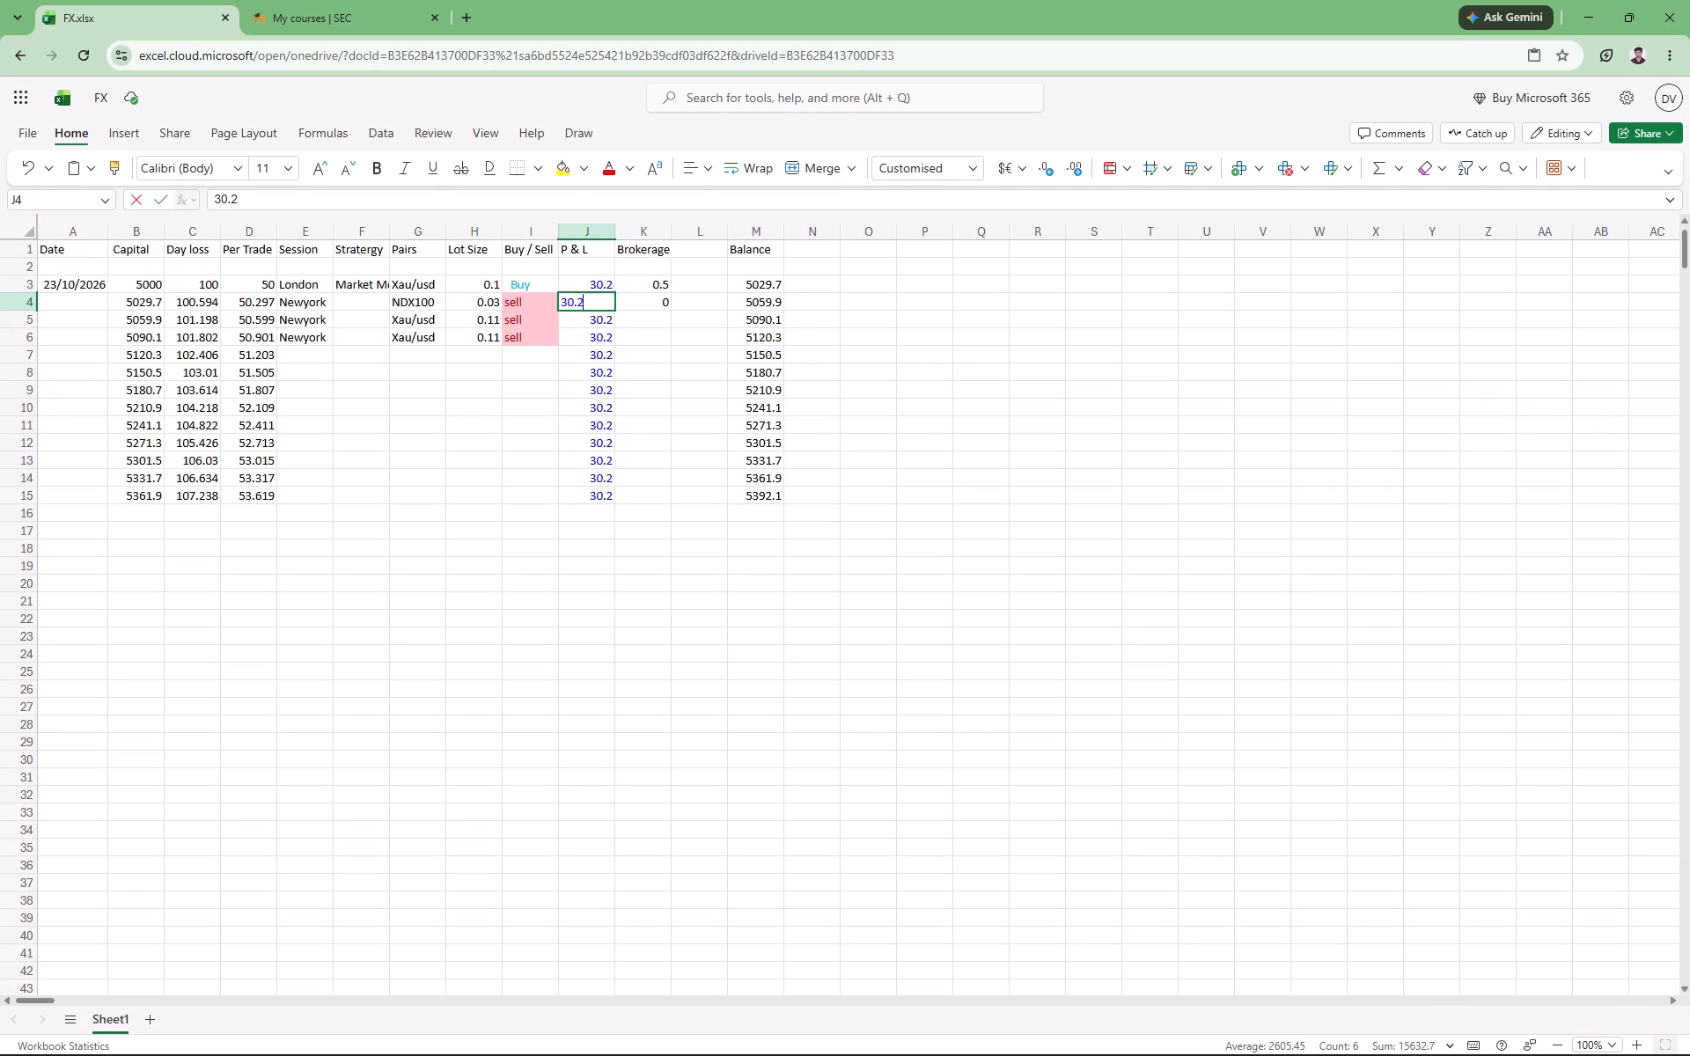
{"action": "key", "text": "BackSpace"}
{"action": "key", "text": "BackSpace"}
{"action": "key", "text": "BackSpace"}
{"action": "key", "text": "BackSpace"}
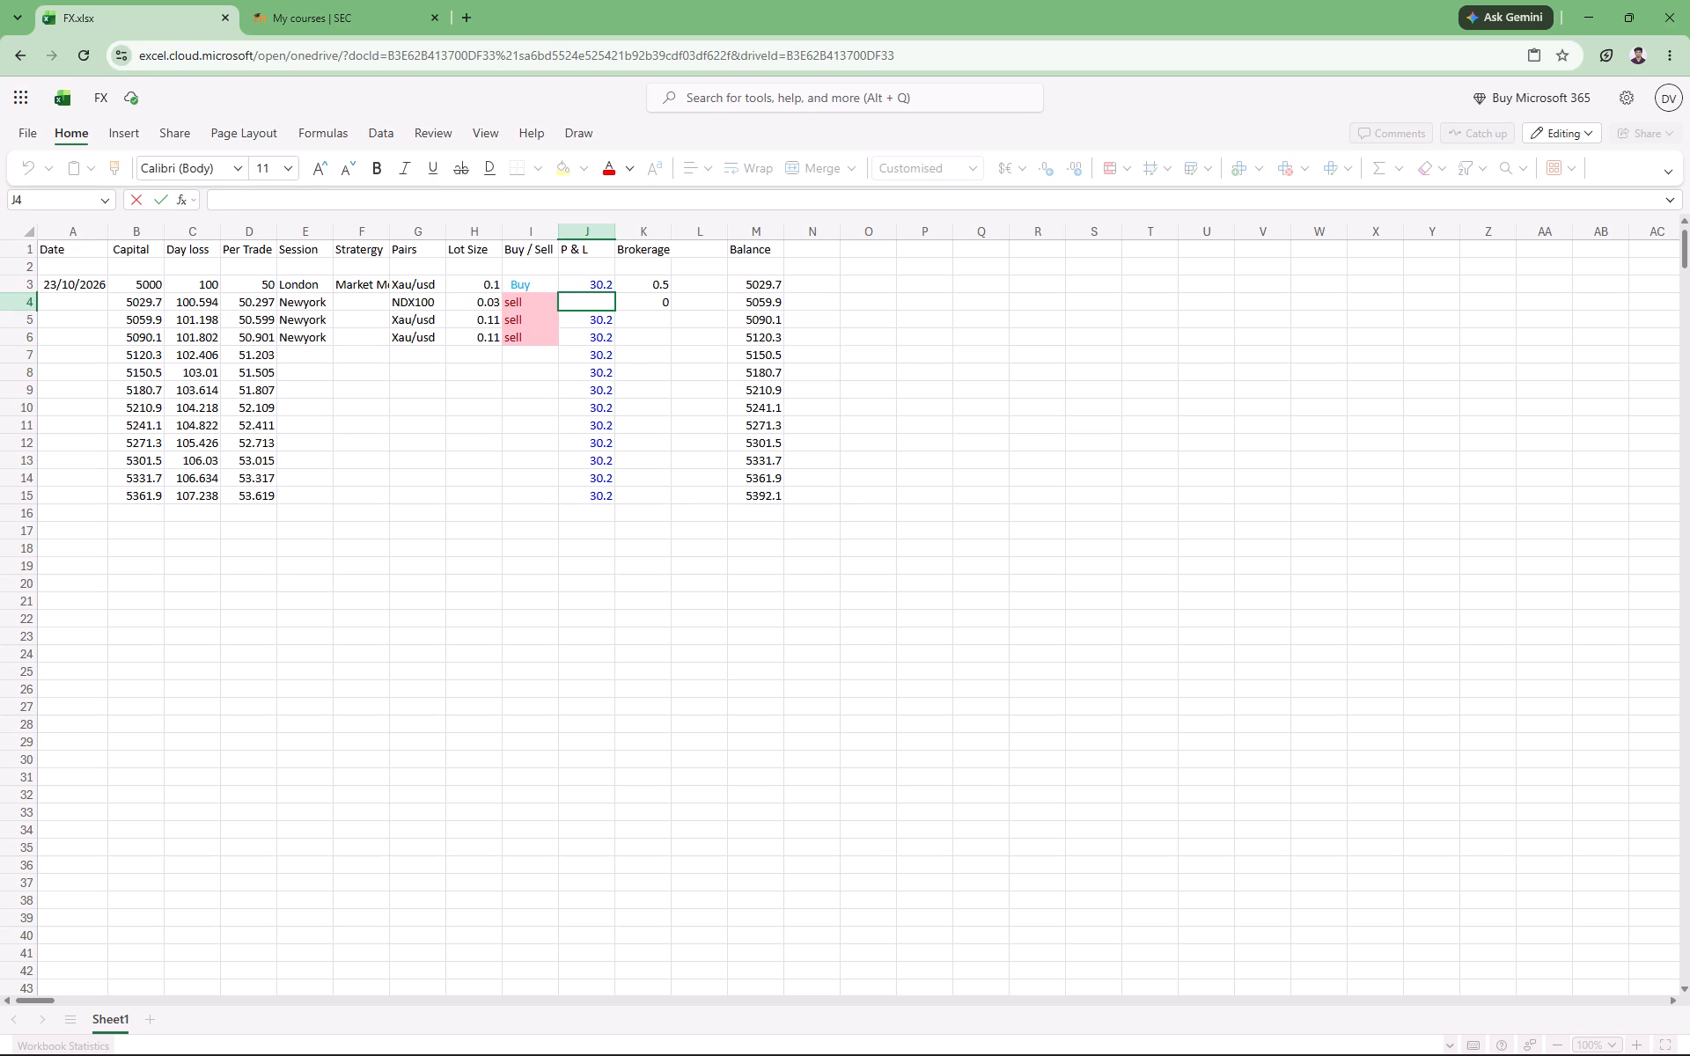
{"action": "key", "text": "minus"}
{"action": "type", "text": "27"}
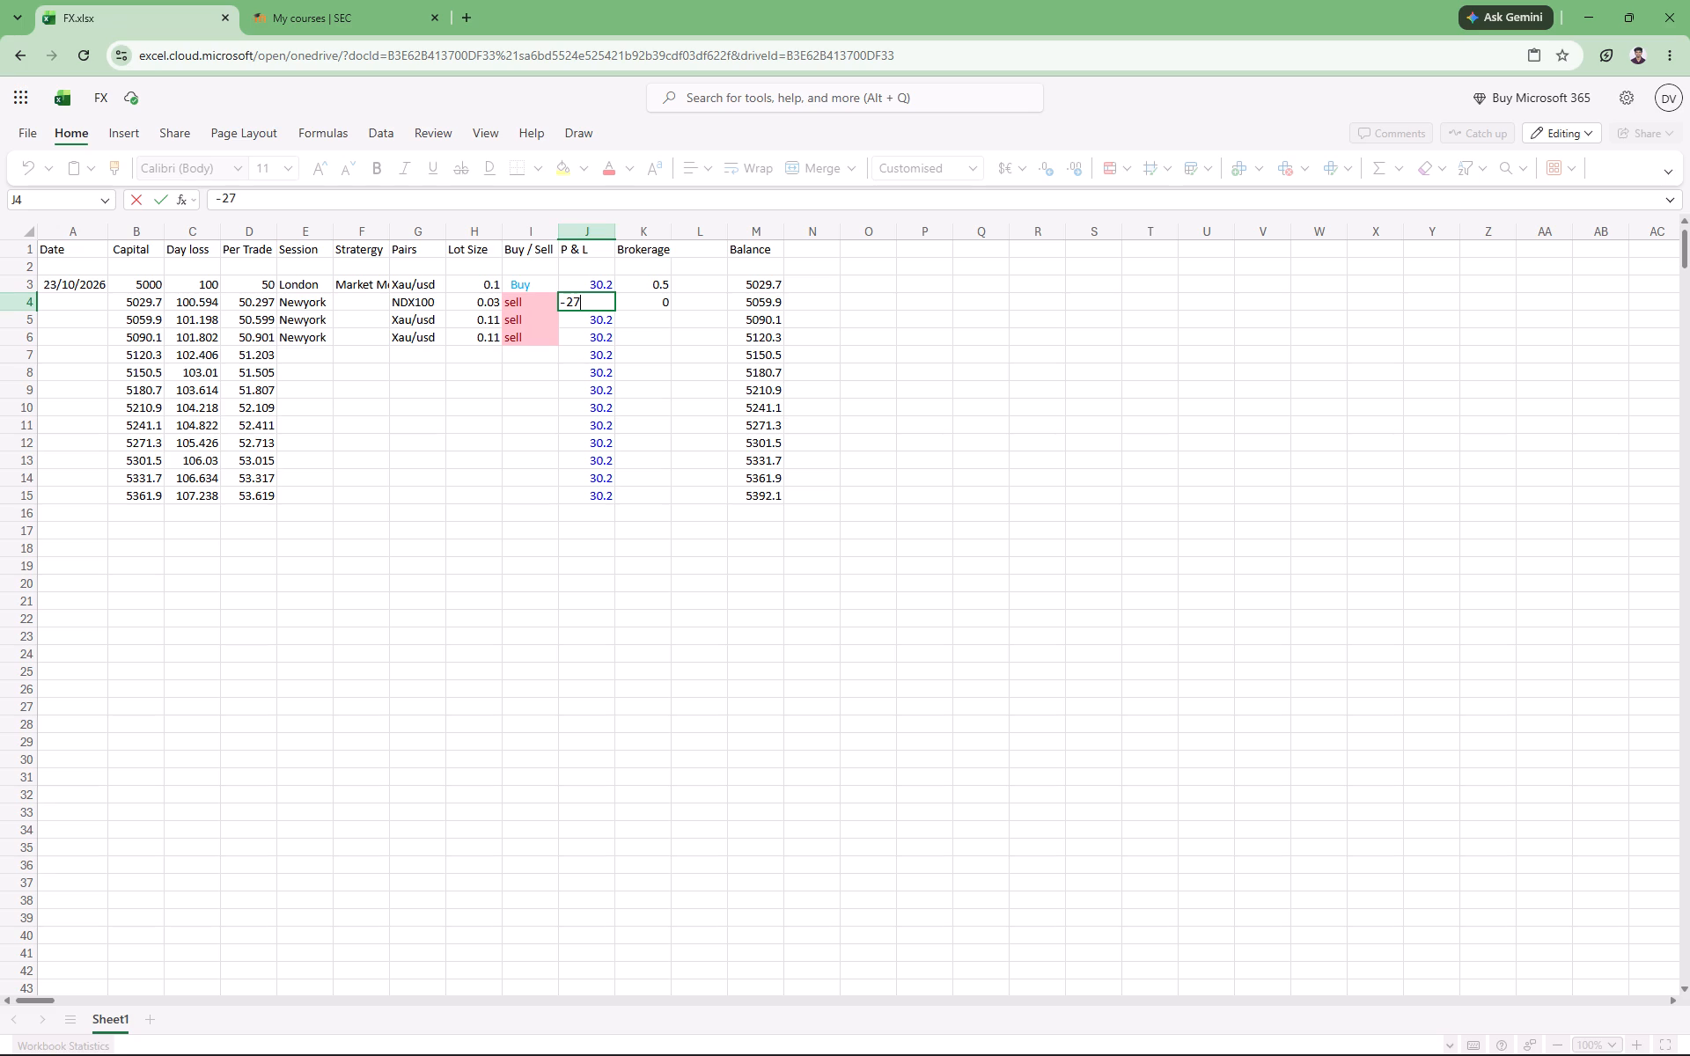
{"action": "type", "text": ".26"}
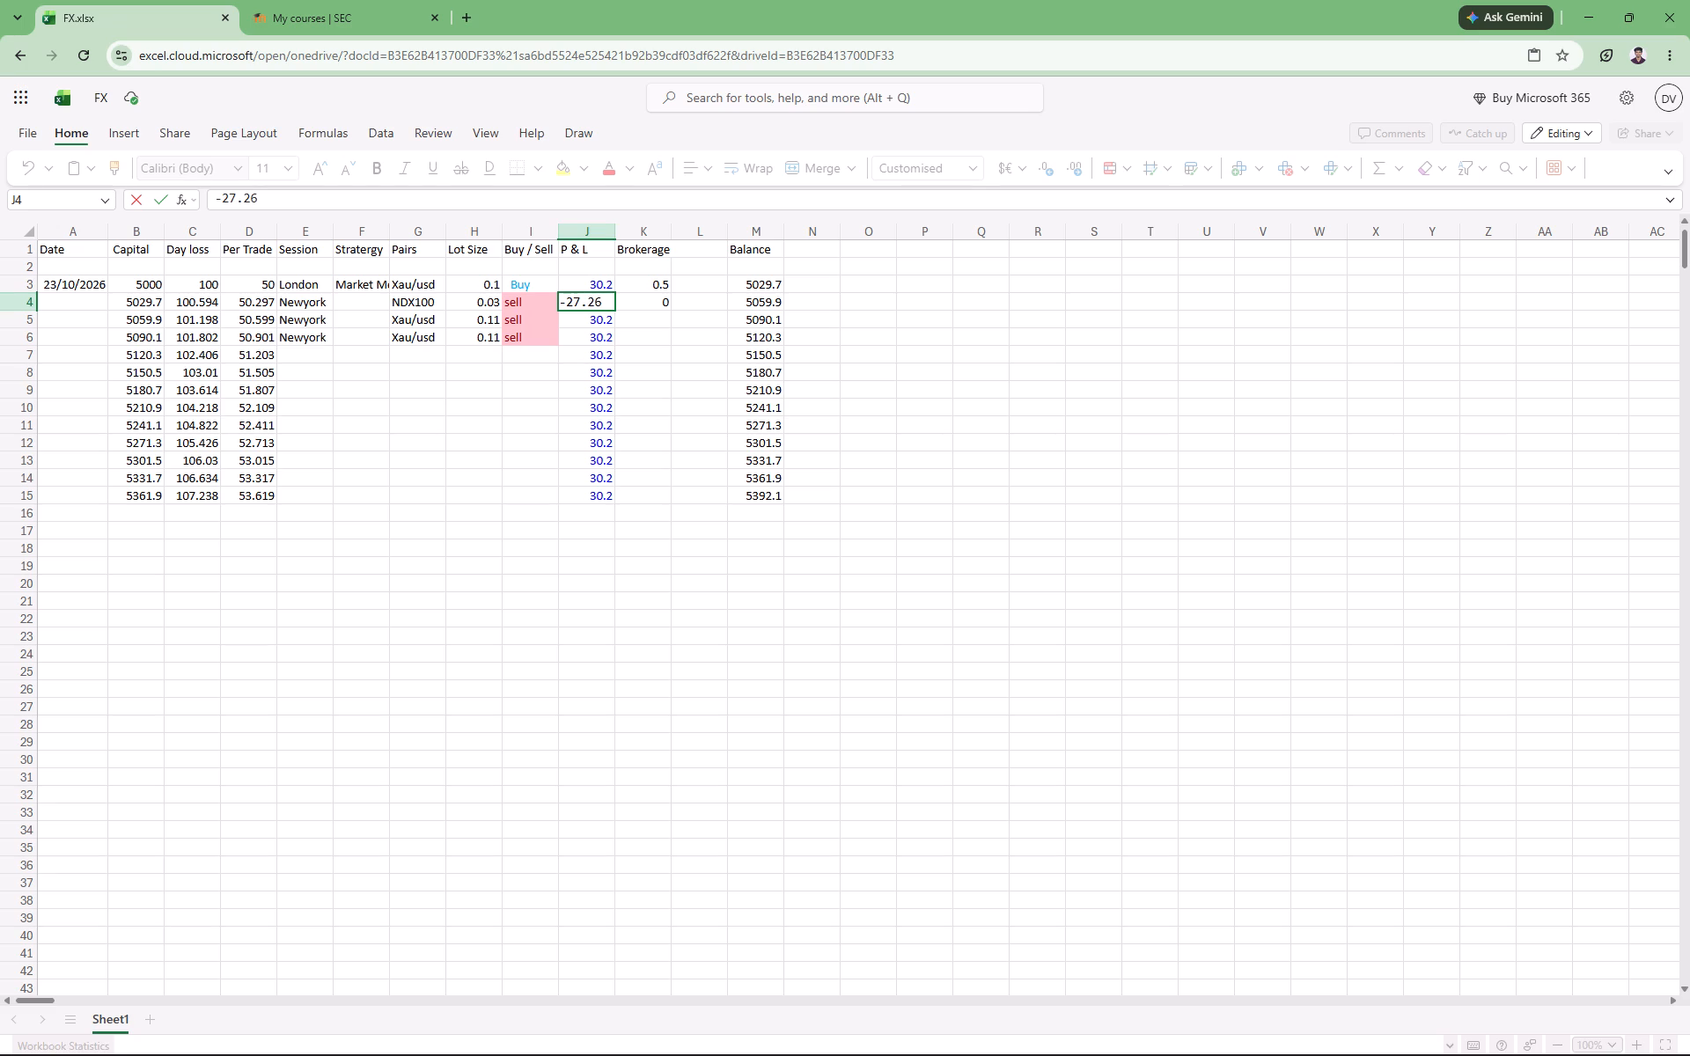
{"action": "key", "text": "Return"}
Finish entering -27.26 in P & L cell J4.
{"action": "left_click", "coordinate": [596, 309]}
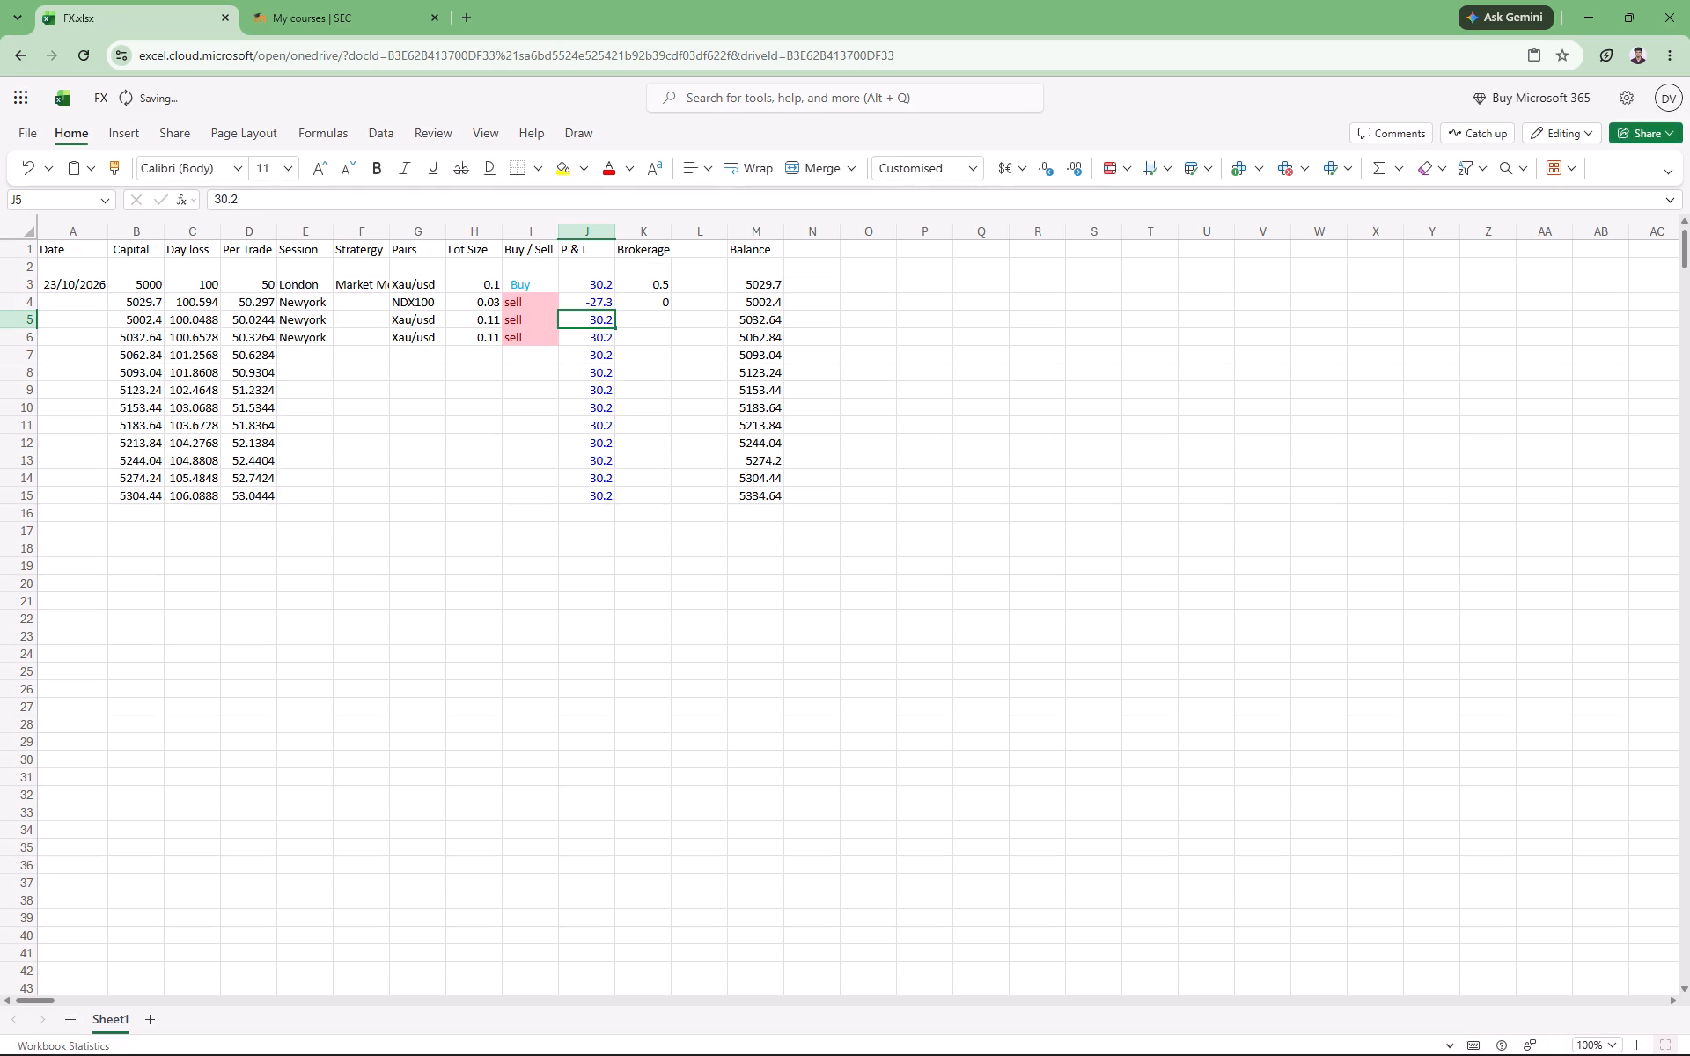
{"action": "left_click", "coordinate": [599, 308]}
{"action": "right_click", "coordinate": [615, 304]}
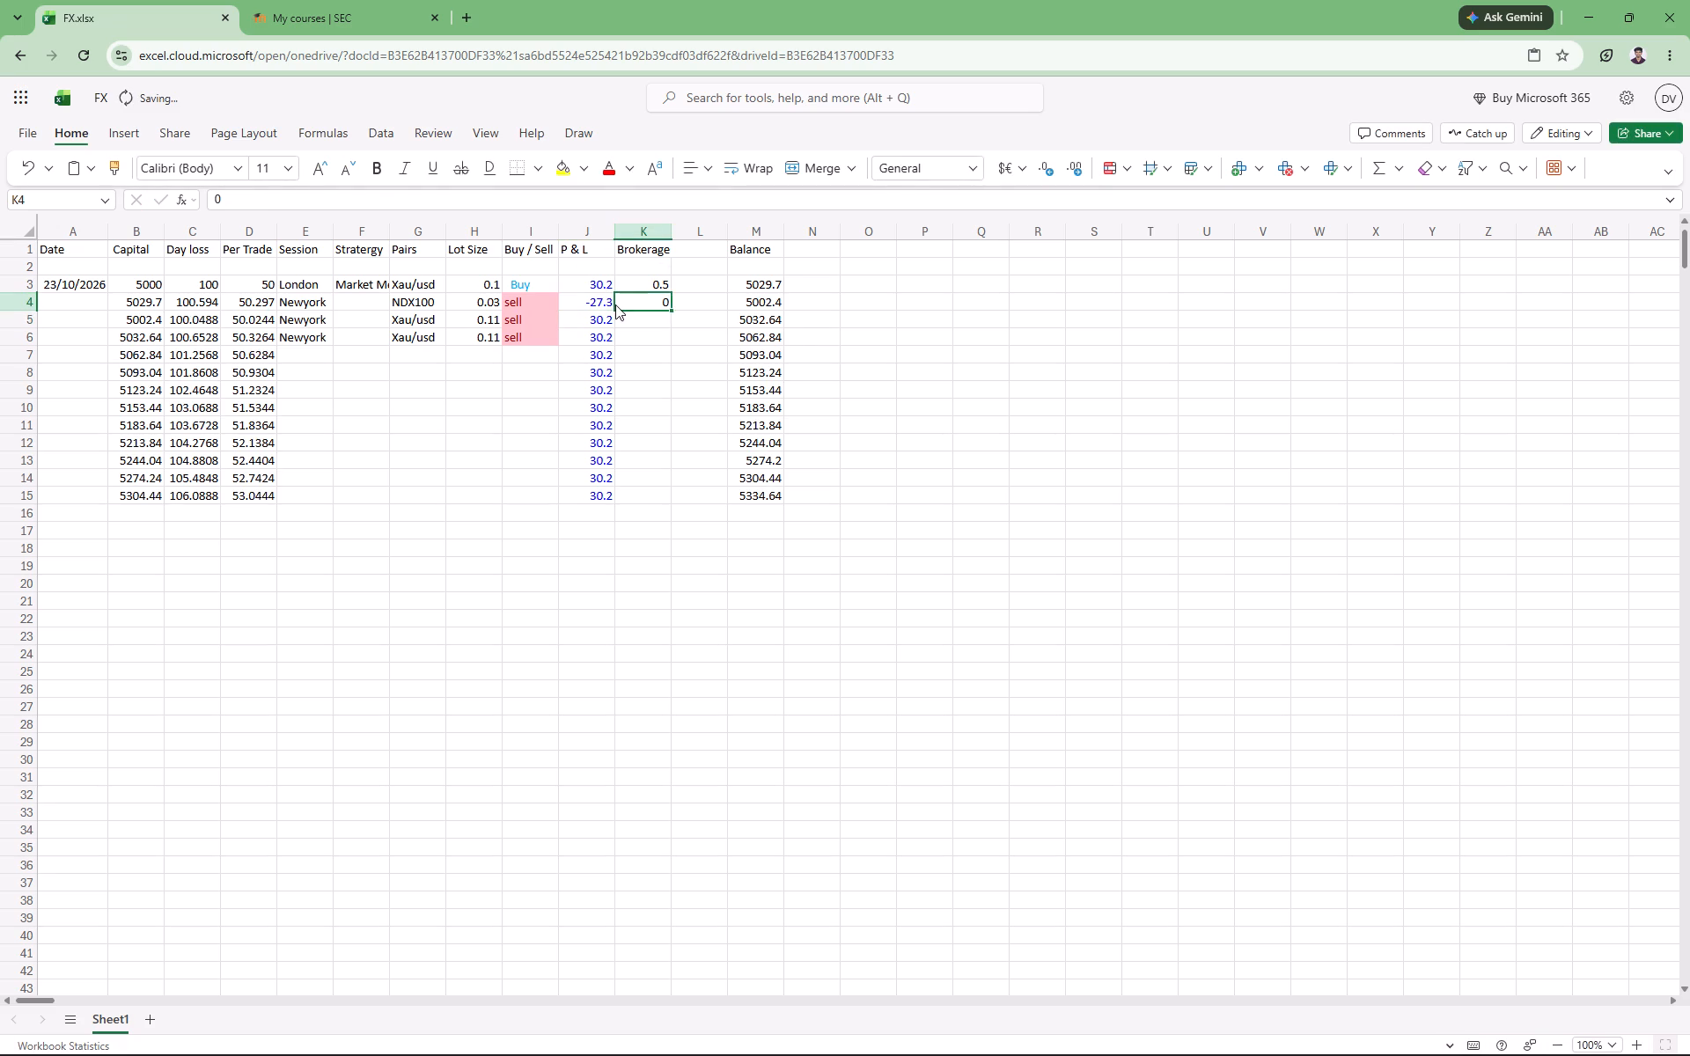
{"action": "left_click", "coordinate": [600, 285]}
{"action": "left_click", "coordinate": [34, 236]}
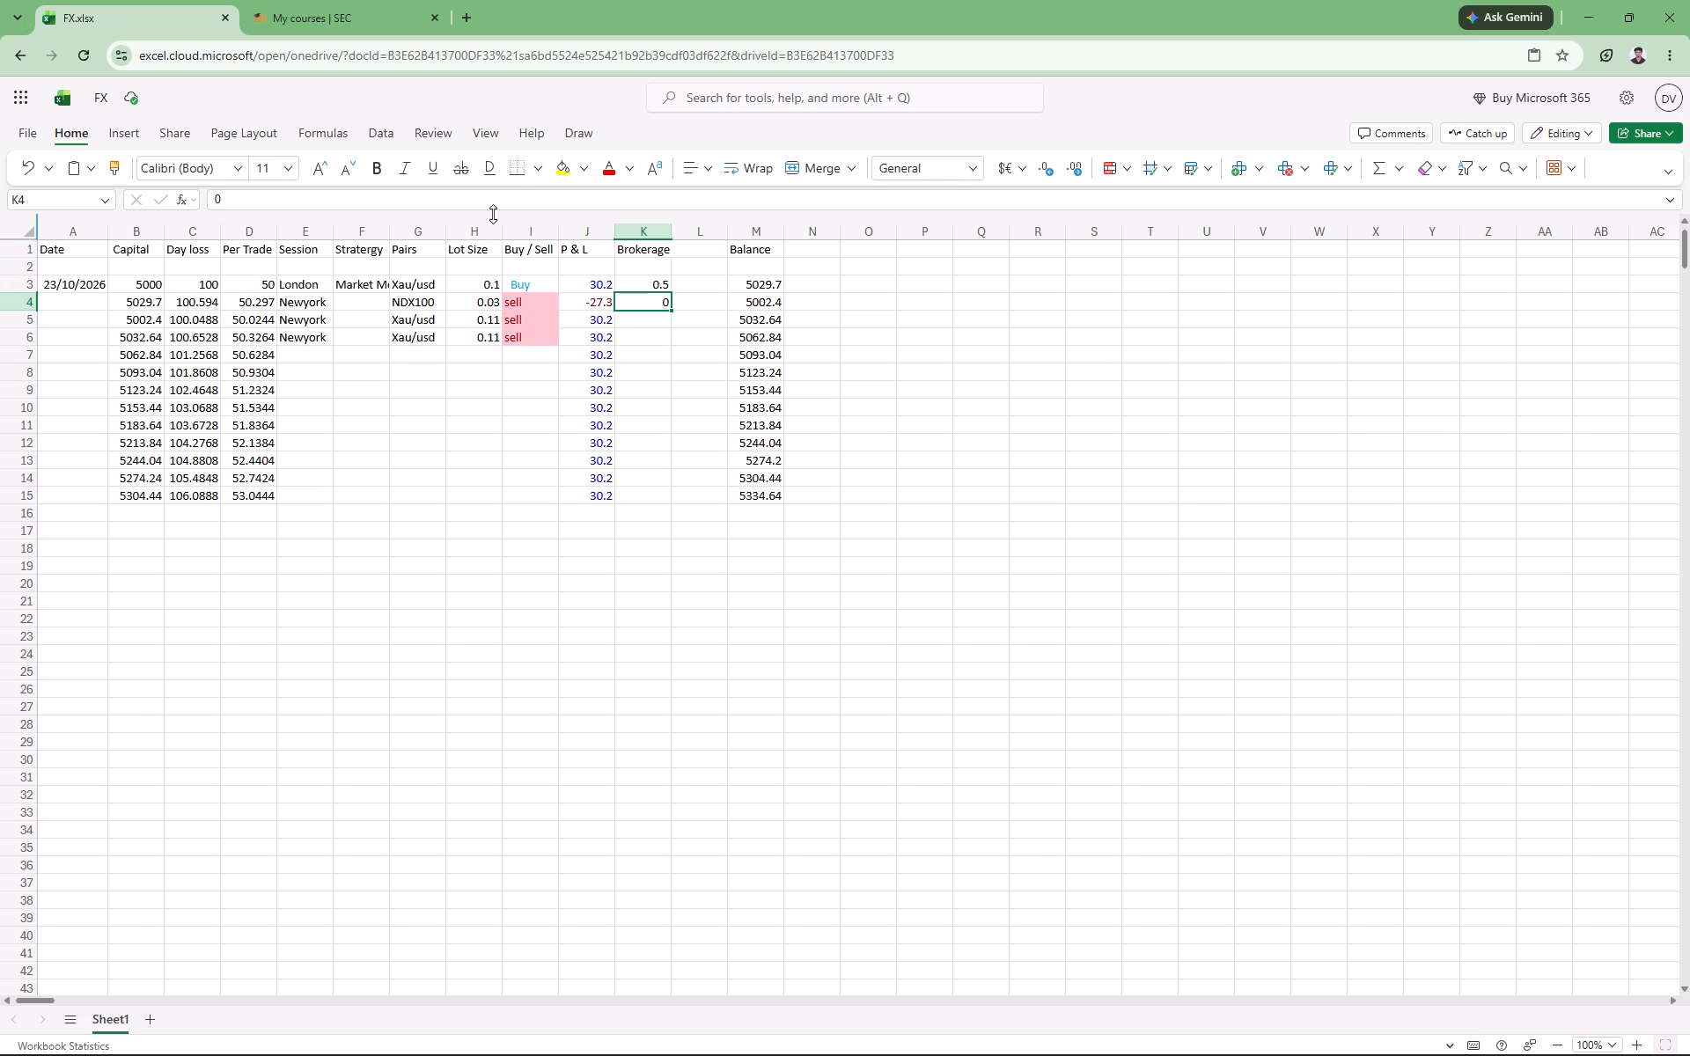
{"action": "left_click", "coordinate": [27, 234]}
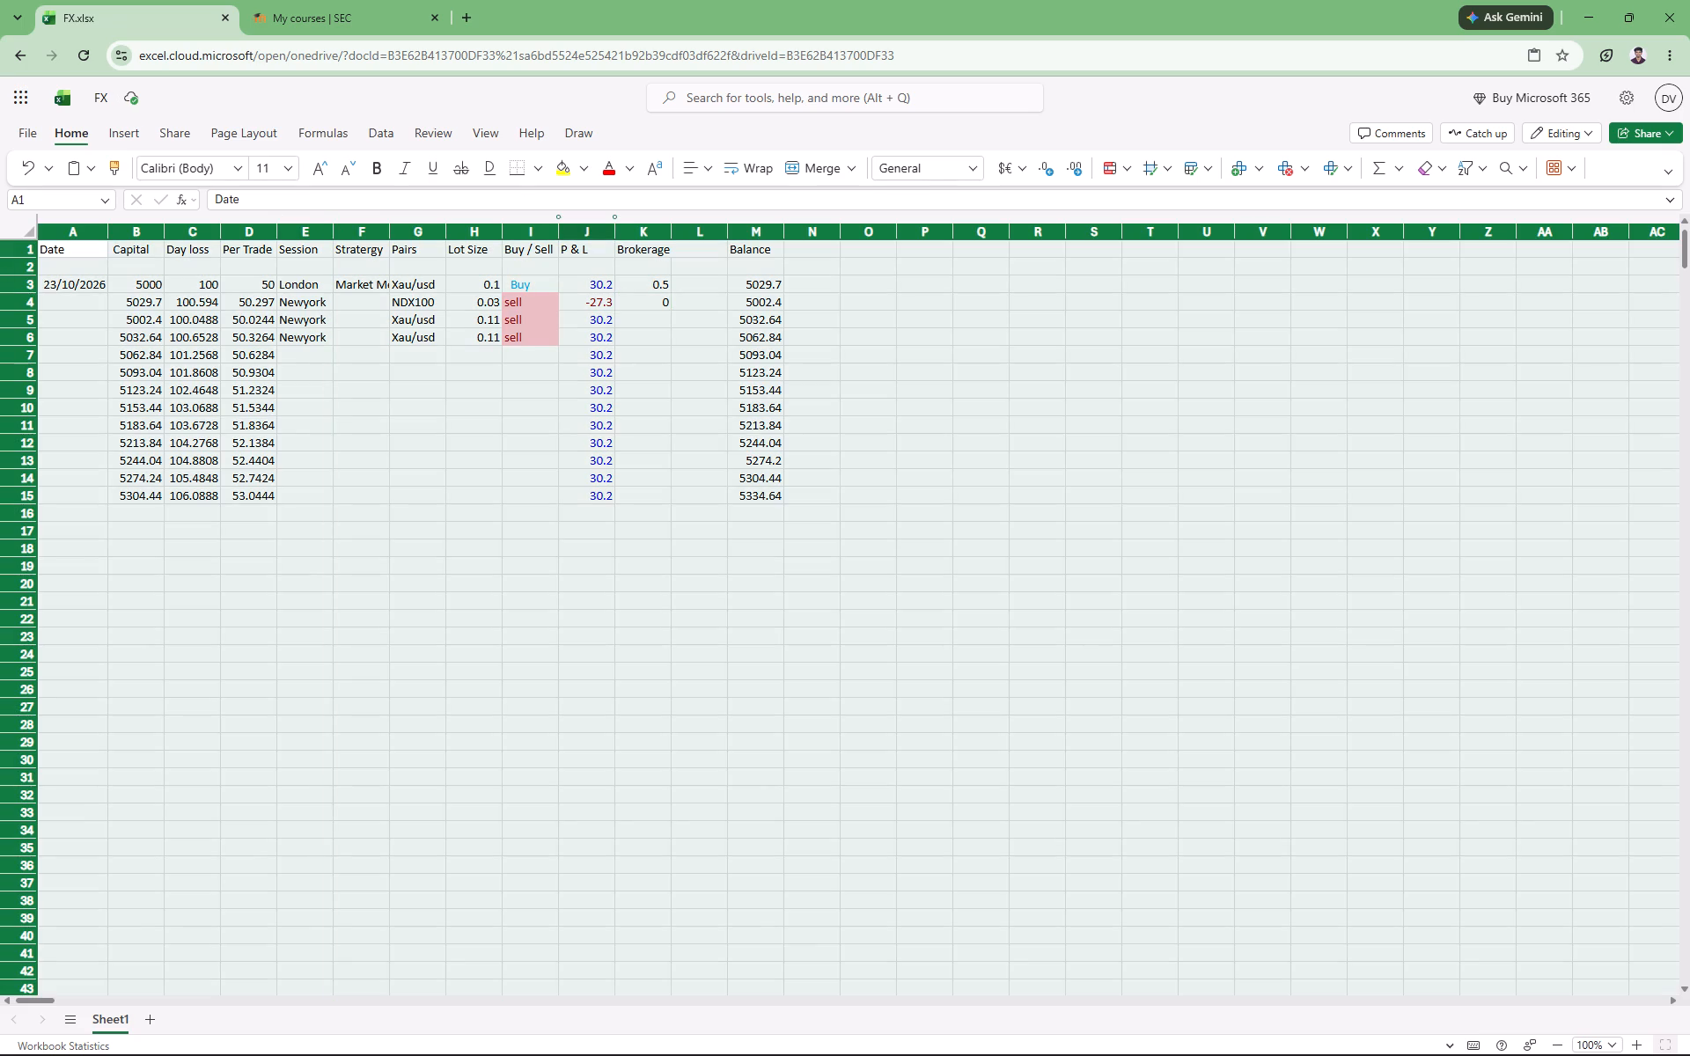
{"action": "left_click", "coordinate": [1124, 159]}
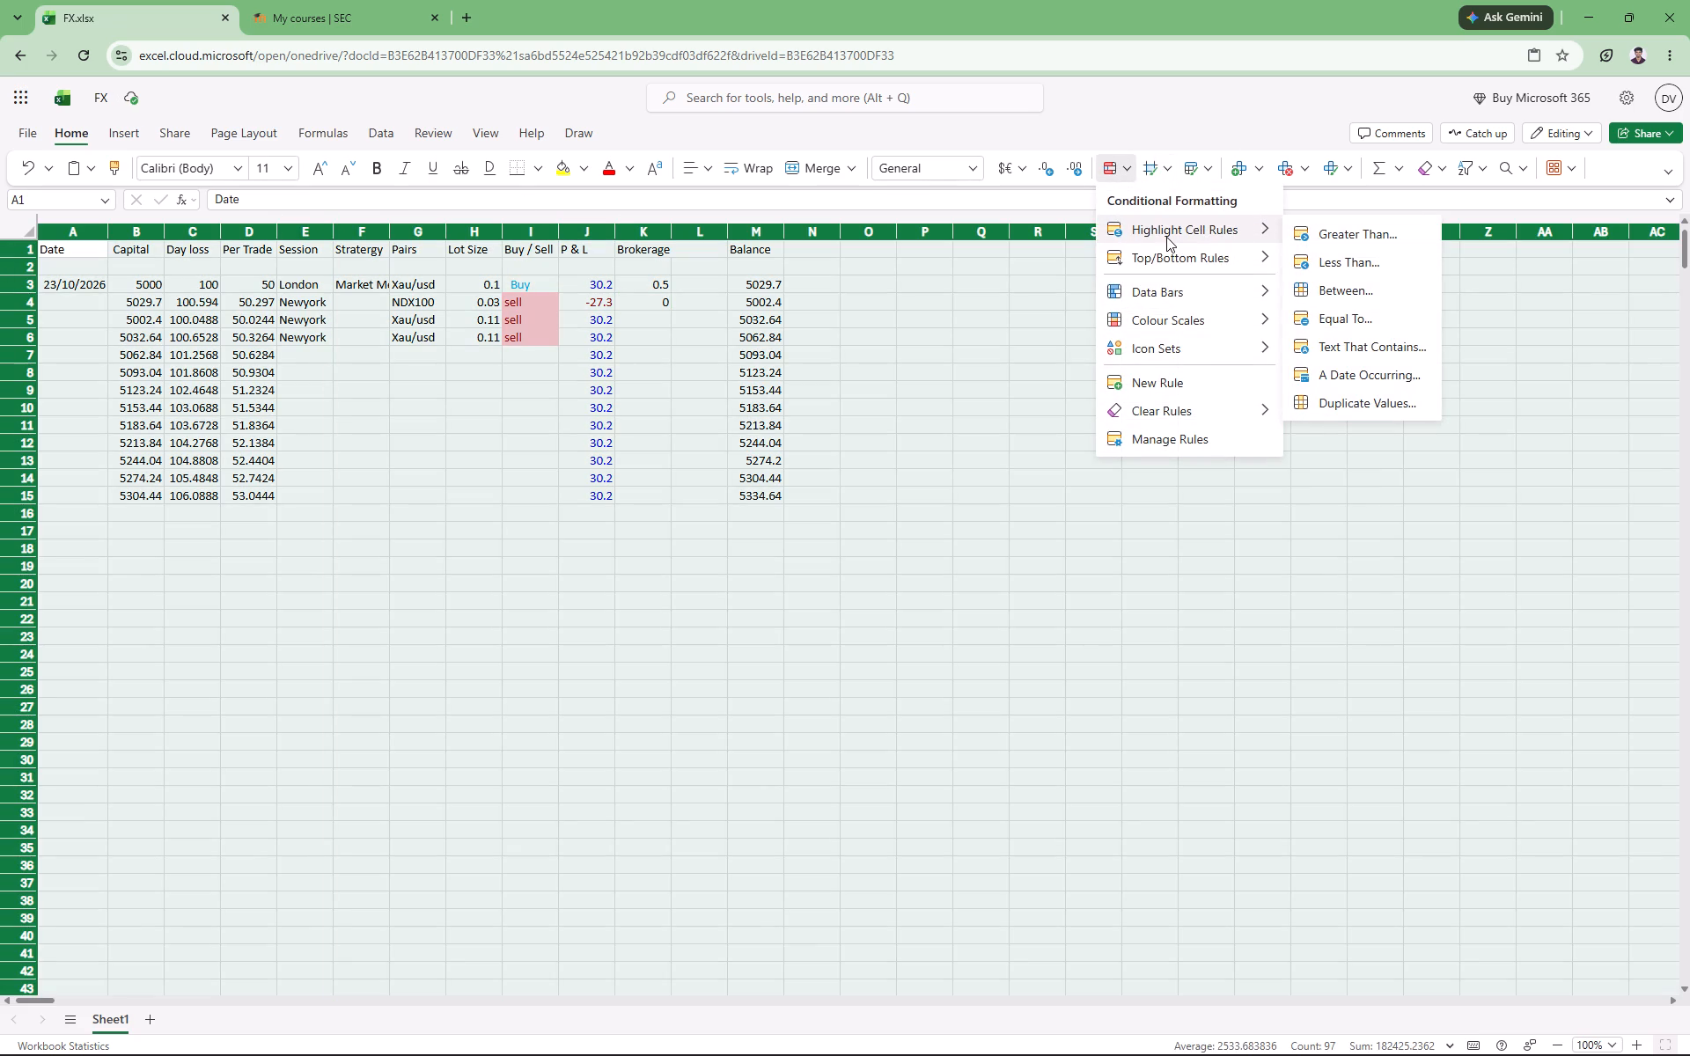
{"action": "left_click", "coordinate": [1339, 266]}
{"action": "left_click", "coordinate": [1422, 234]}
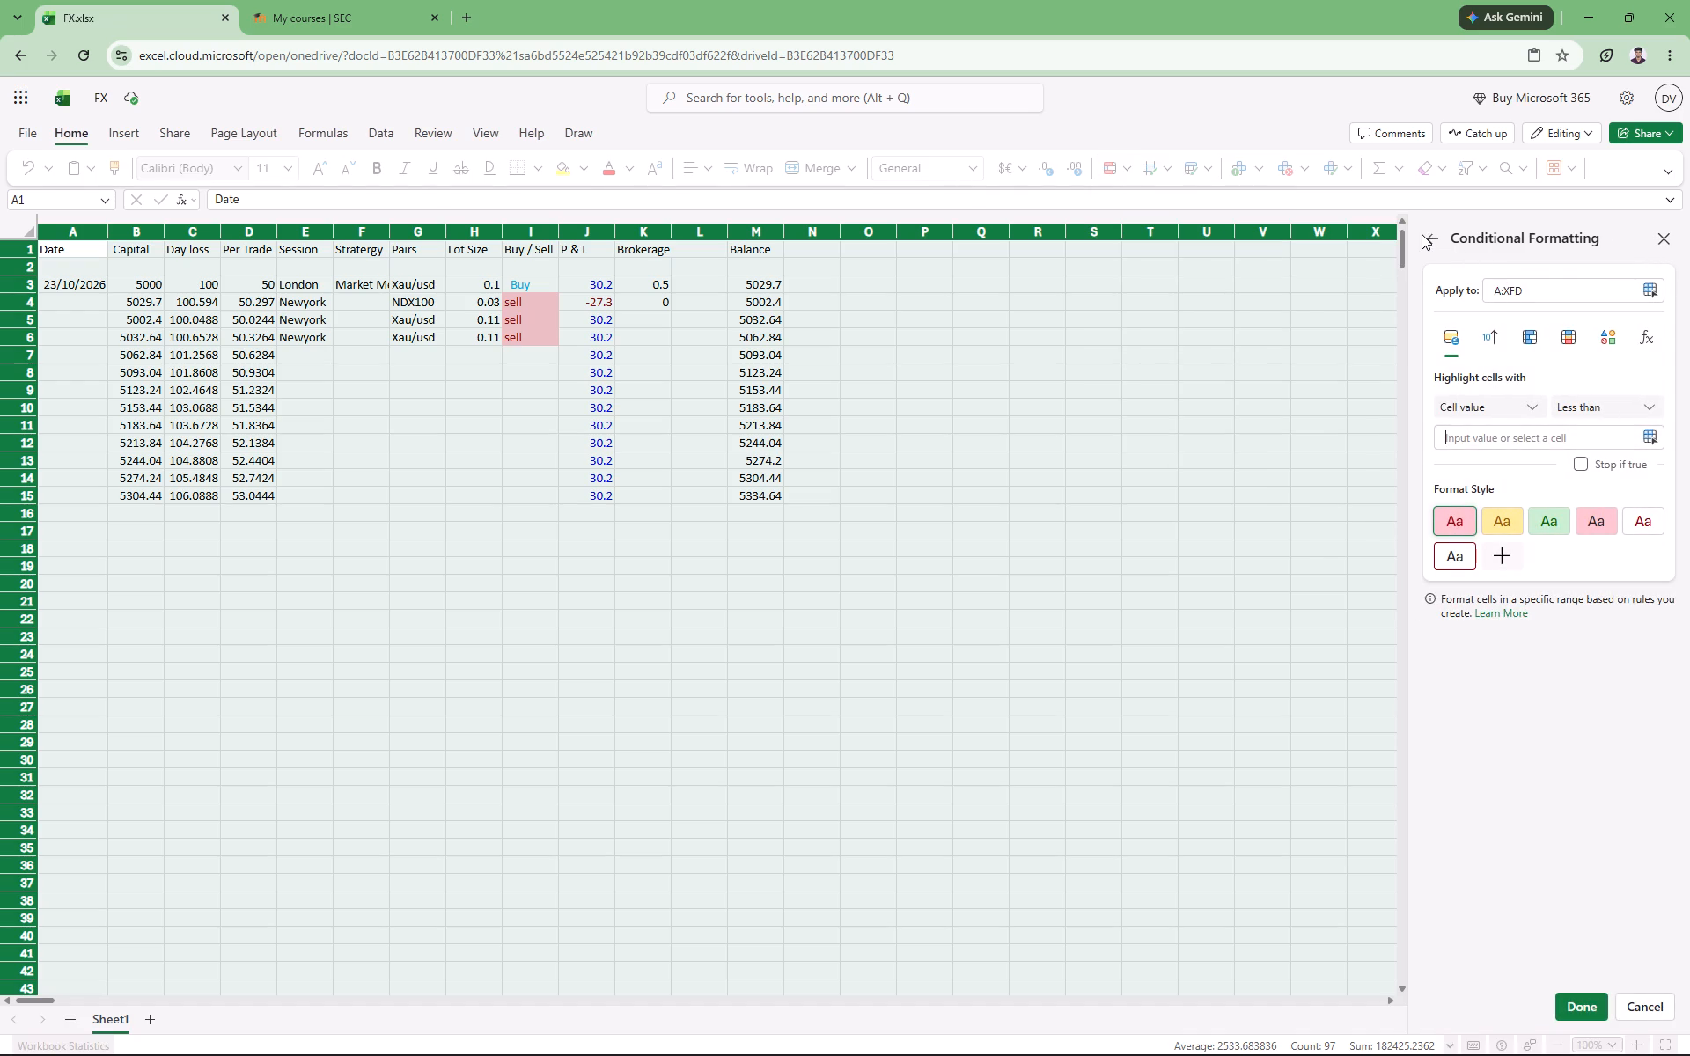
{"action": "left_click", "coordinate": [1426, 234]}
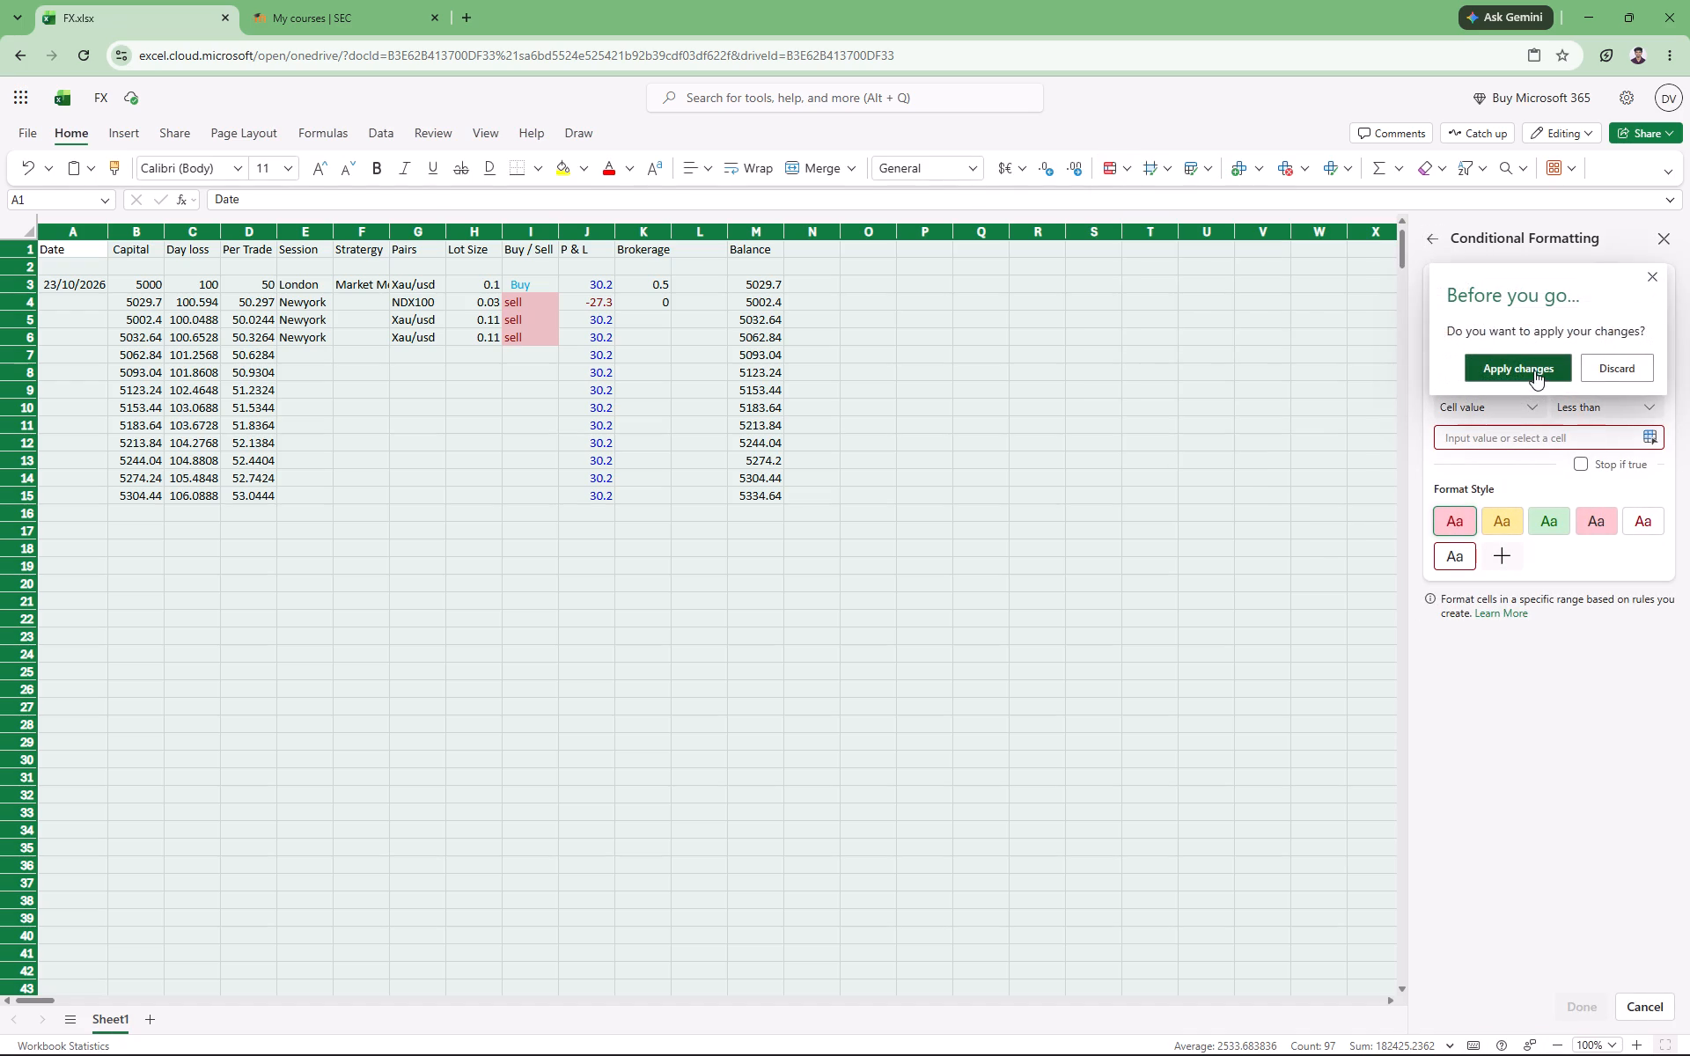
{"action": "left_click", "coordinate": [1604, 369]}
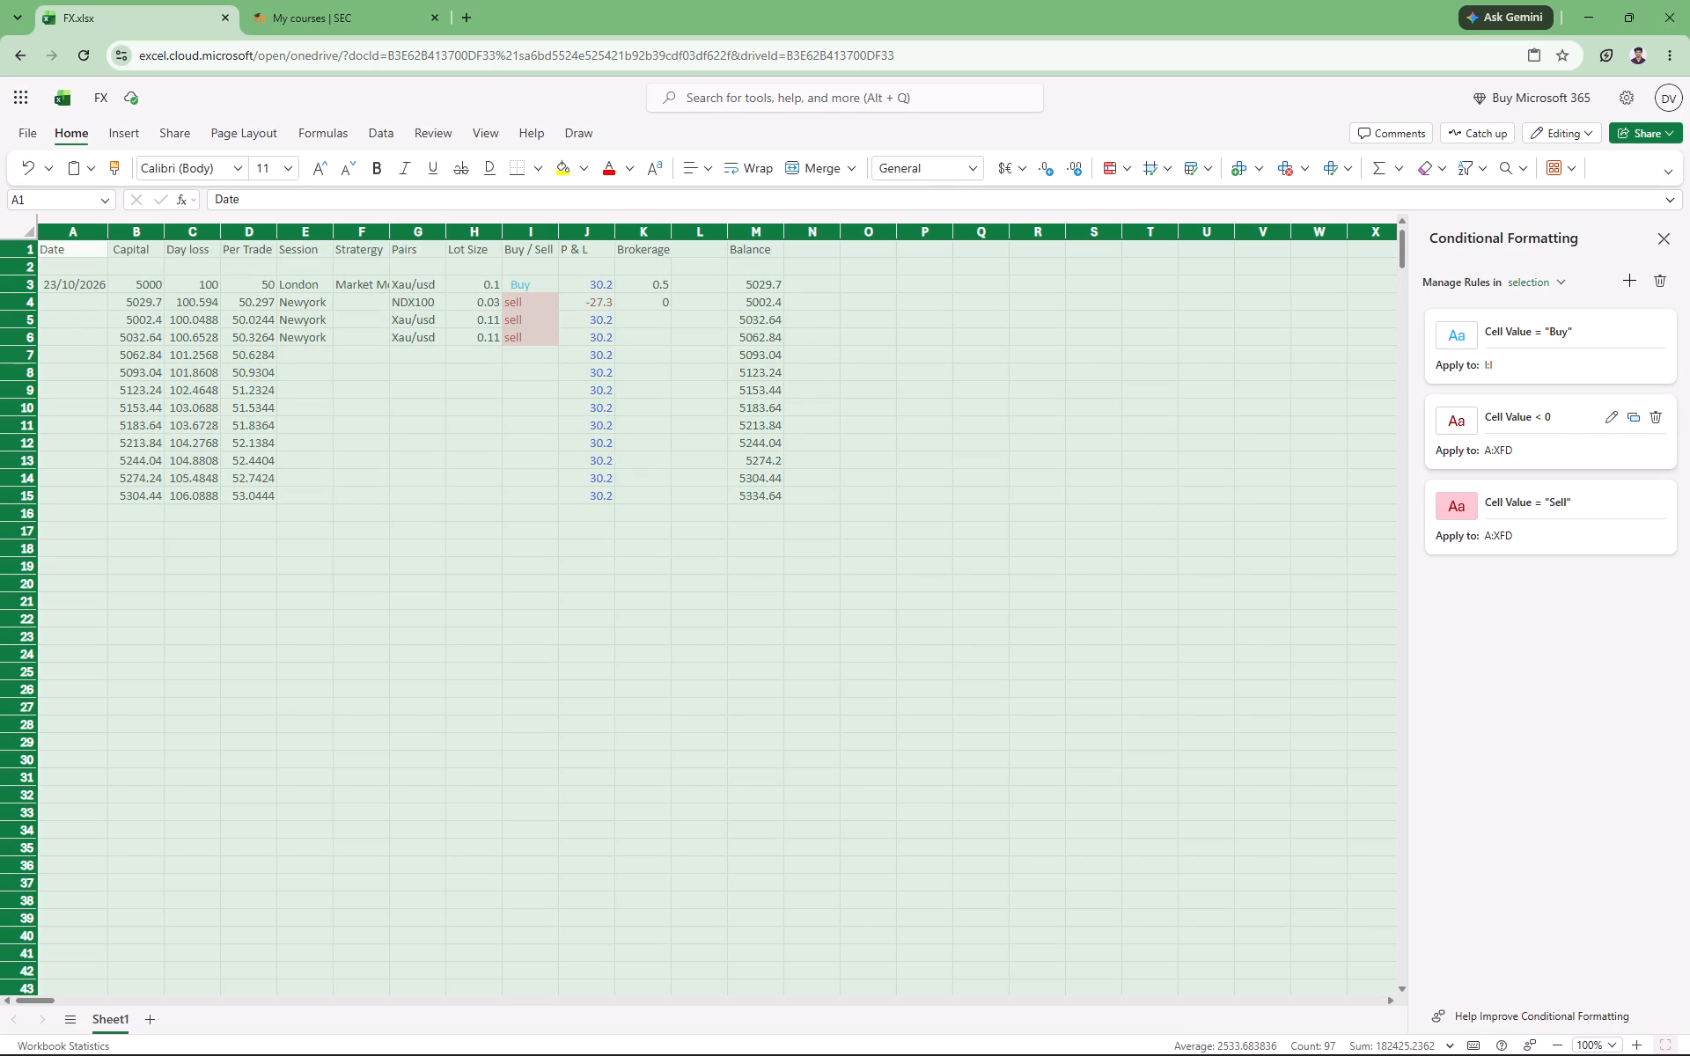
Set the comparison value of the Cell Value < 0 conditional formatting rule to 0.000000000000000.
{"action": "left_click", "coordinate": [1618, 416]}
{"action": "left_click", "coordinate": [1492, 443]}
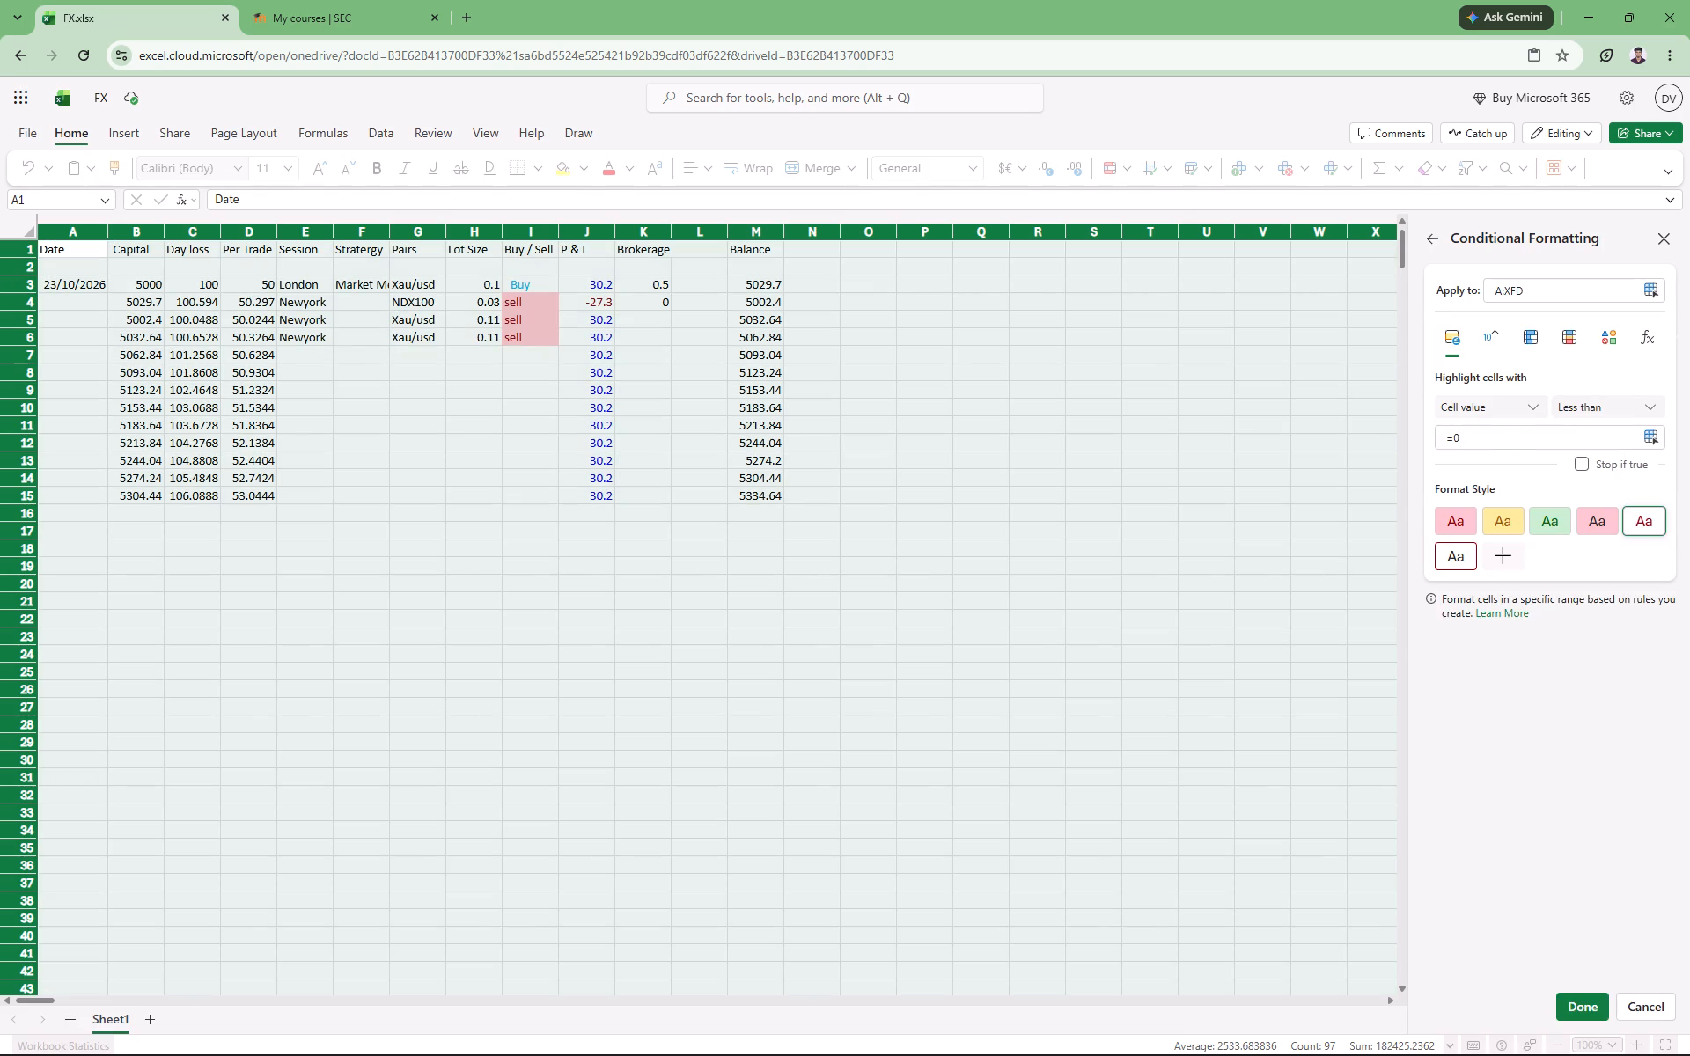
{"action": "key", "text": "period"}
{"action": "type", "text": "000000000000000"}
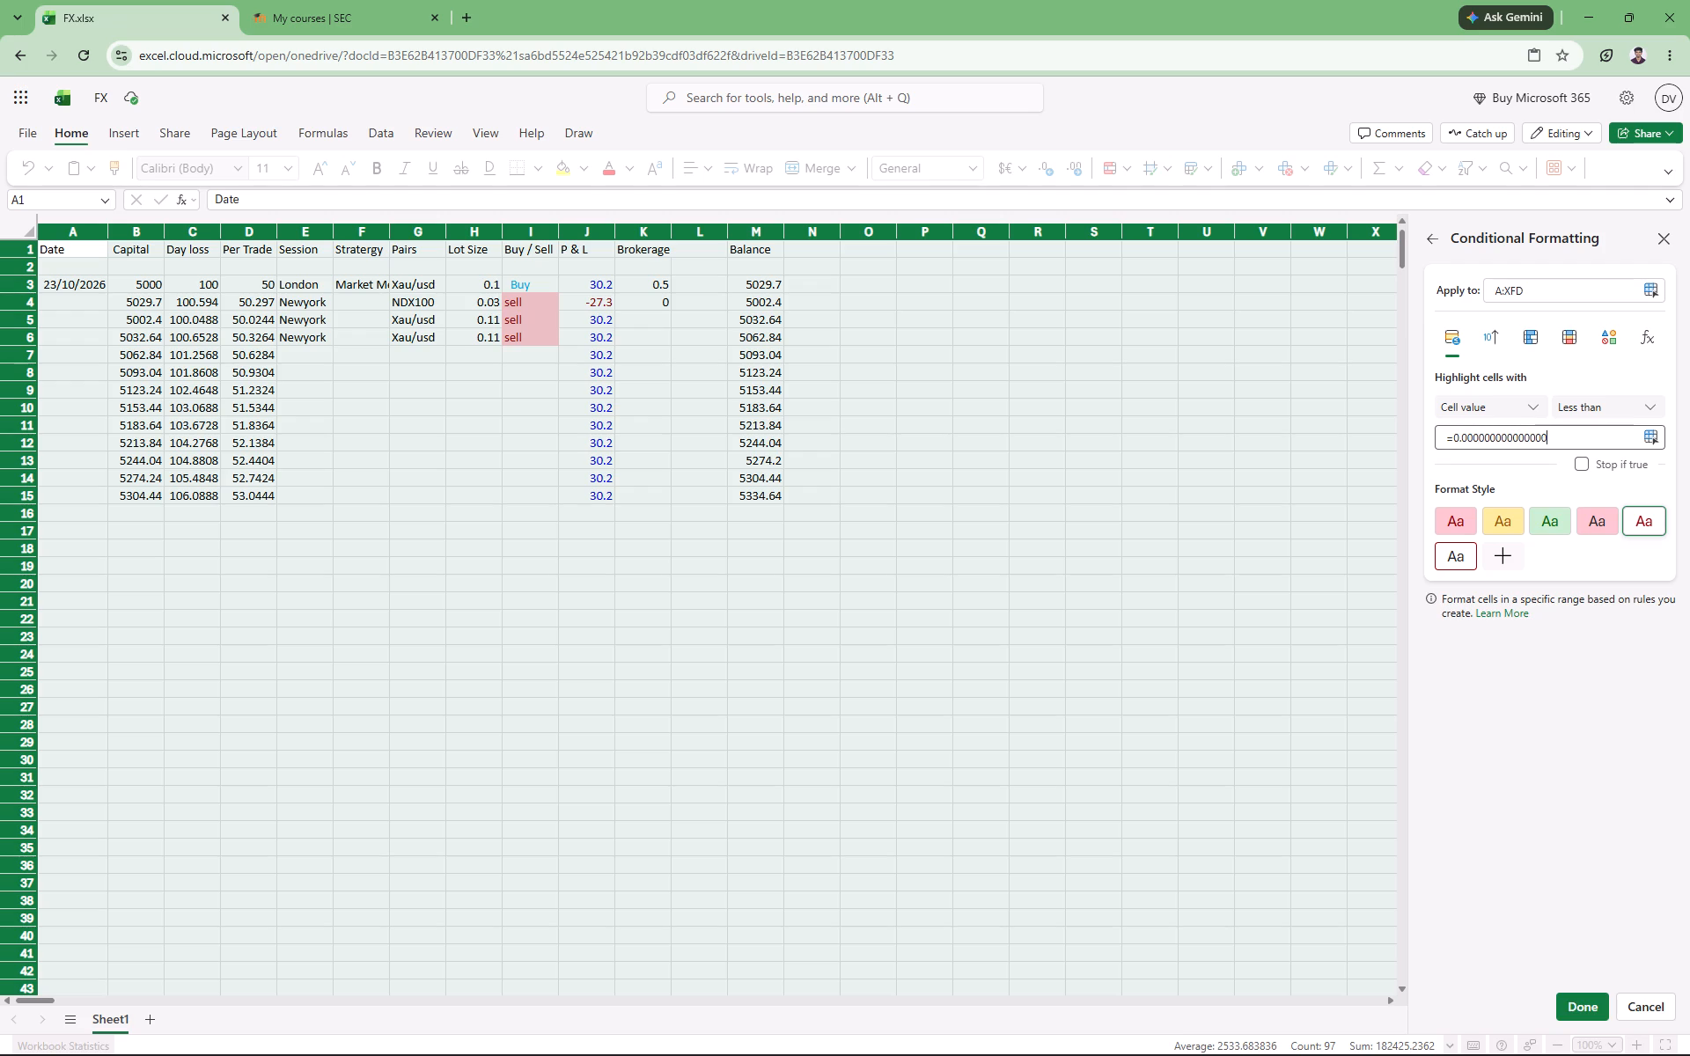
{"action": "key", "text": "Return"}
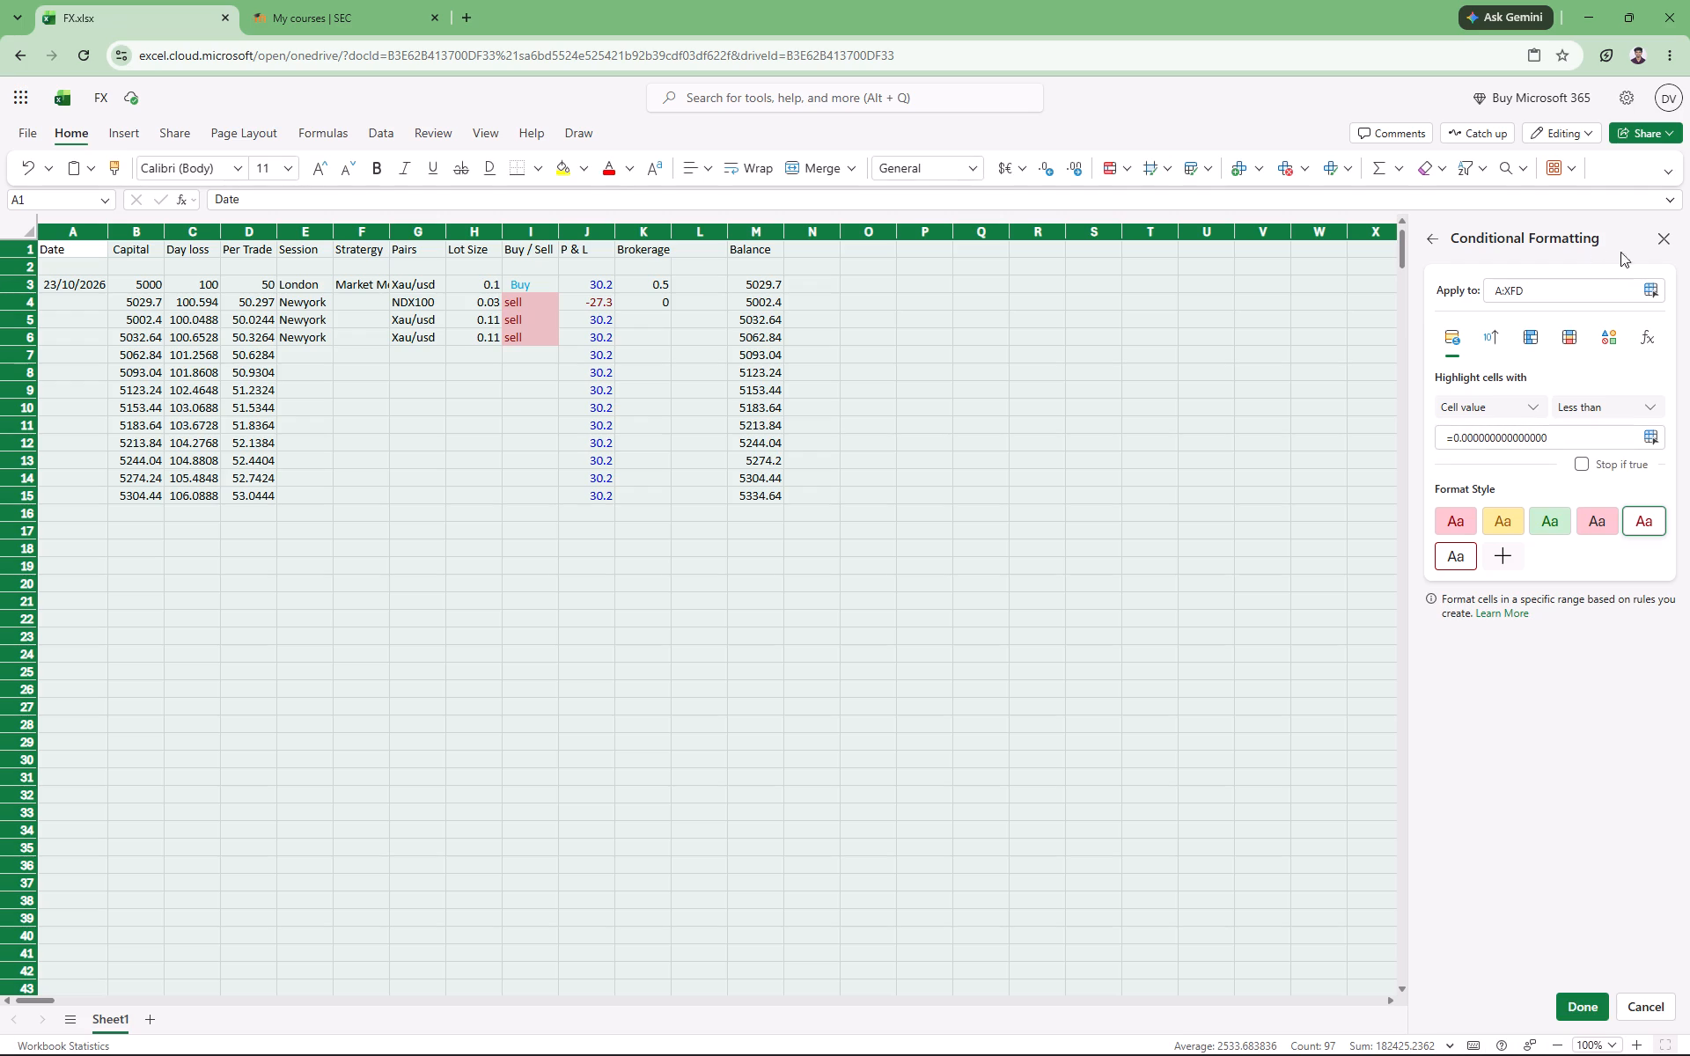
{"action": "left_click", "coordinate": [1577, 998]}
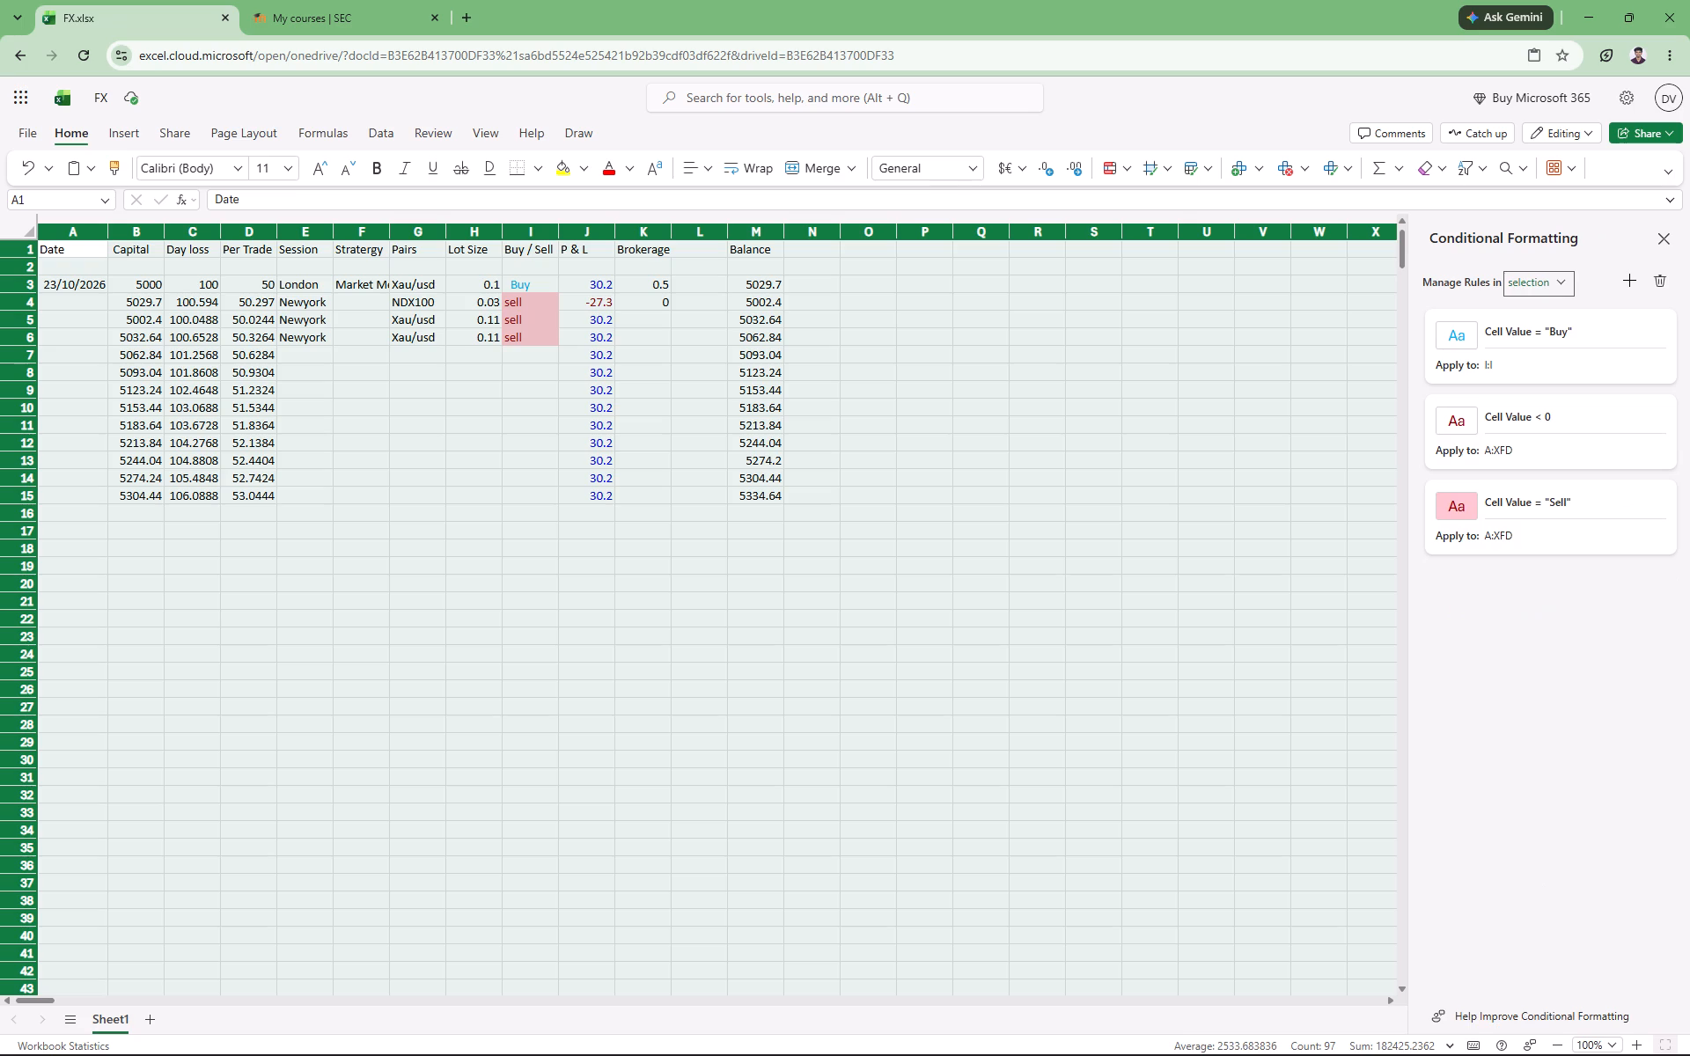
Check the full value stored in P & L cell J4 and re-enter it.
{"action": "double_click", "coordinate": [594, 302]}
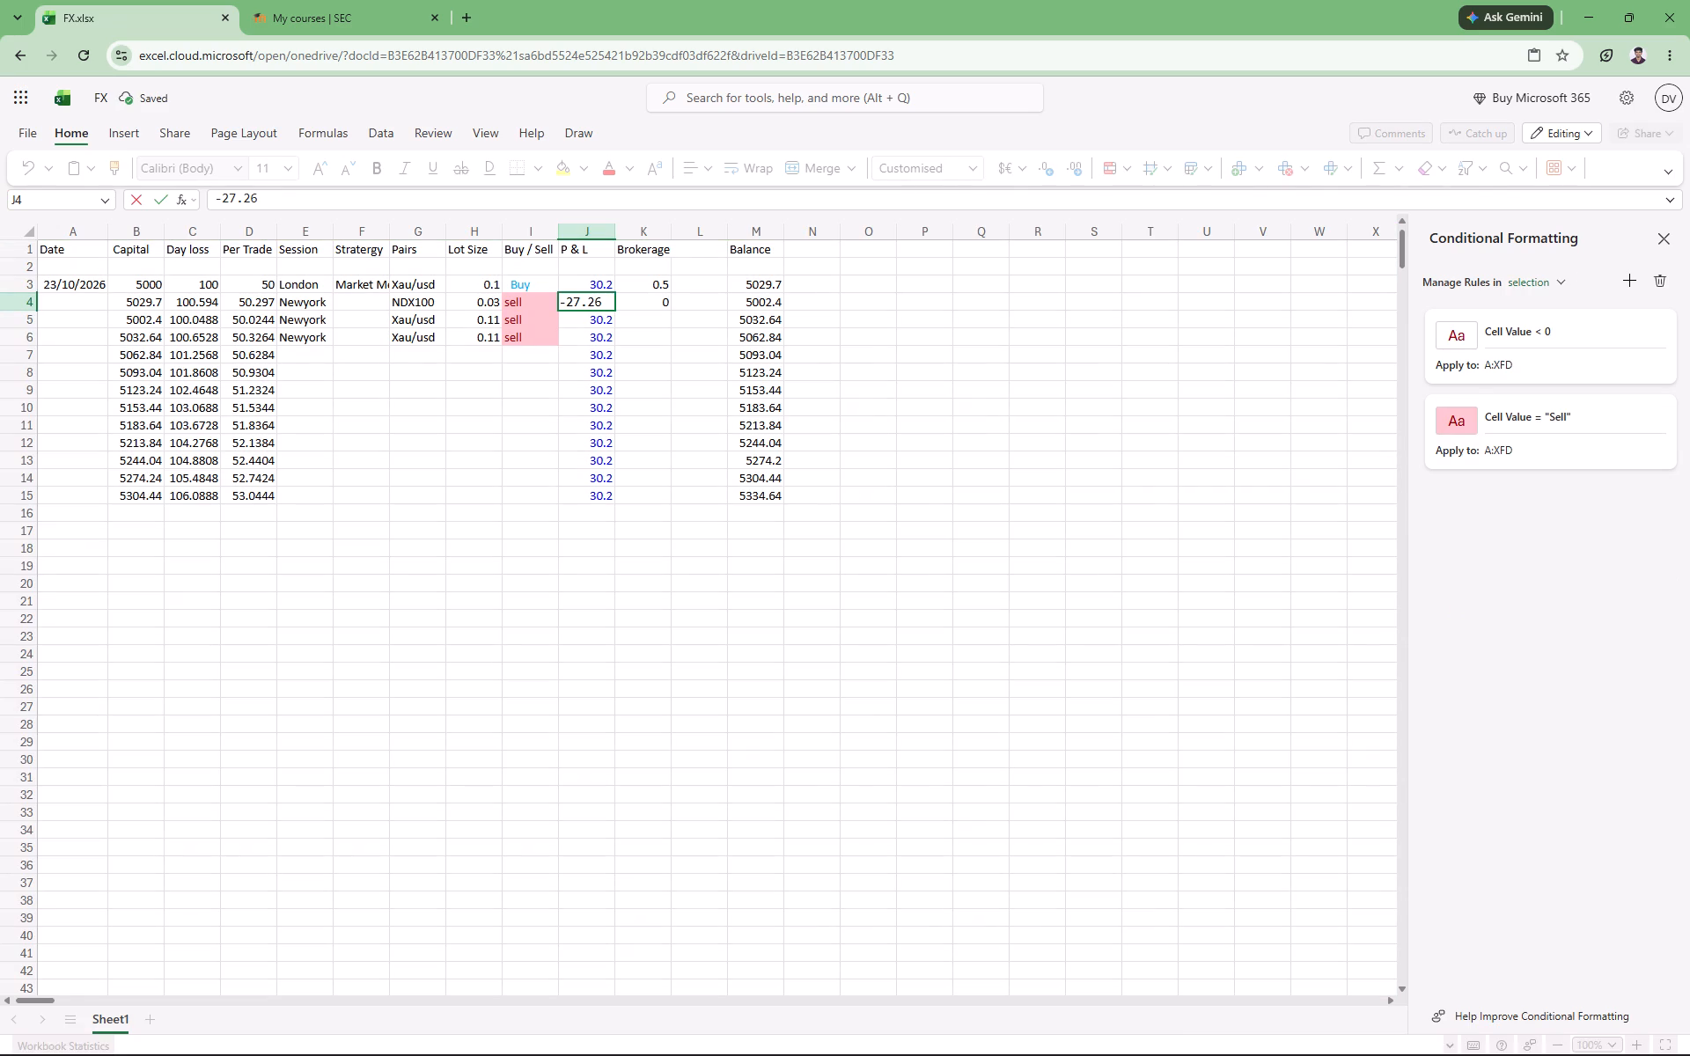
{"action": "key", "text": "Return"}
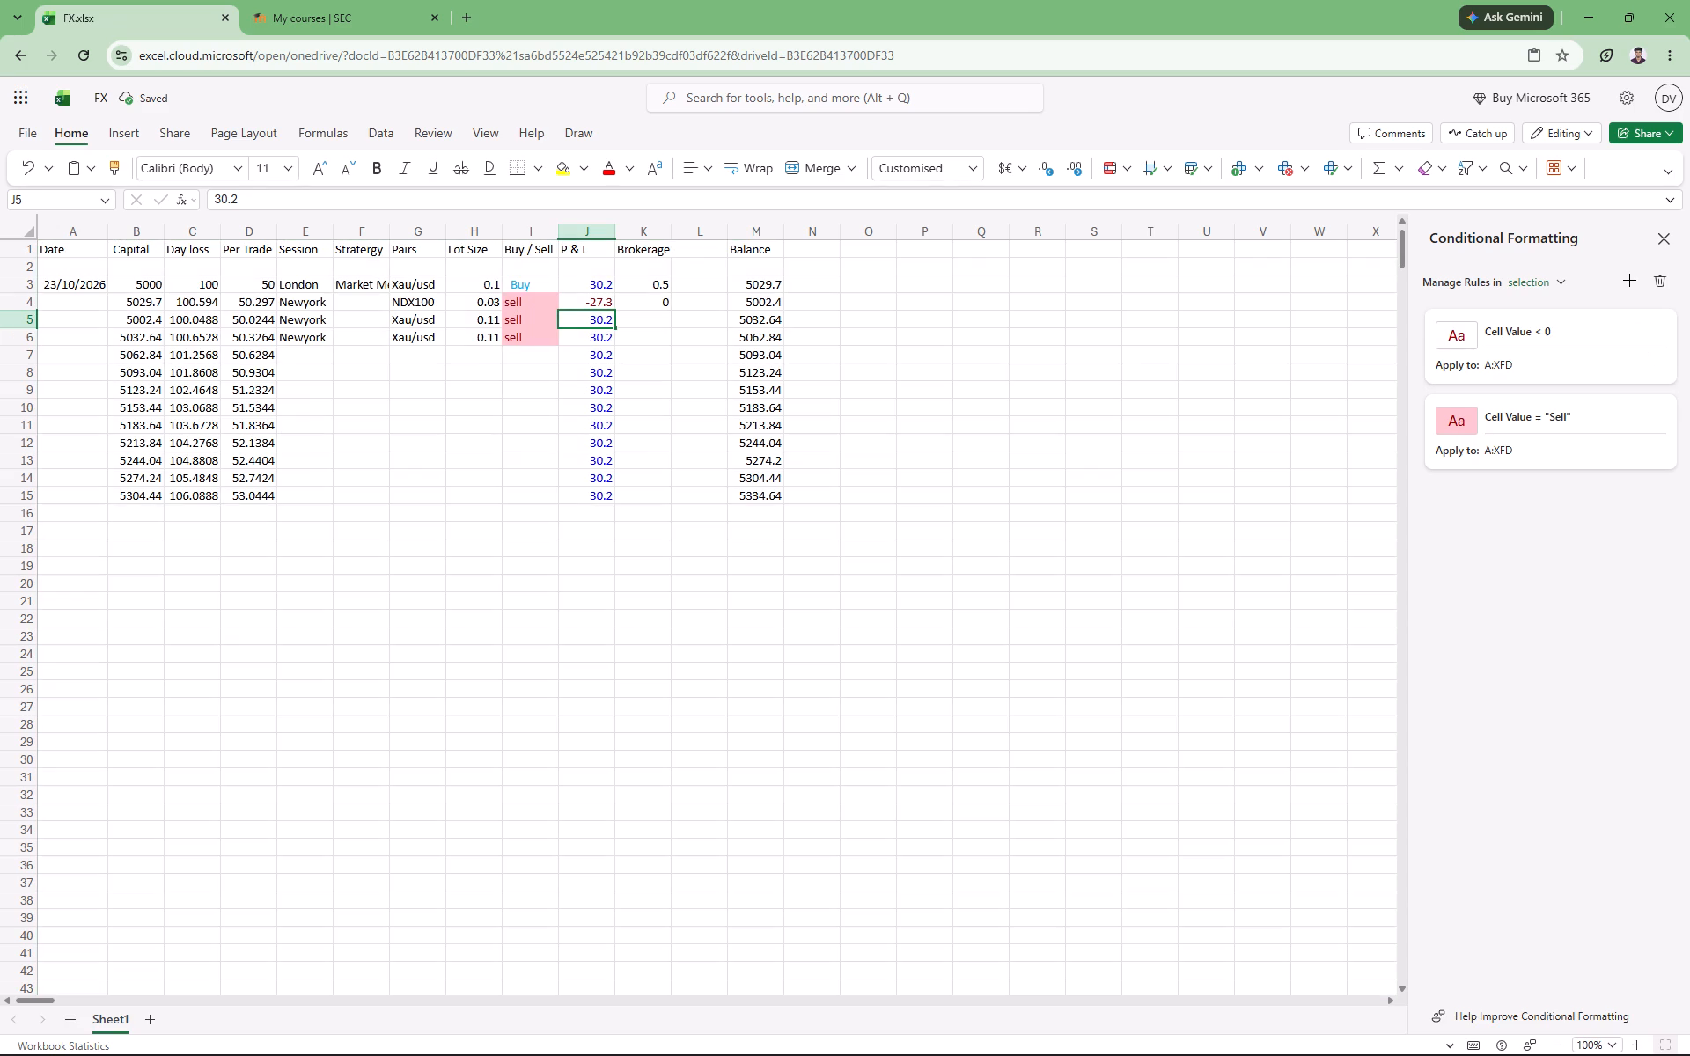
{"action": "double_click", "coordinate": [597, 308]}
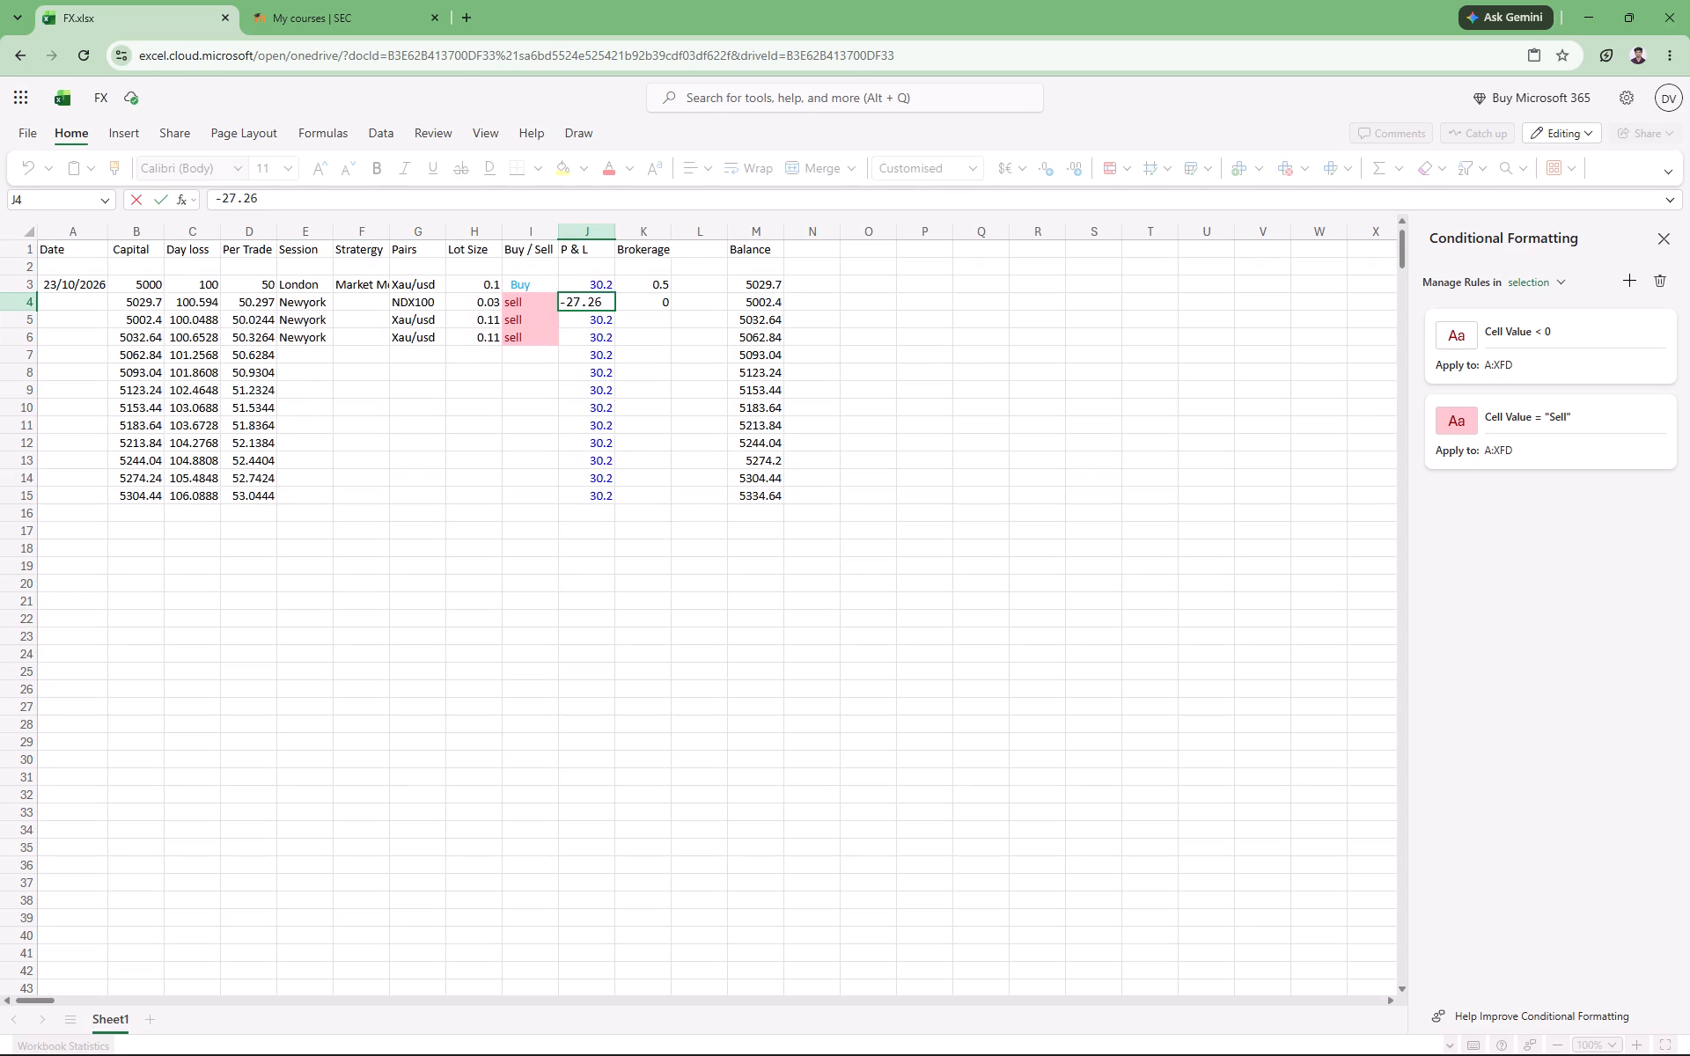
{"action": "left_click", "coordinate": [304, 196]}
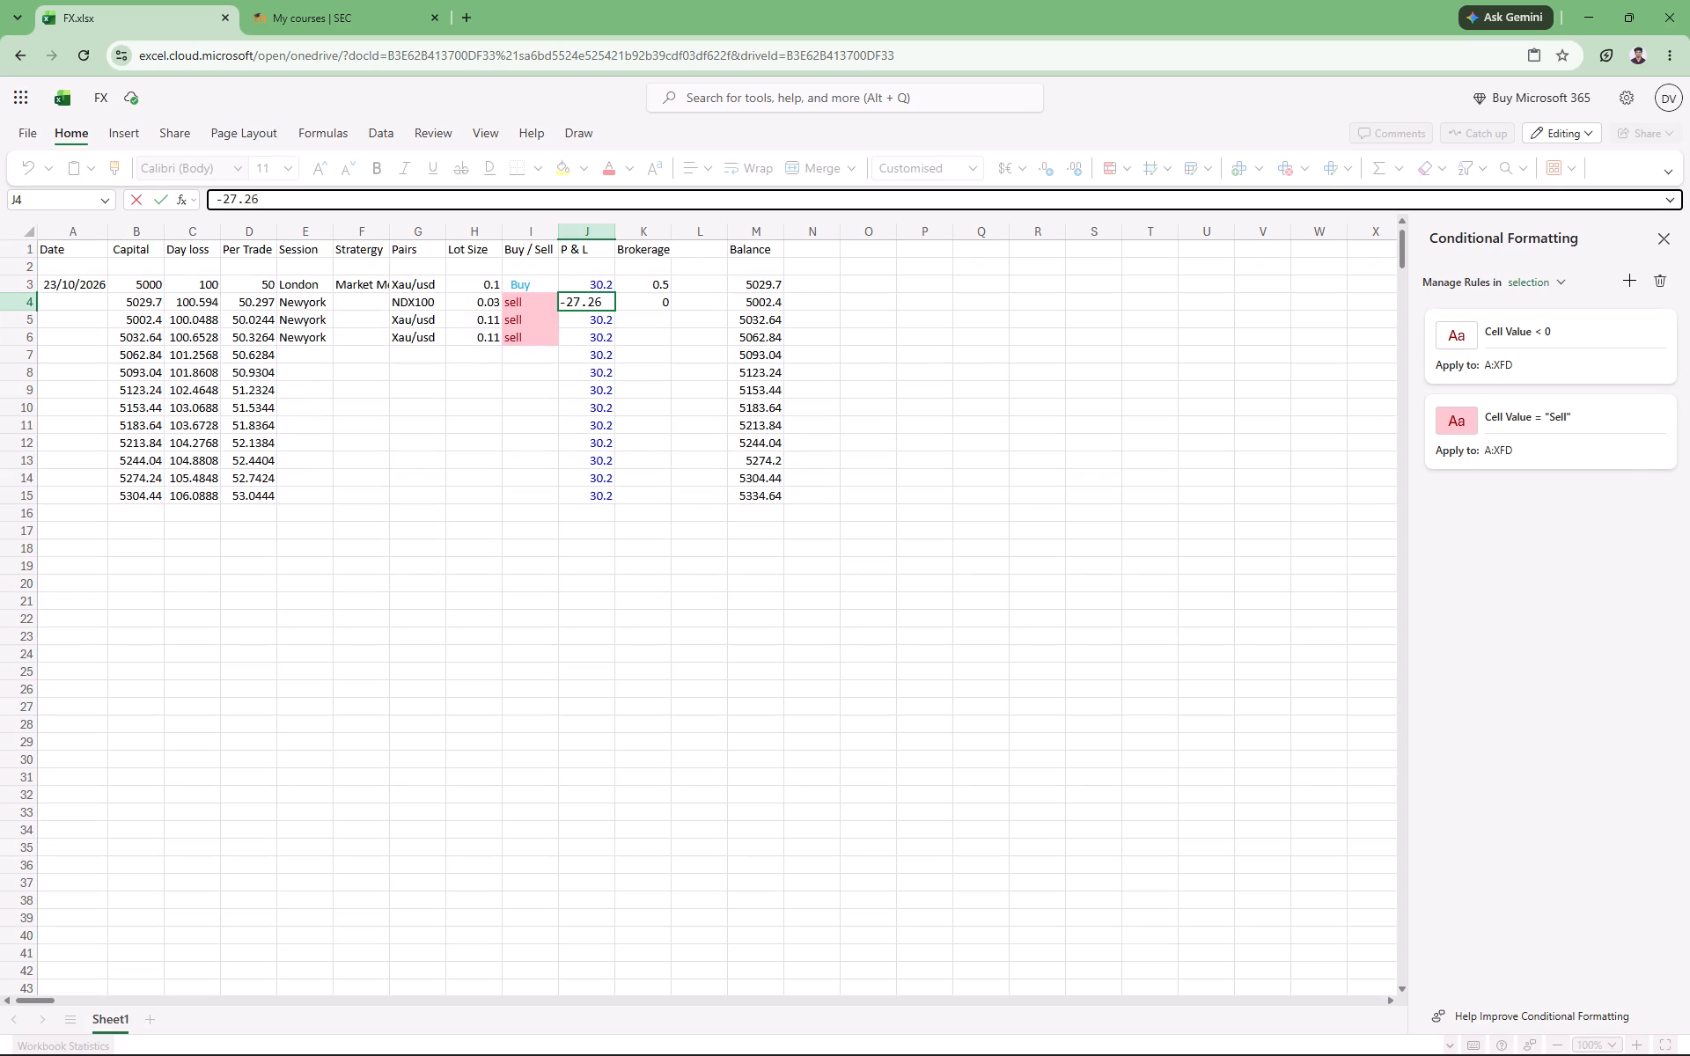
{"action": "key", "text": "Return"}
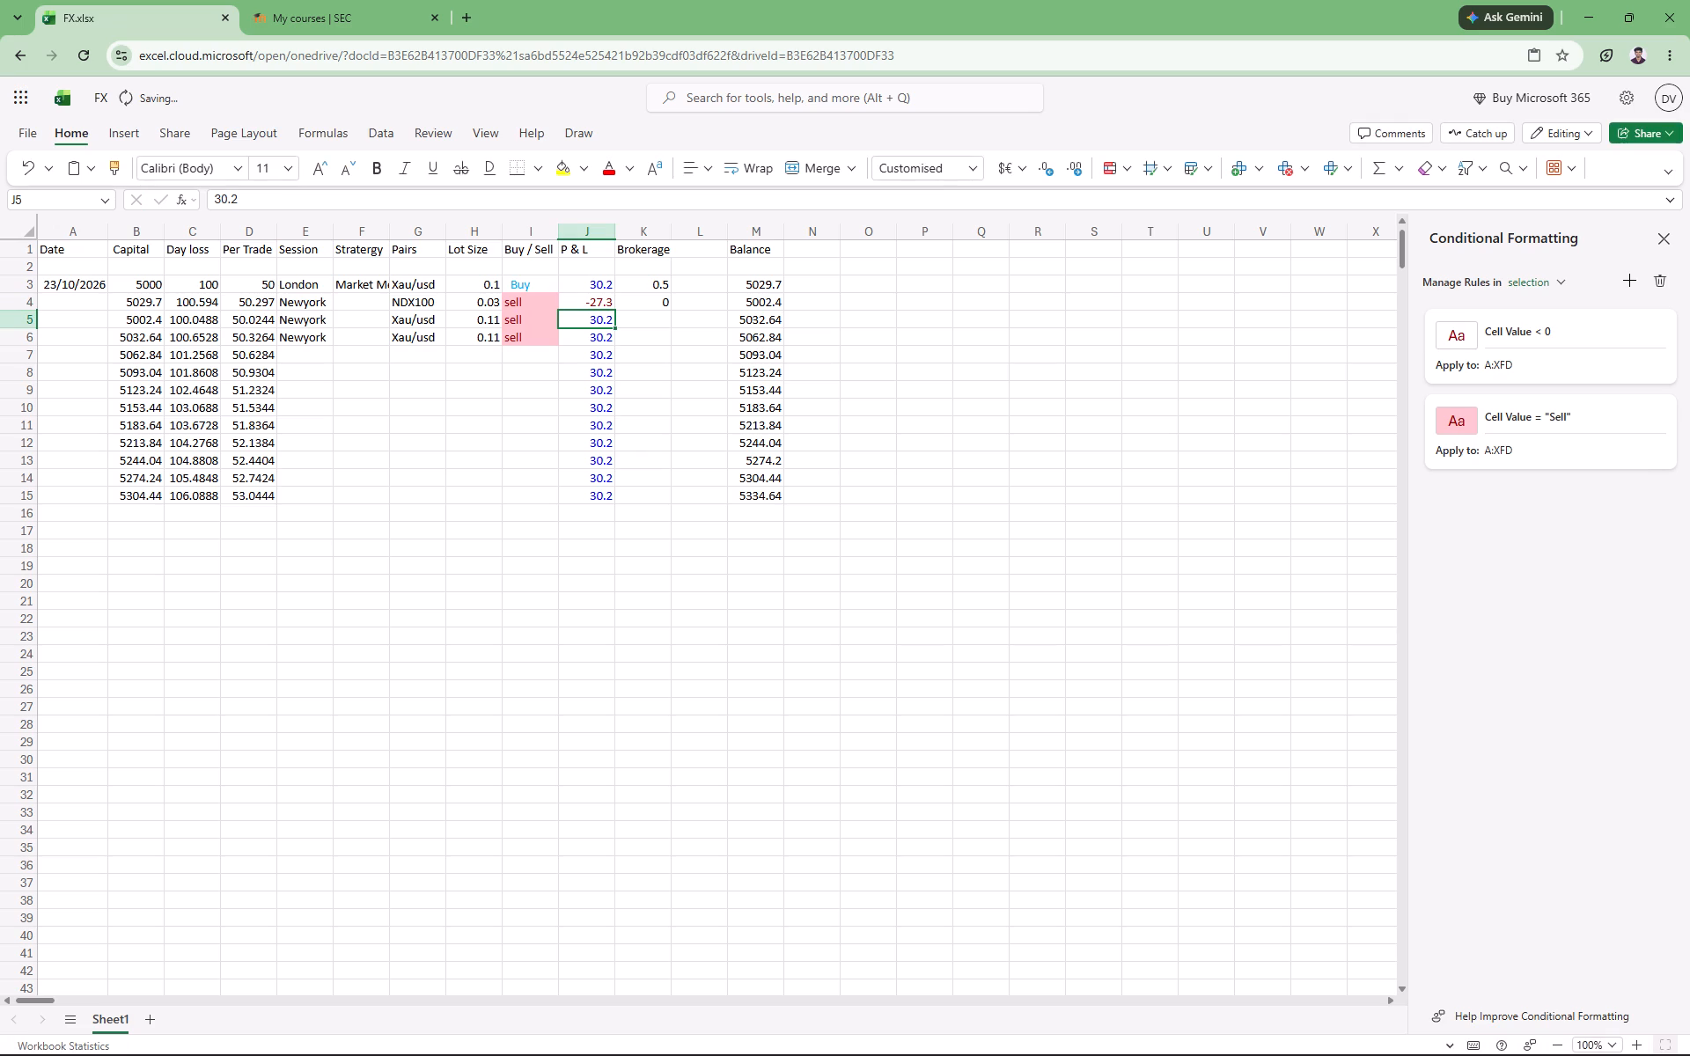
Delete the Cell Value < 0 and Cell Value = "Sell" conditional formatting rules.
{"action": "double_click", "coordinate": [592, 305]}
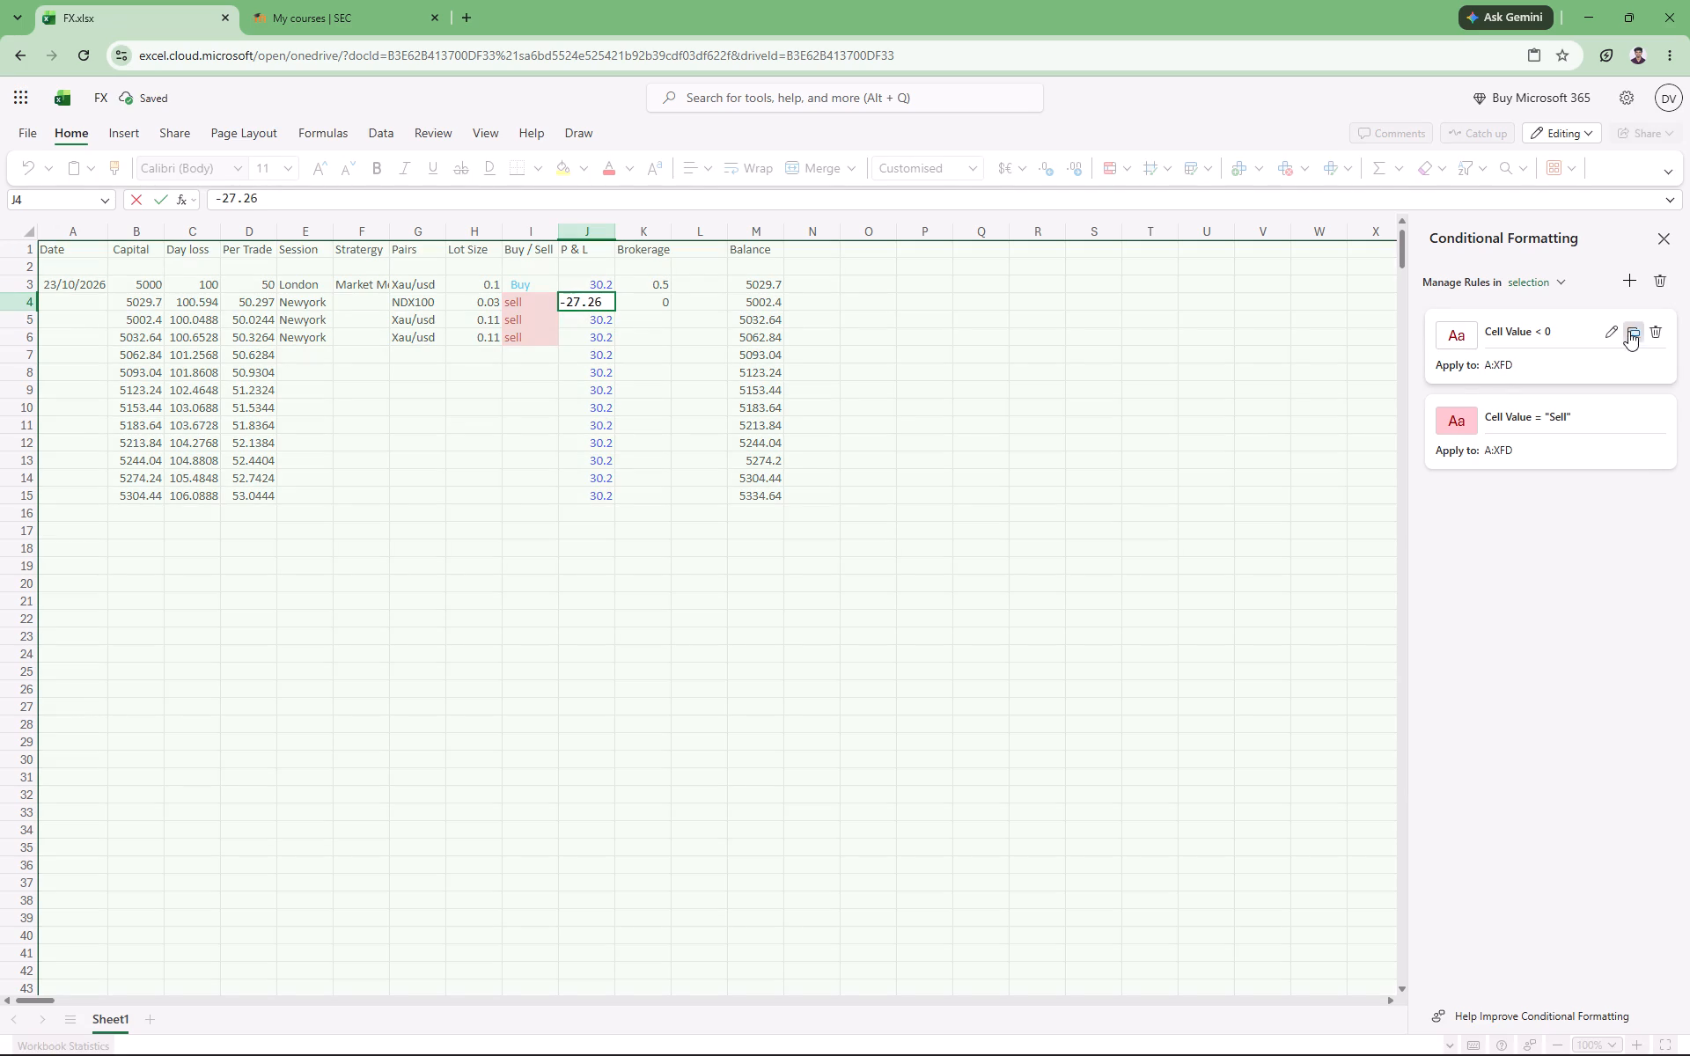
{"action": "left_click", "coordinate": [1651, 328]}
{"action": "left_click", "coordinate": [1651, 328]}
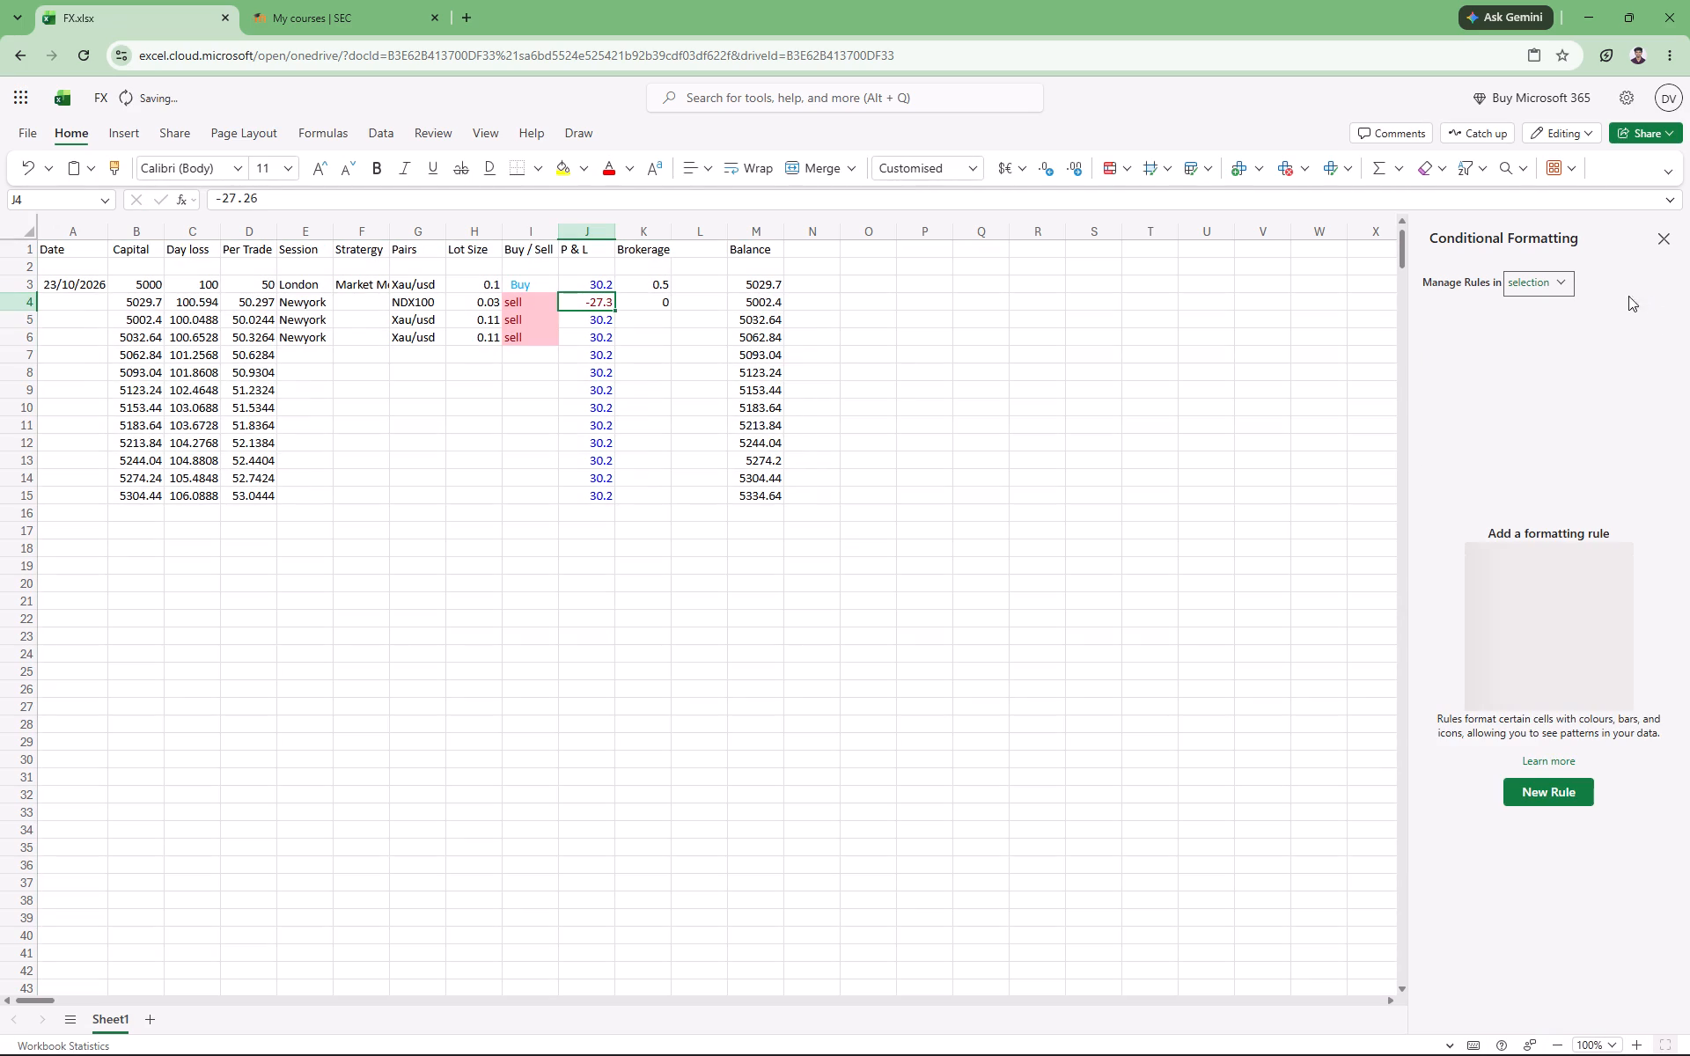
Enter sell in Buy / Sell cell I8.
{"action": "double_click", "coordinate": [553, 365]}
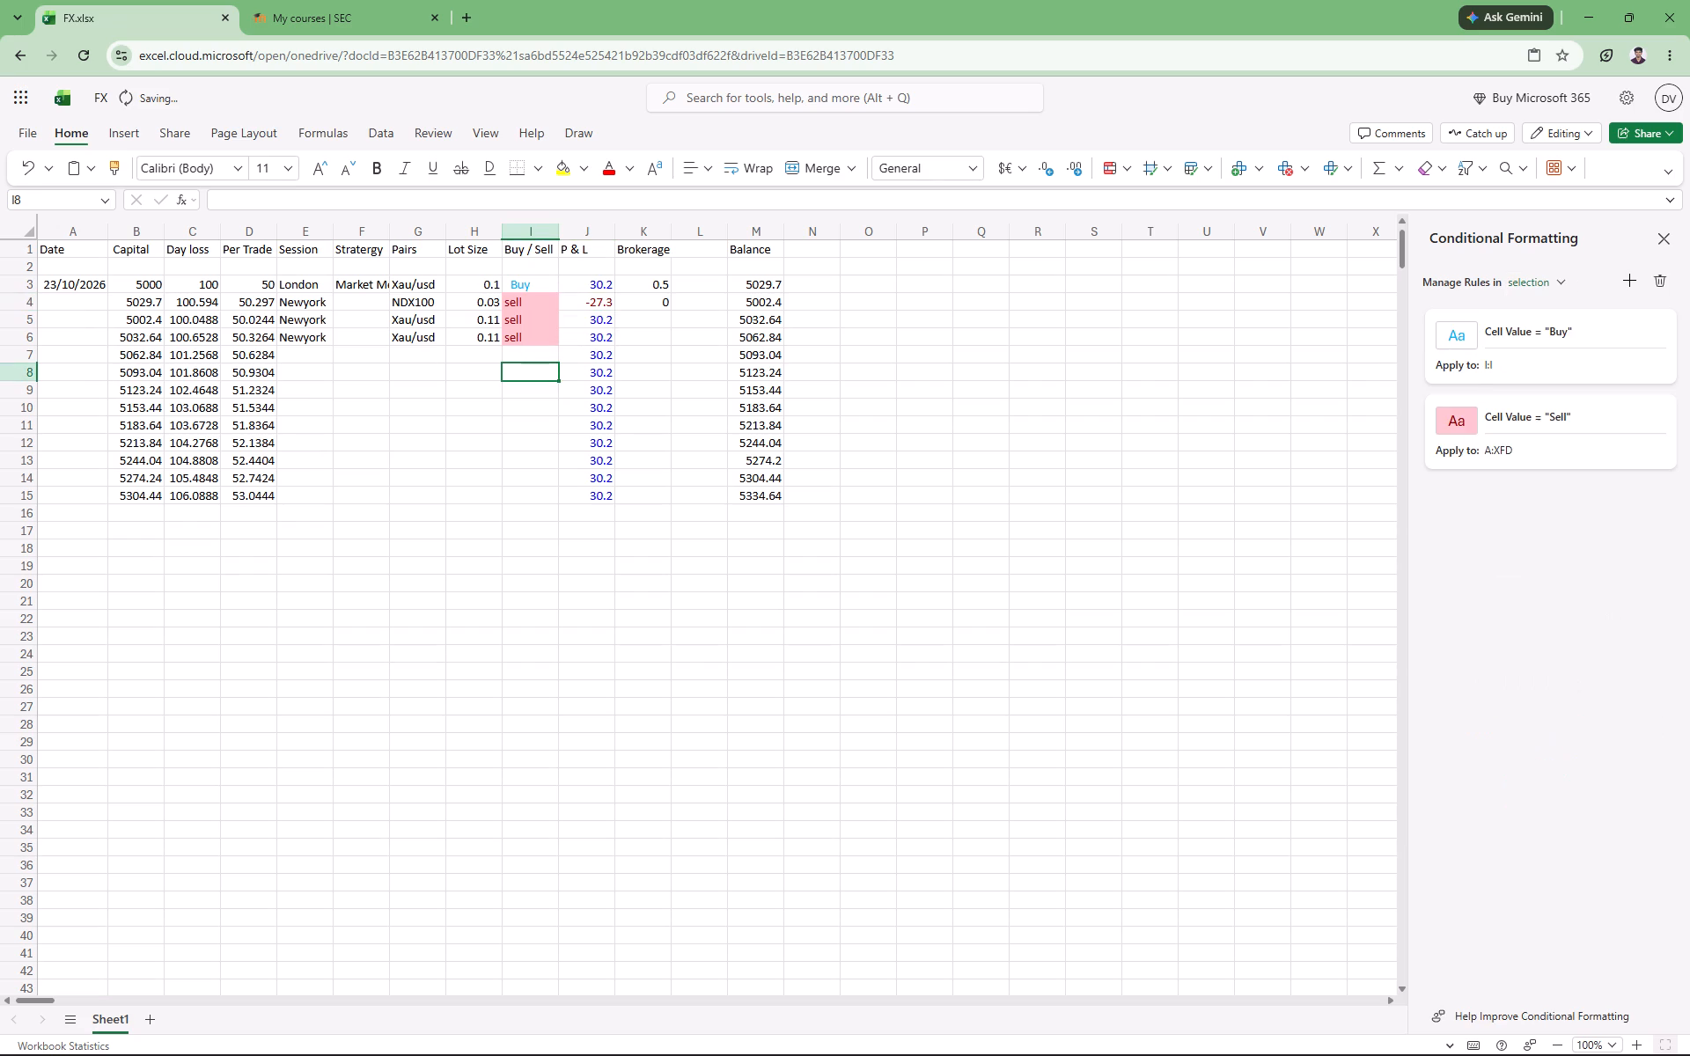
{"action": "type", "text": "se"}
{"action": "type", "text": "ll"}
{"action": "key", "text": "Return"}
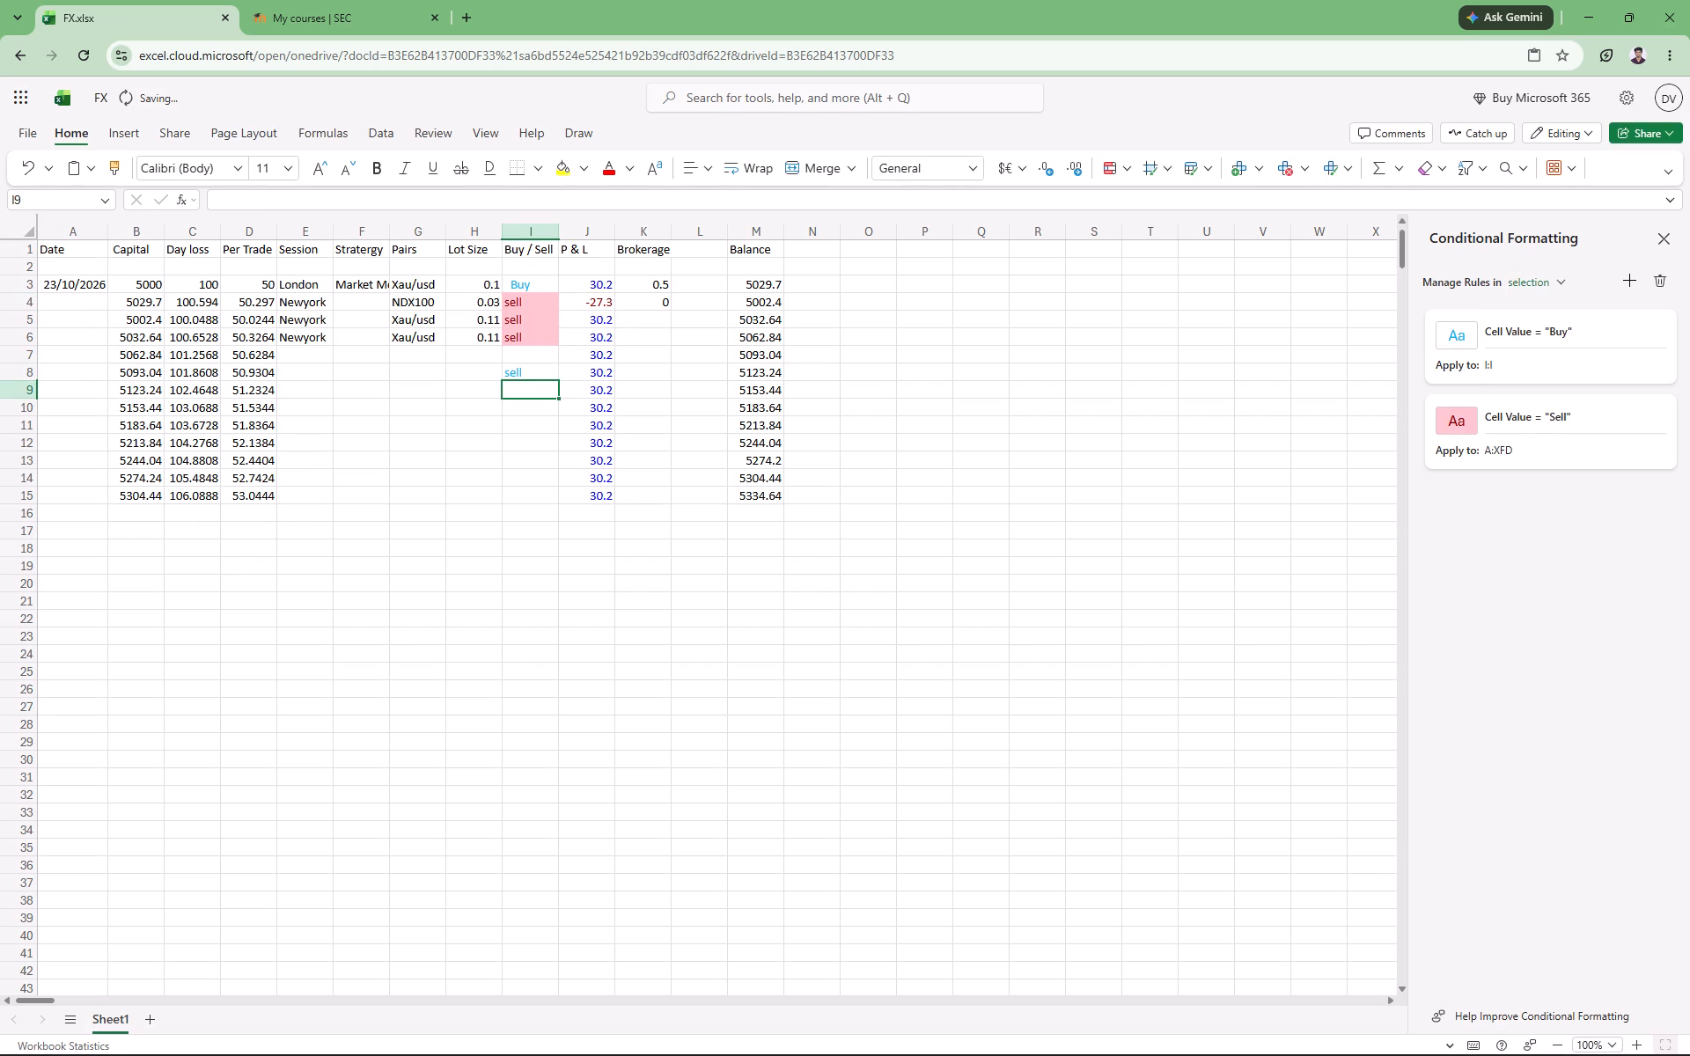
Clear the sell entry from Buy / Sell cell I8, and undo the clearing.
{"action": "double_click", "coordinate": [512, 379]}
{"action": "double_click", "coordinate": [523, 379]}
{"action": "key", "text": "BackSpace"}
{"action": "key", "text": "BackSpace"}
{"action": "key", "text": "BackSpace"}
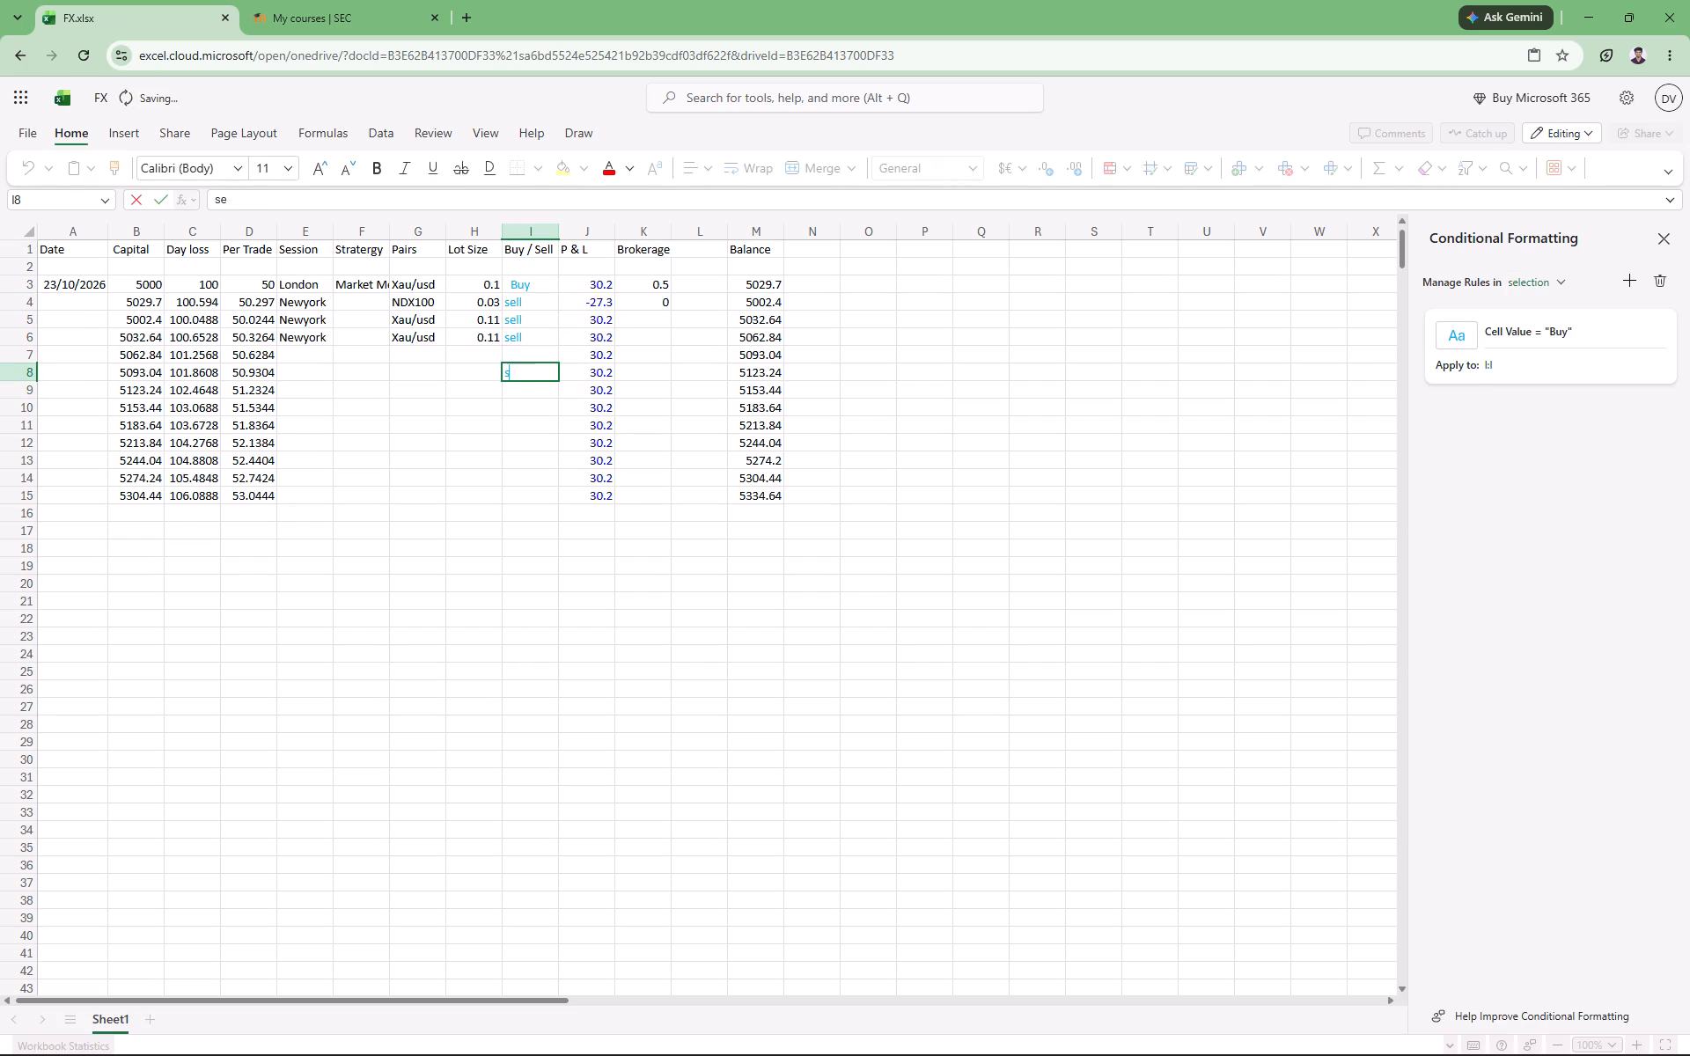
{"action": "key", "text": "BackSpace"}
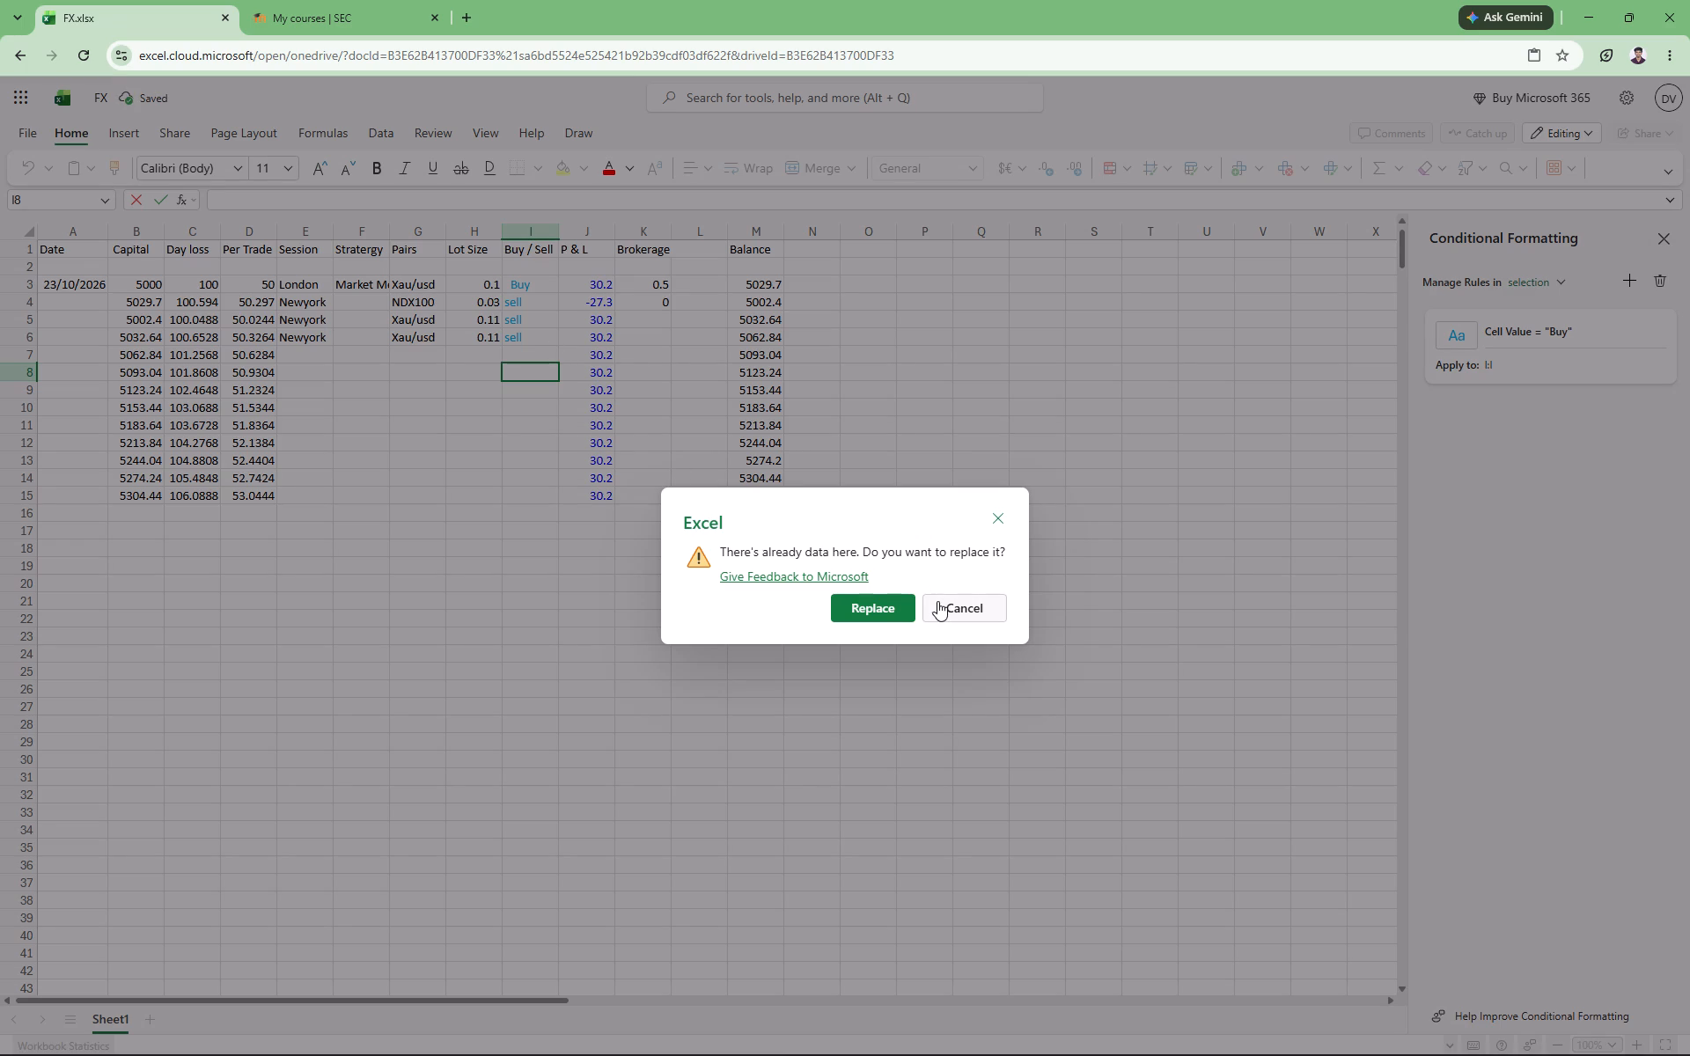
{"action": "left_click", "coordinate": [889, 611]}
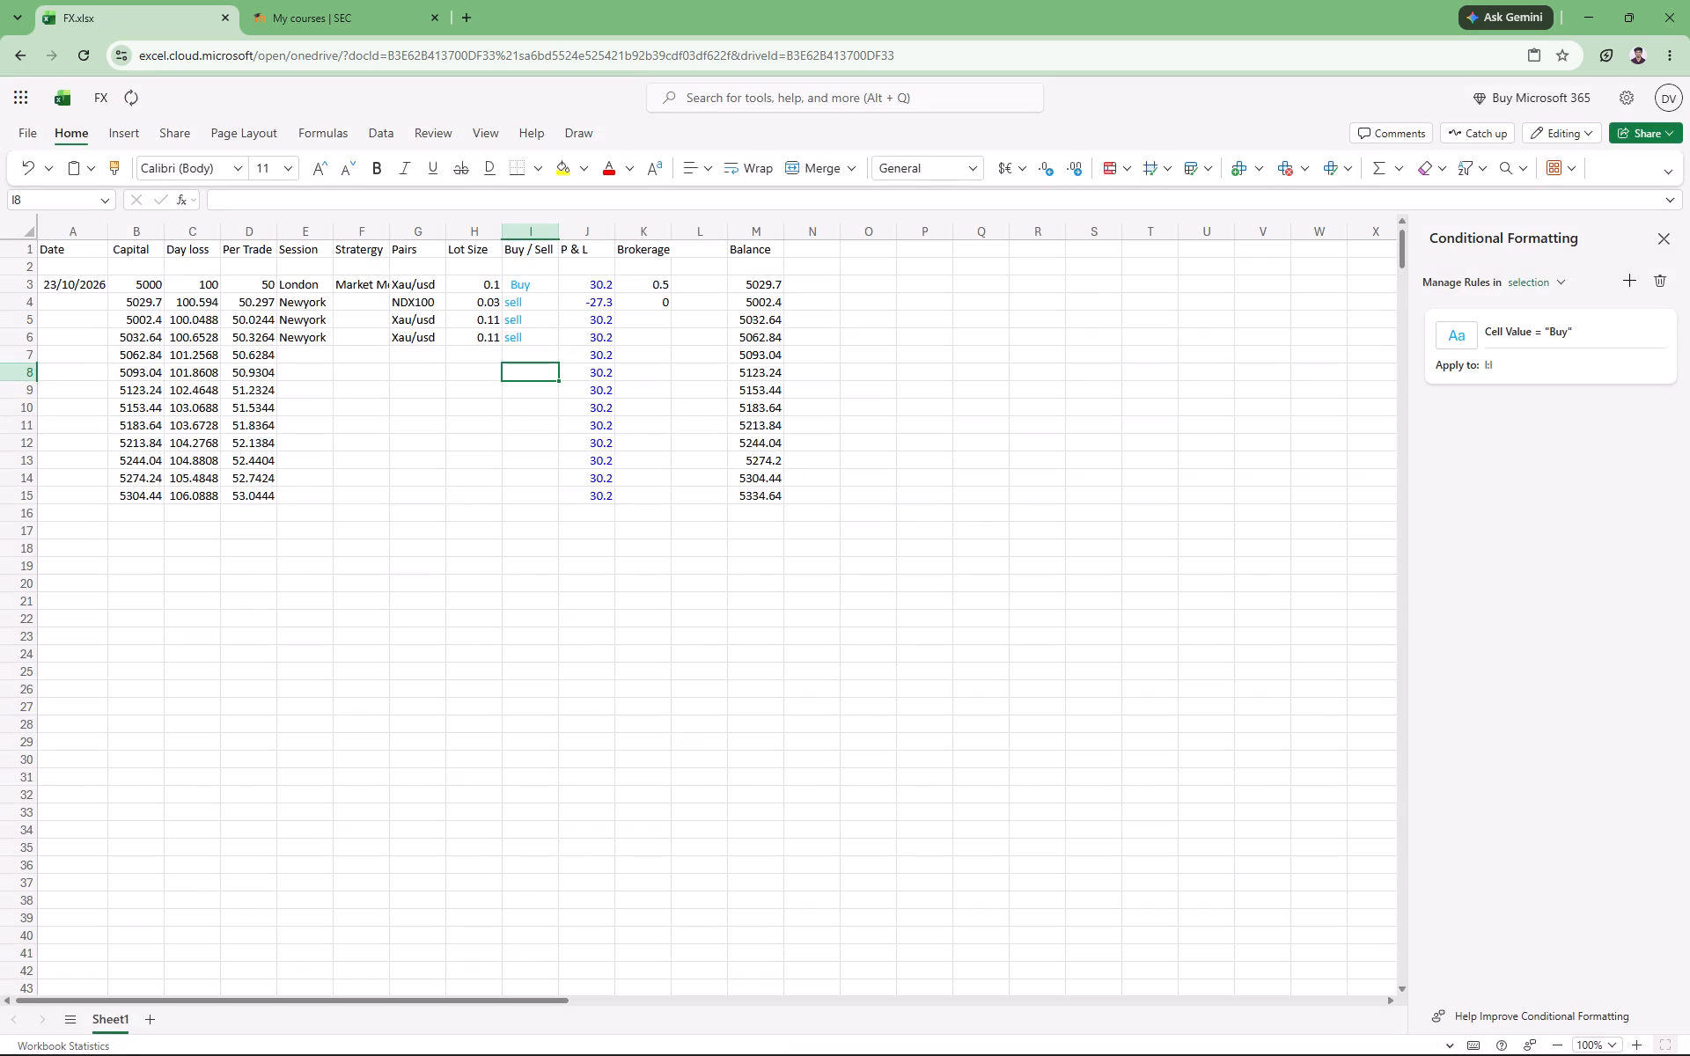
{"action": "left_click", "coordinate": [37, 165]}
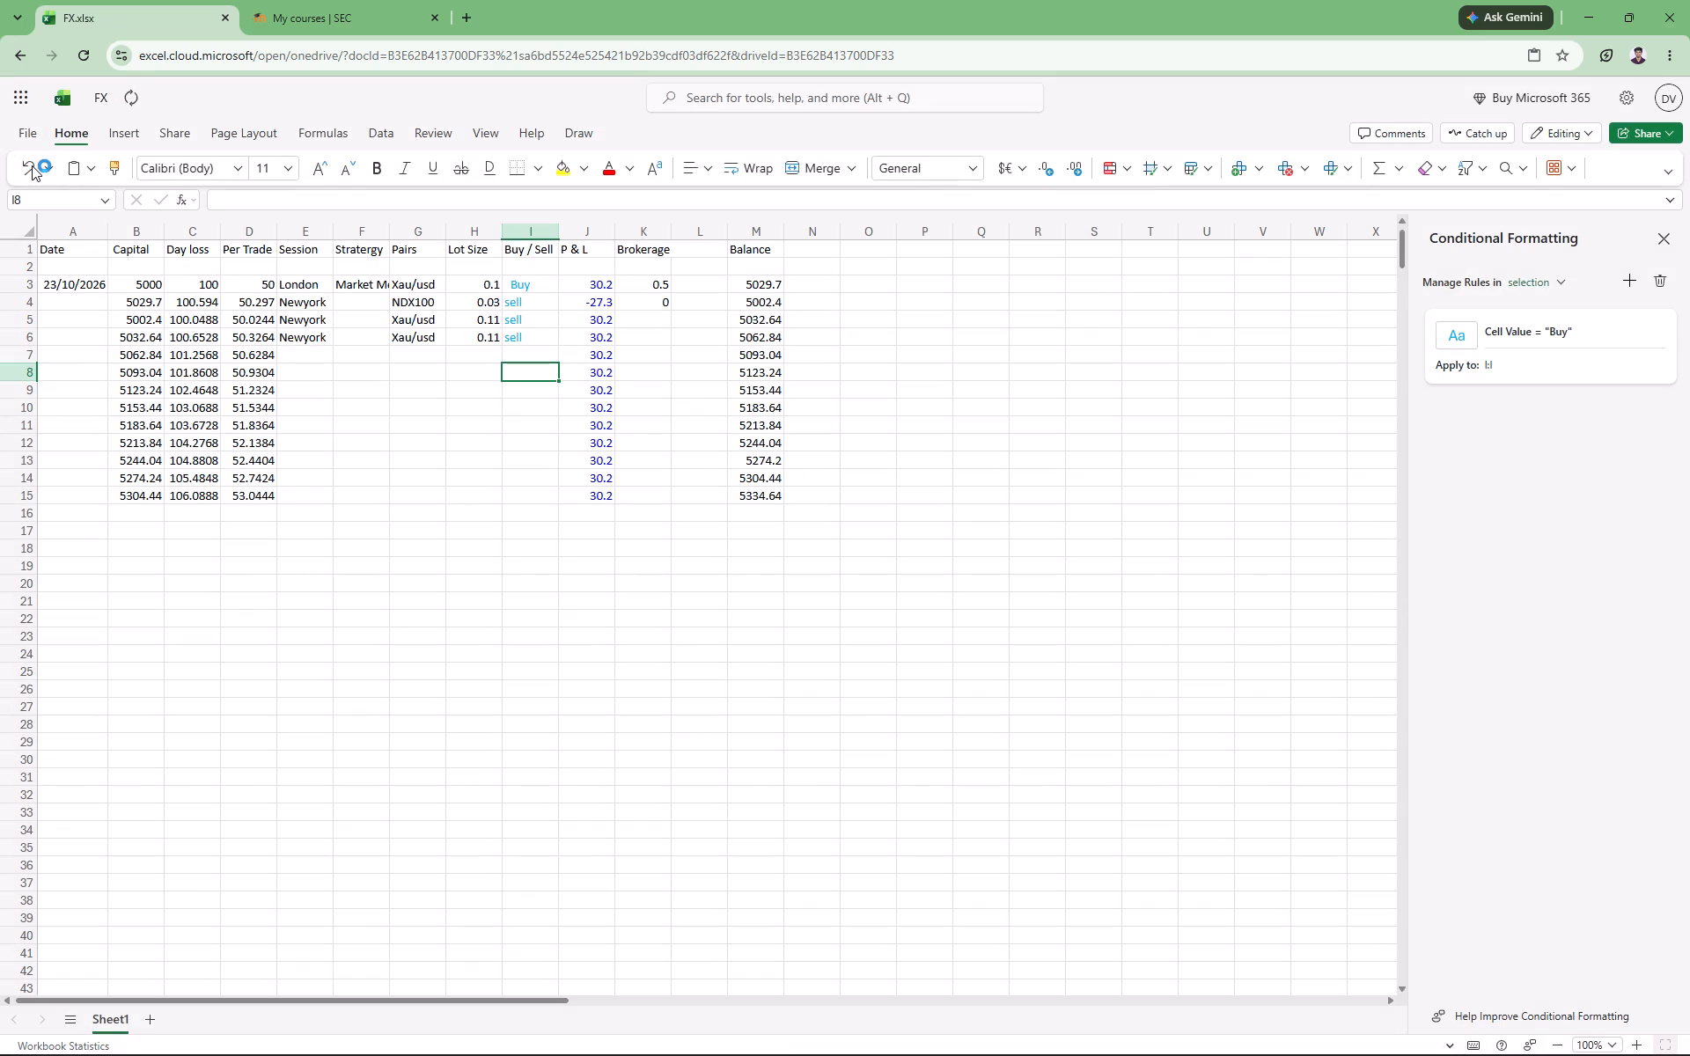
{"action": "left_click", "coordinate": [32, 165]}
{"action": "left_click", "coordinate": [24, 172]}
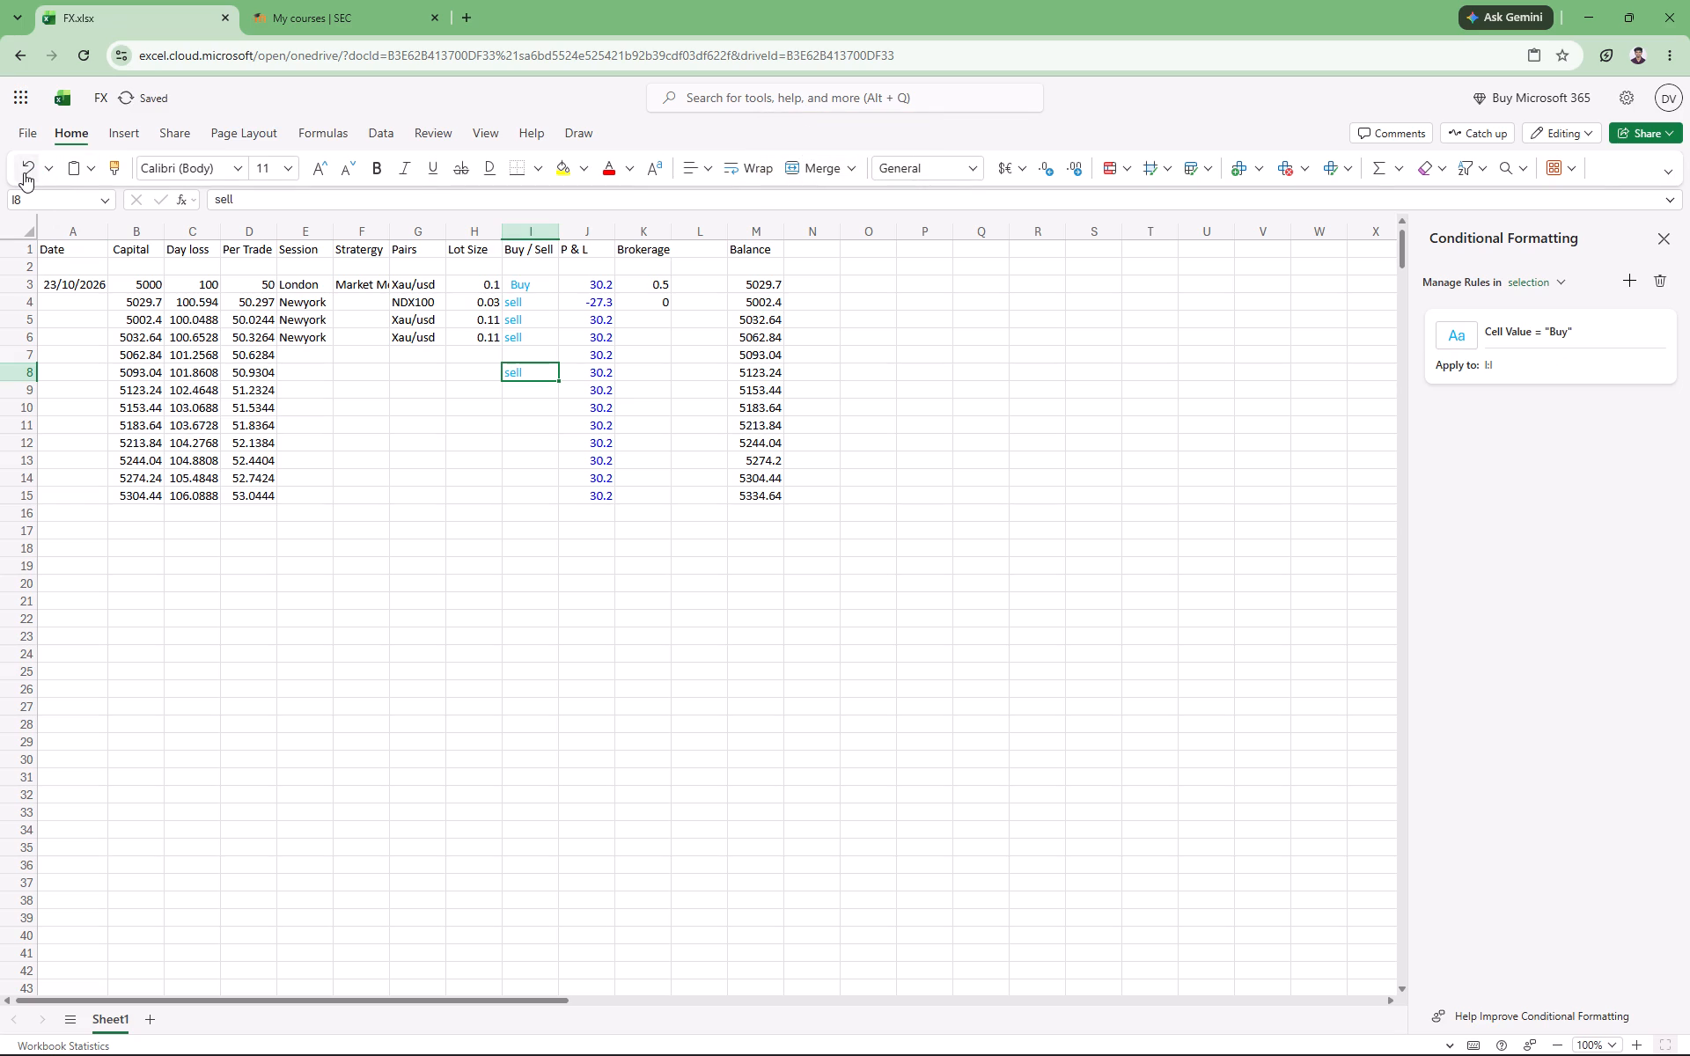
Add a conditional formatting rule to the whole sheet giving cells equal to sell a light red fill with dark red text.
{"action": "left_click", "coordinate": [30, 234]}
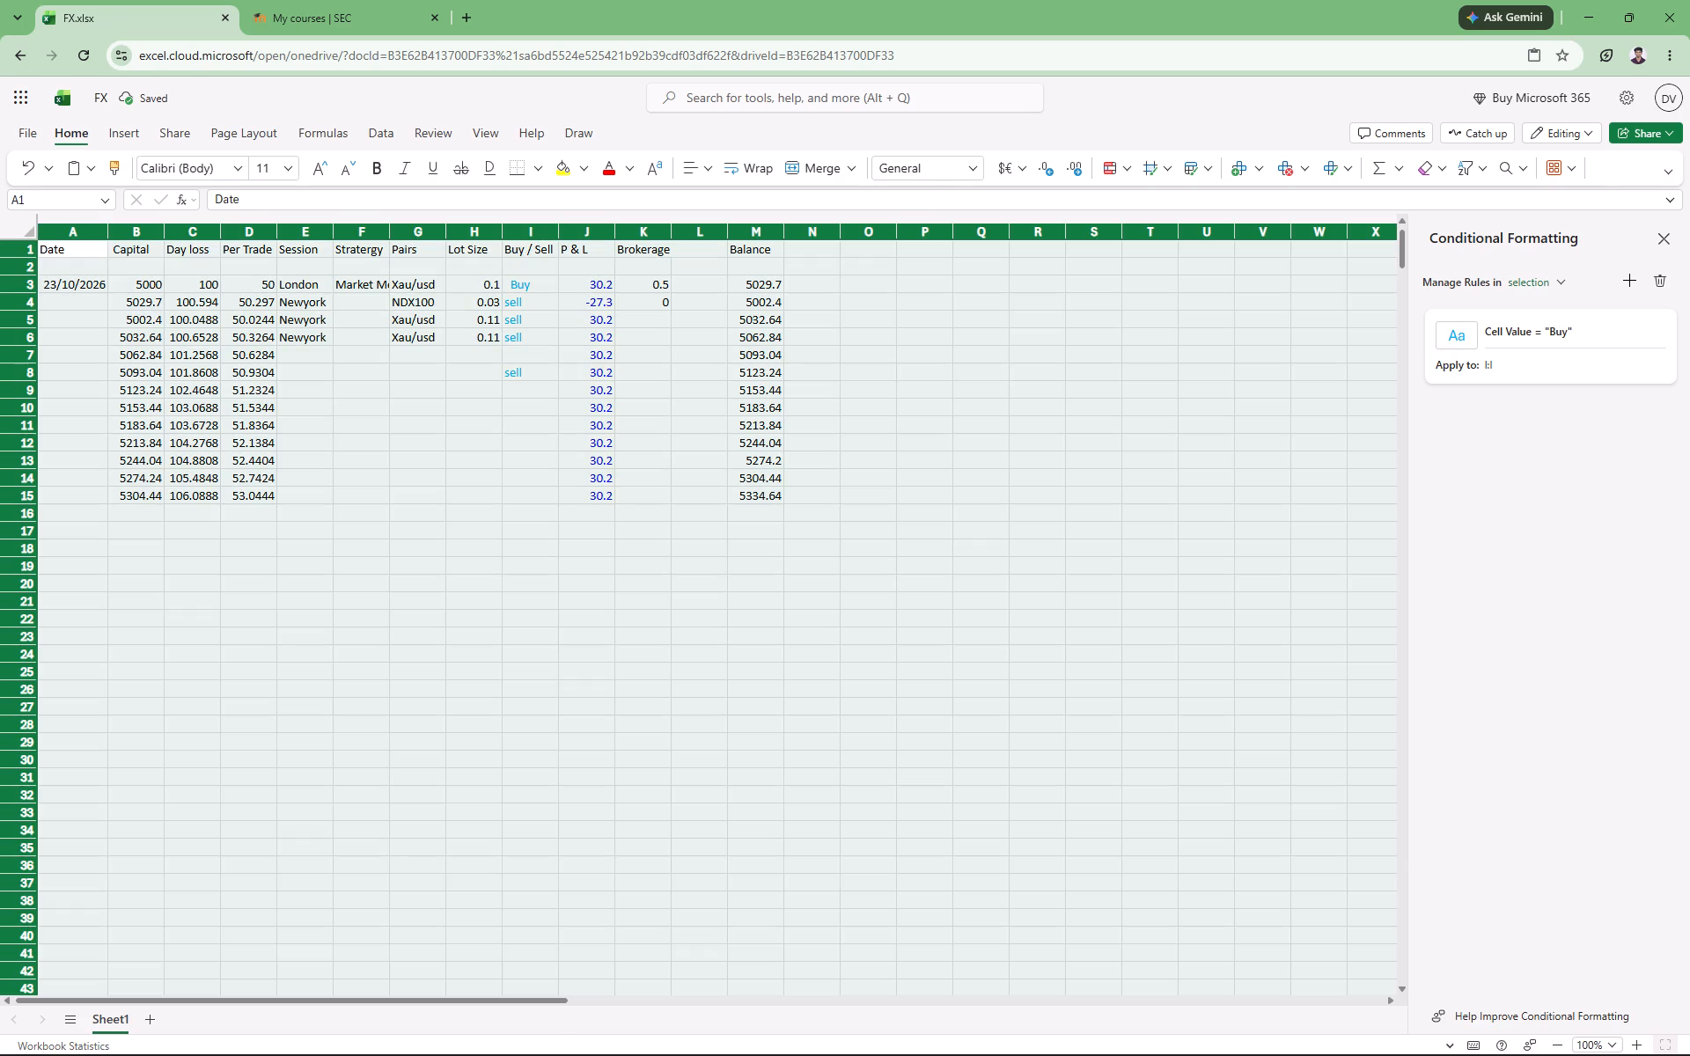
{"action": "left_click", "coordinate": [1127, 168]}
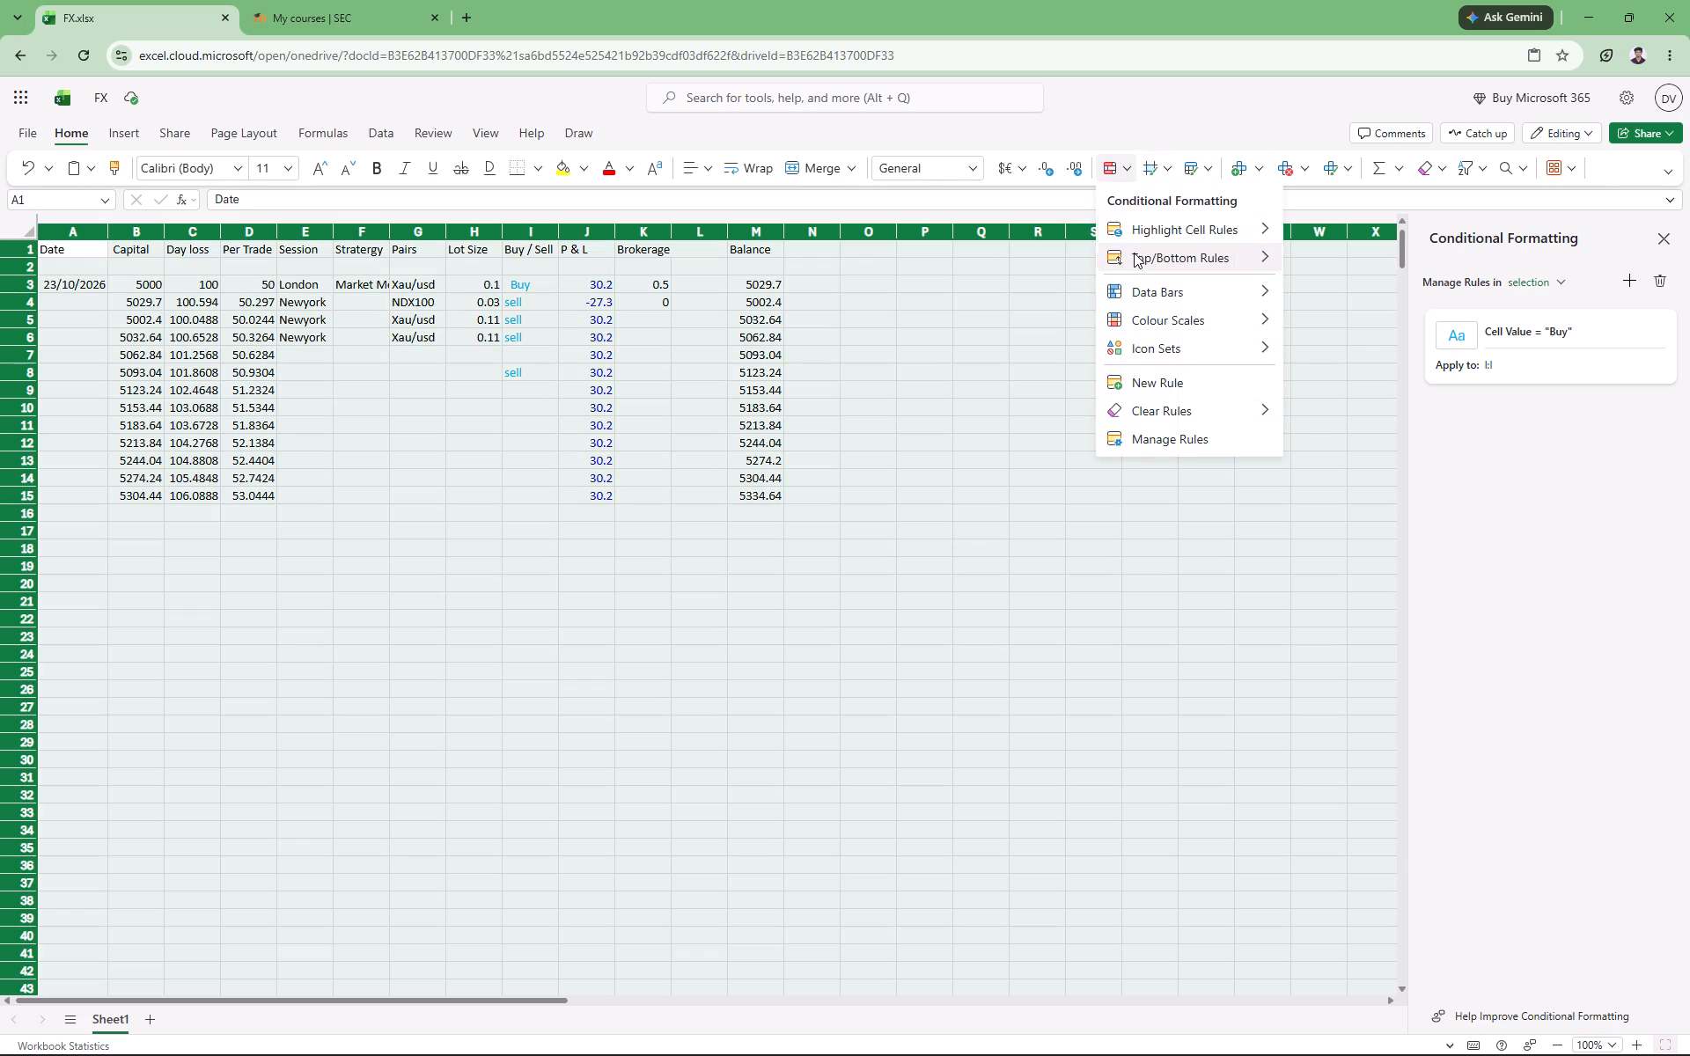
{"action": "left_click", "coordinate": [1136, 238]}
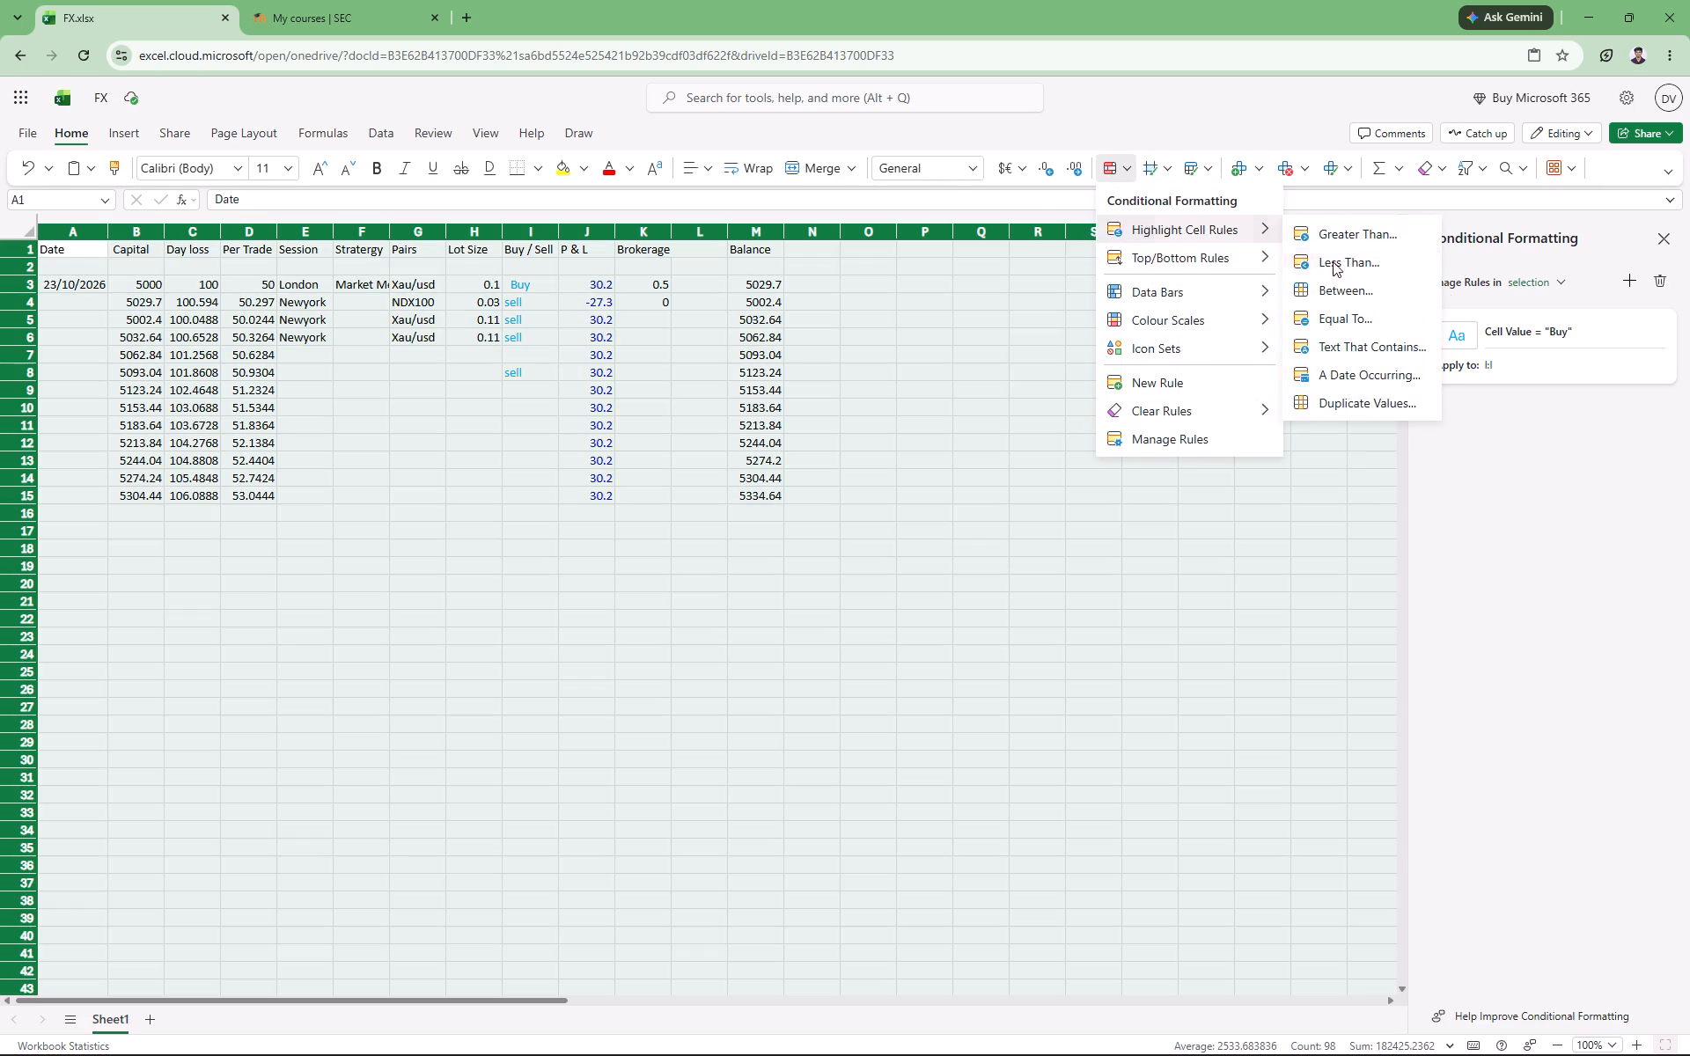
{"action": "left_click", "coordinate": [1382, 323]}
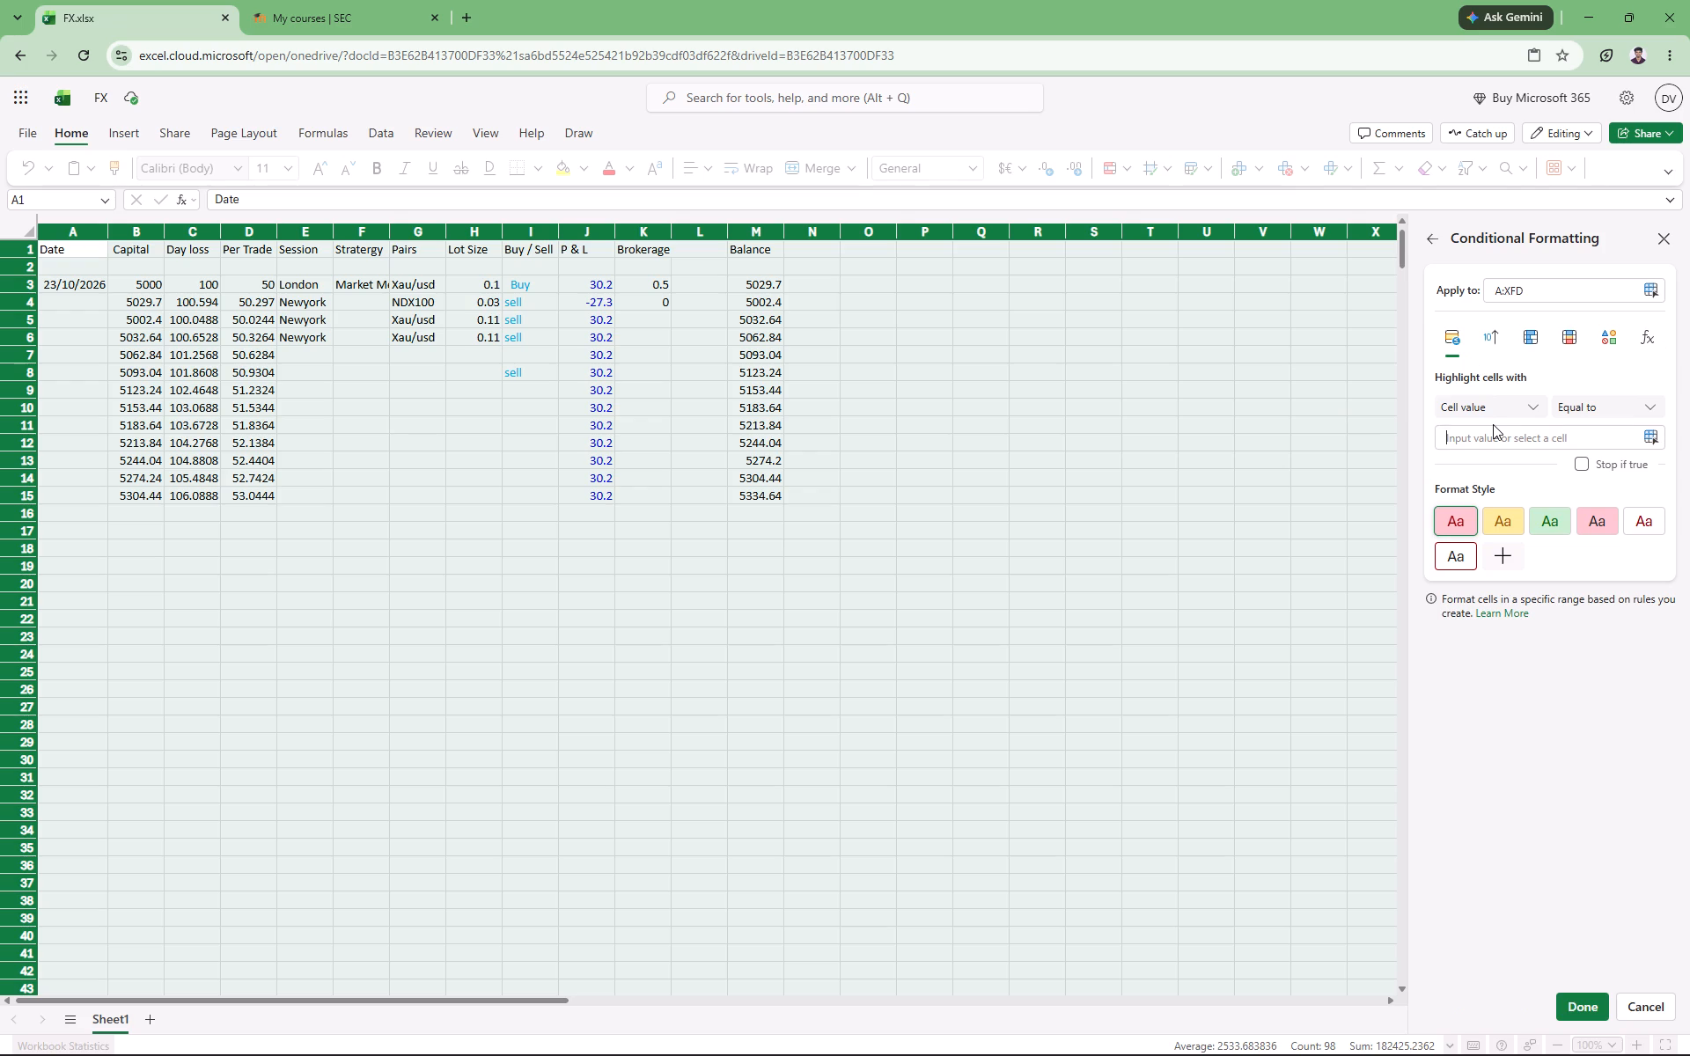
{"action": "type", "text": "se"}
{"action": "type", "text": "ll"}
{"action": "left_click", "coordinate": [1601, 511]}
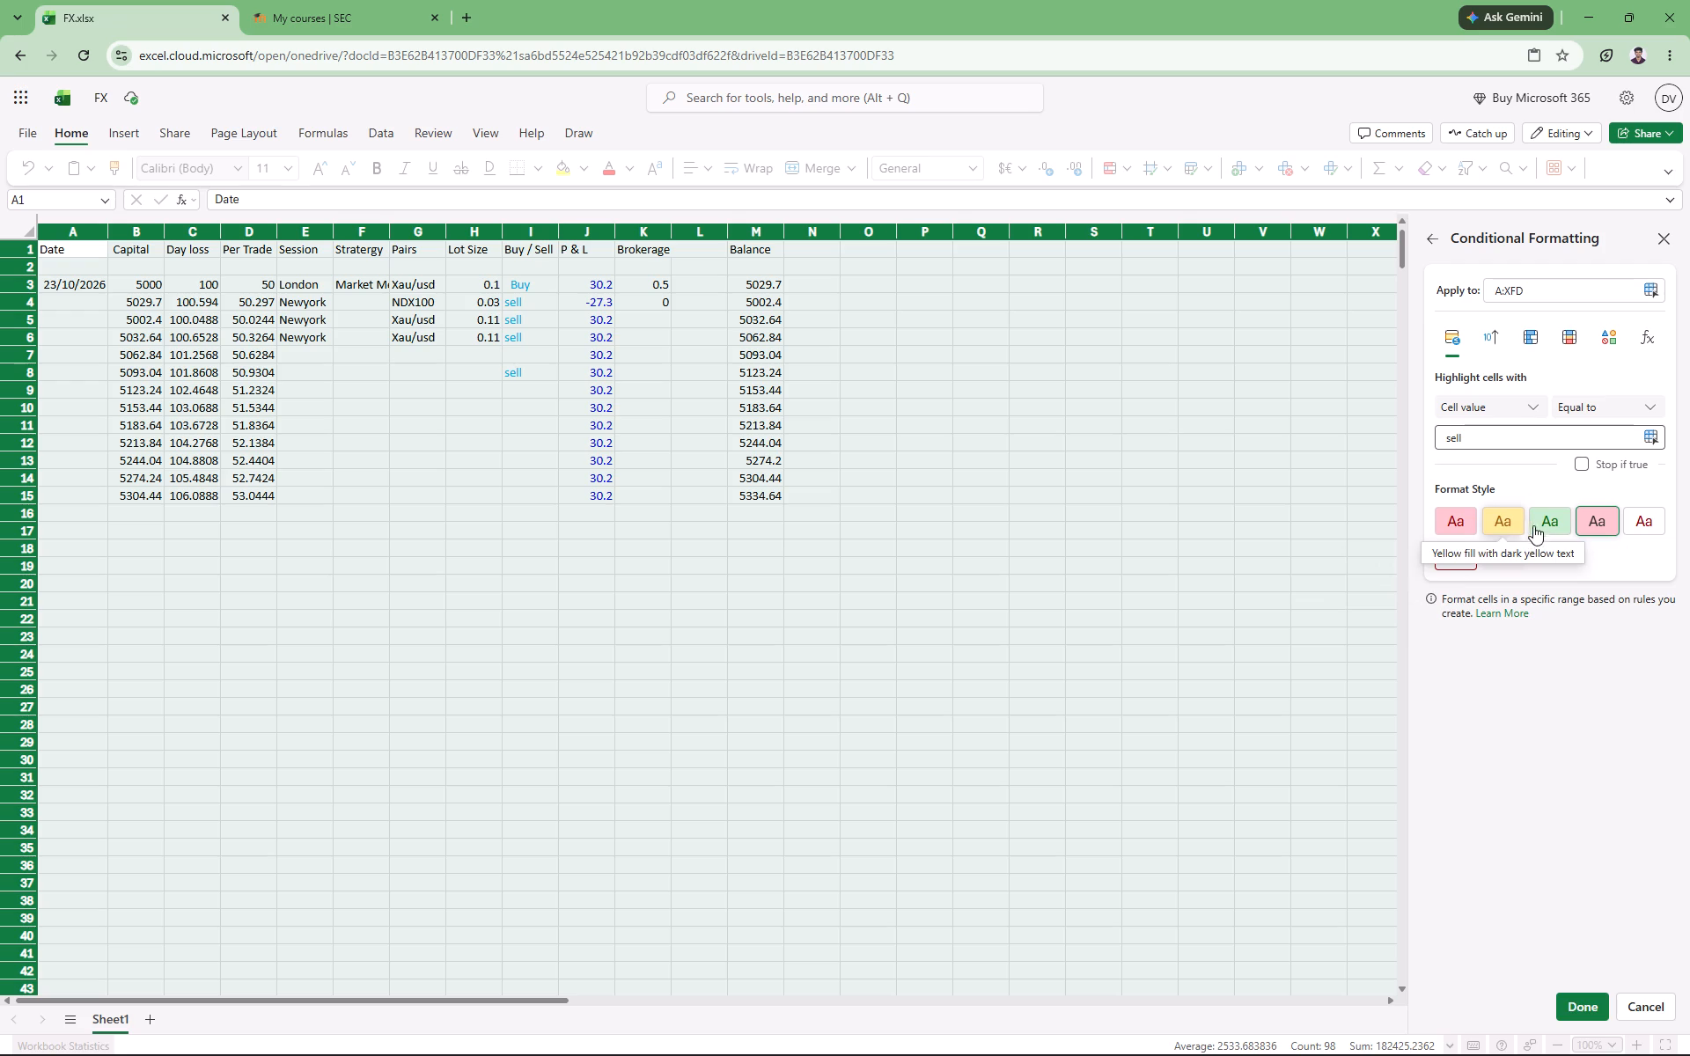
{"action": "left_click", "coordinate": [1456, 524]}
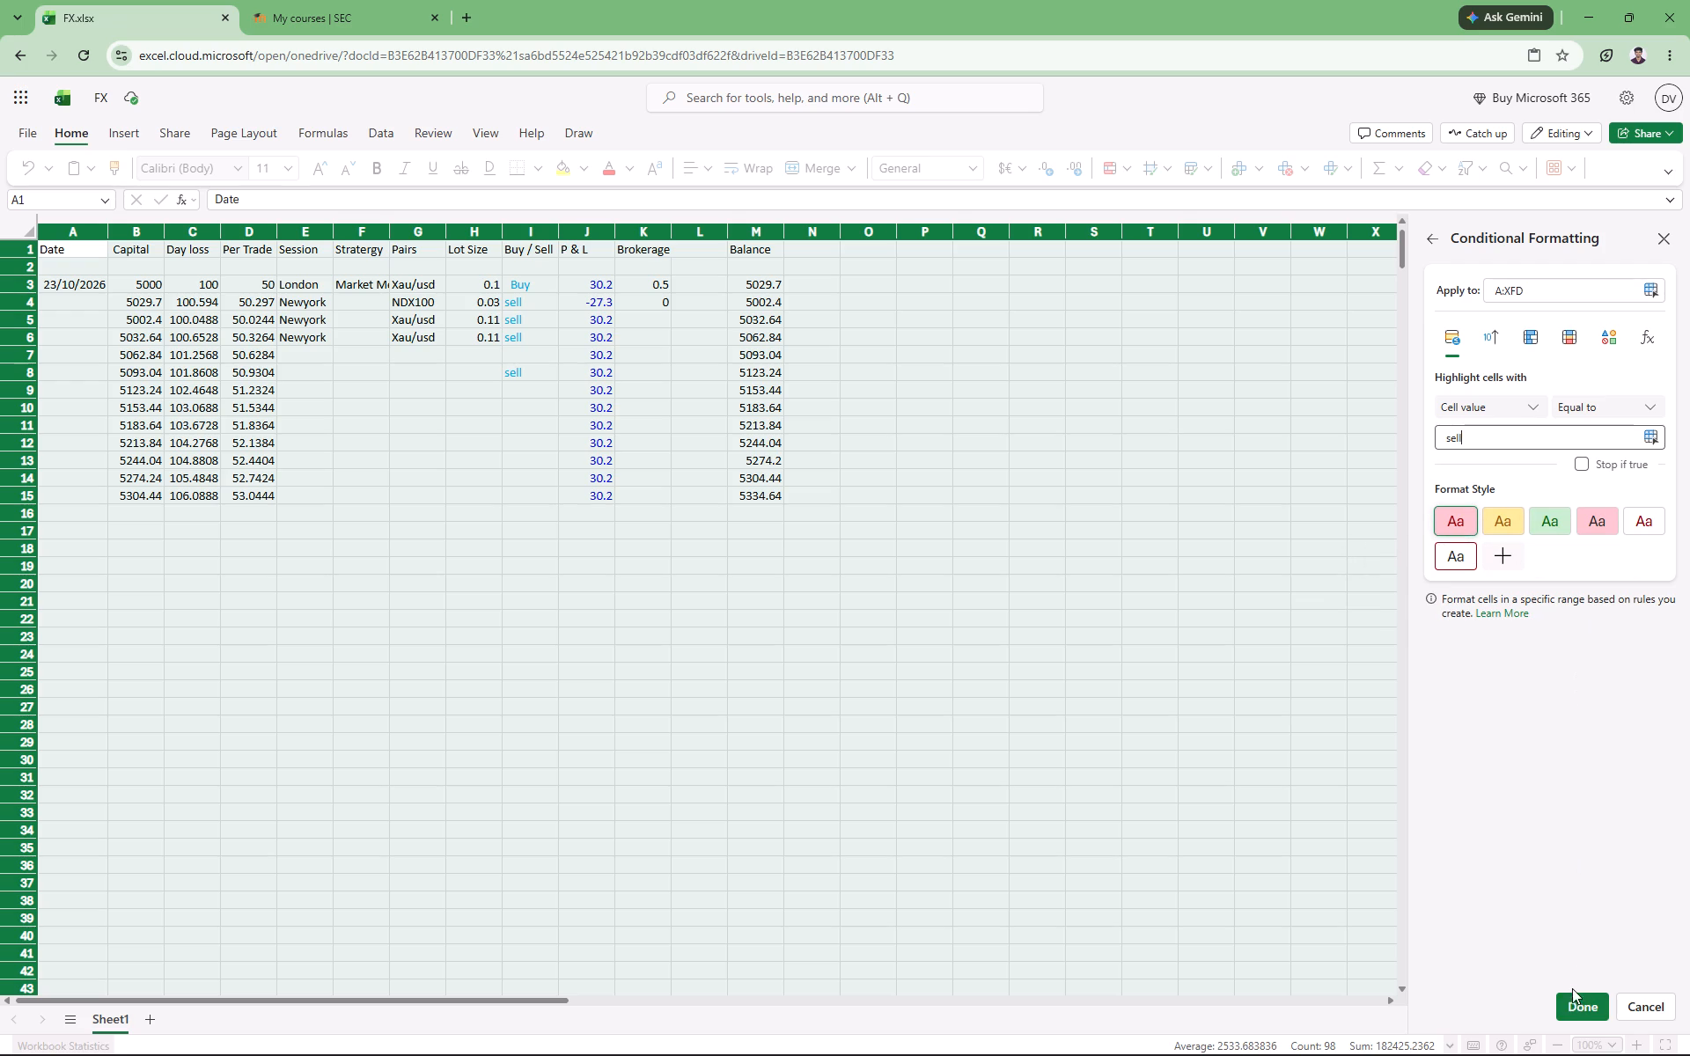
{"action": "left_click", "coordinate": [1574, 1001]}
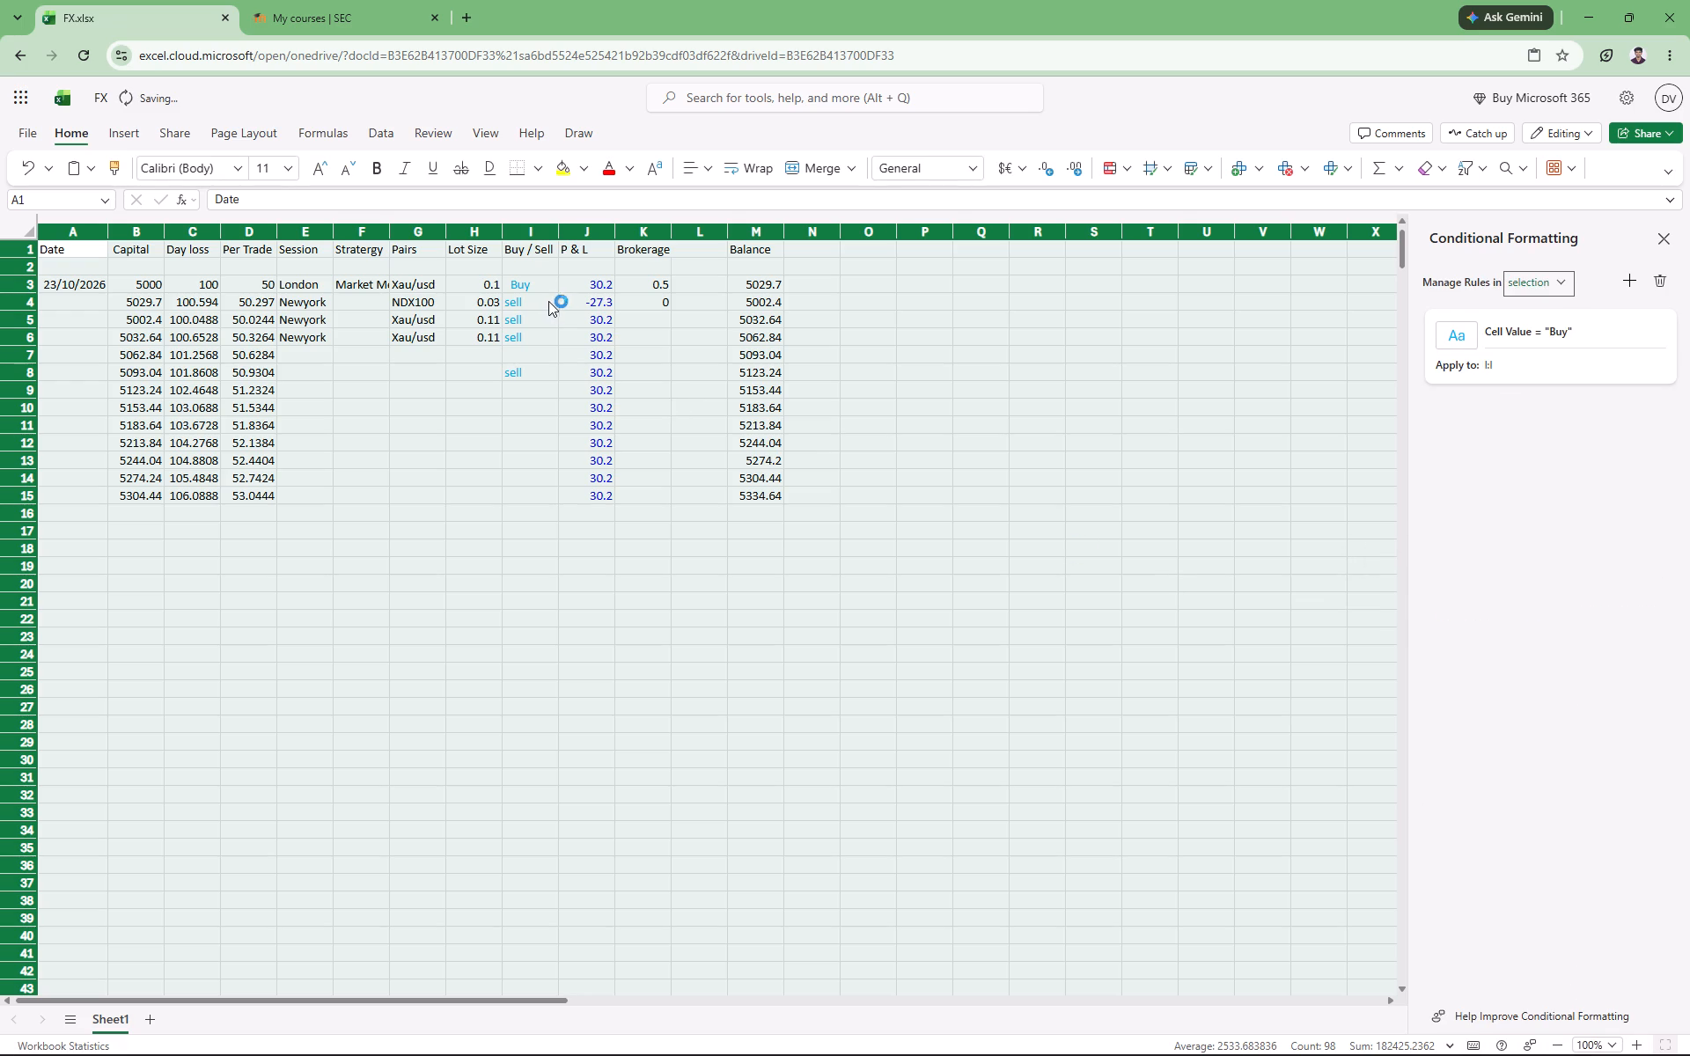
Clear the sell entry from Buy / Sell cell I8.
{"action": "double_click", "coordinate": [546, 300]}
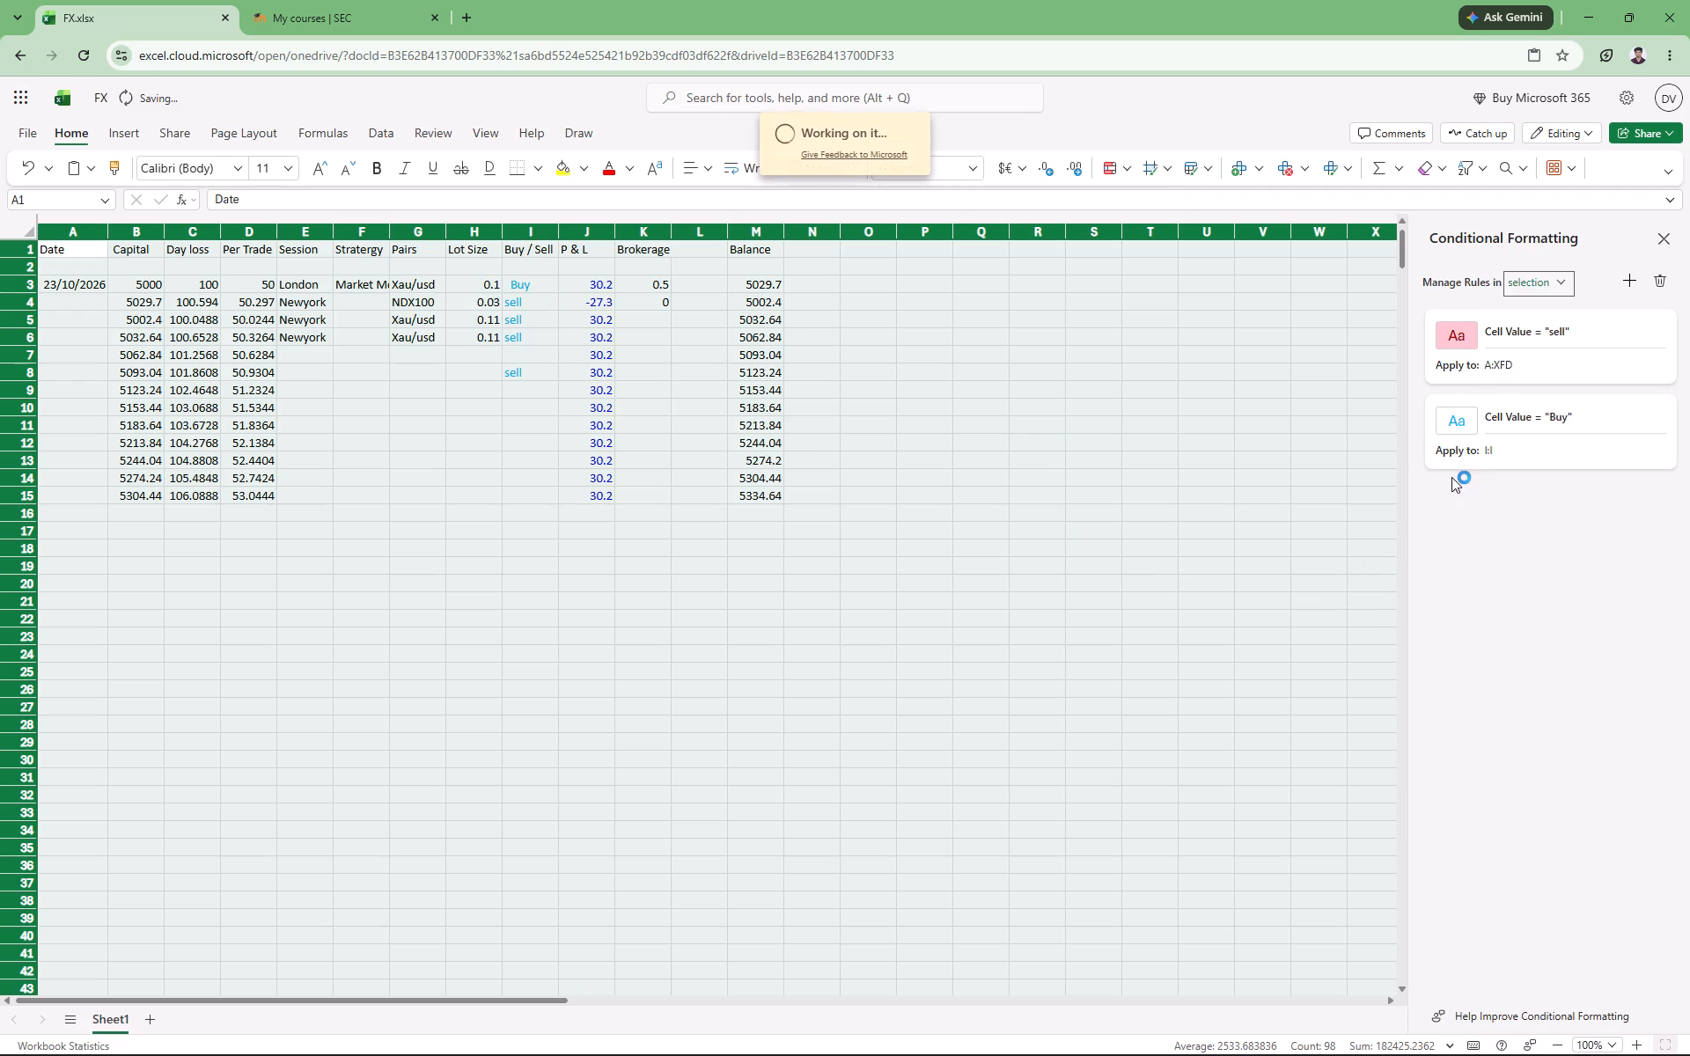
{"action": "double_click", "coordinate": [530, 300]}
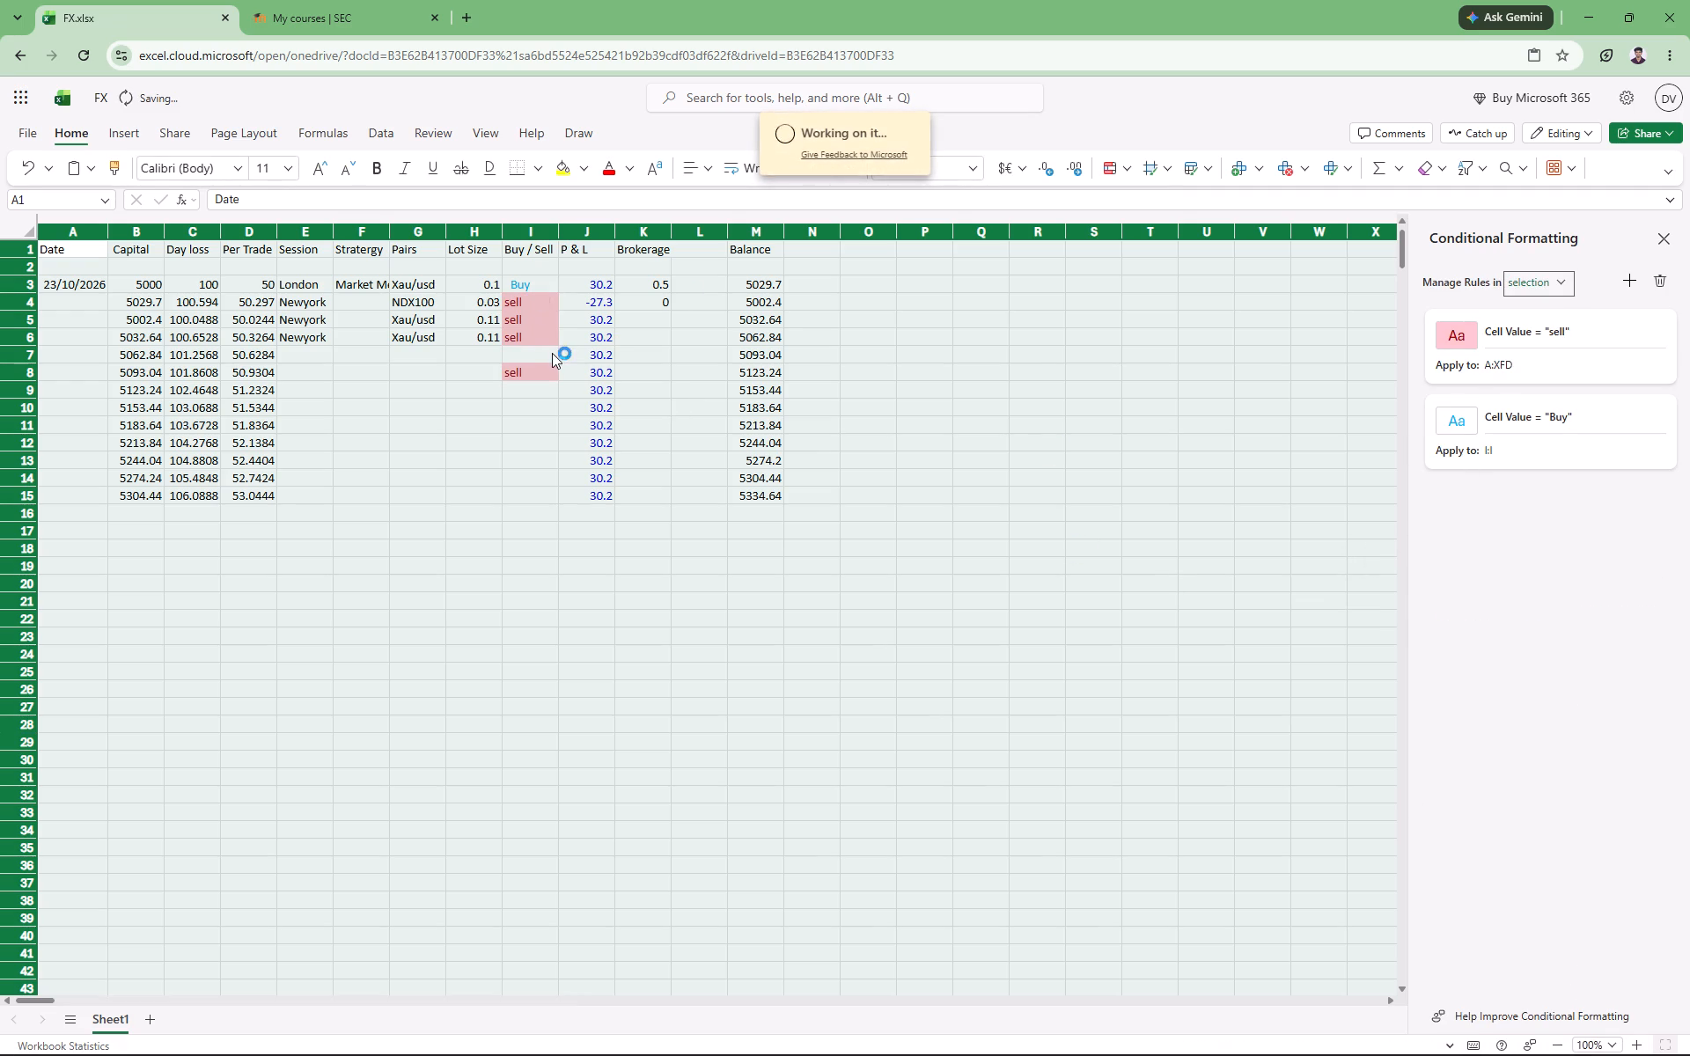
{"action": "left_click", "coordinate": [546, 356]}
{"action": "double_click", "coordinate": [543, 363]}
{"action": "key", "text": "BackSpace"}
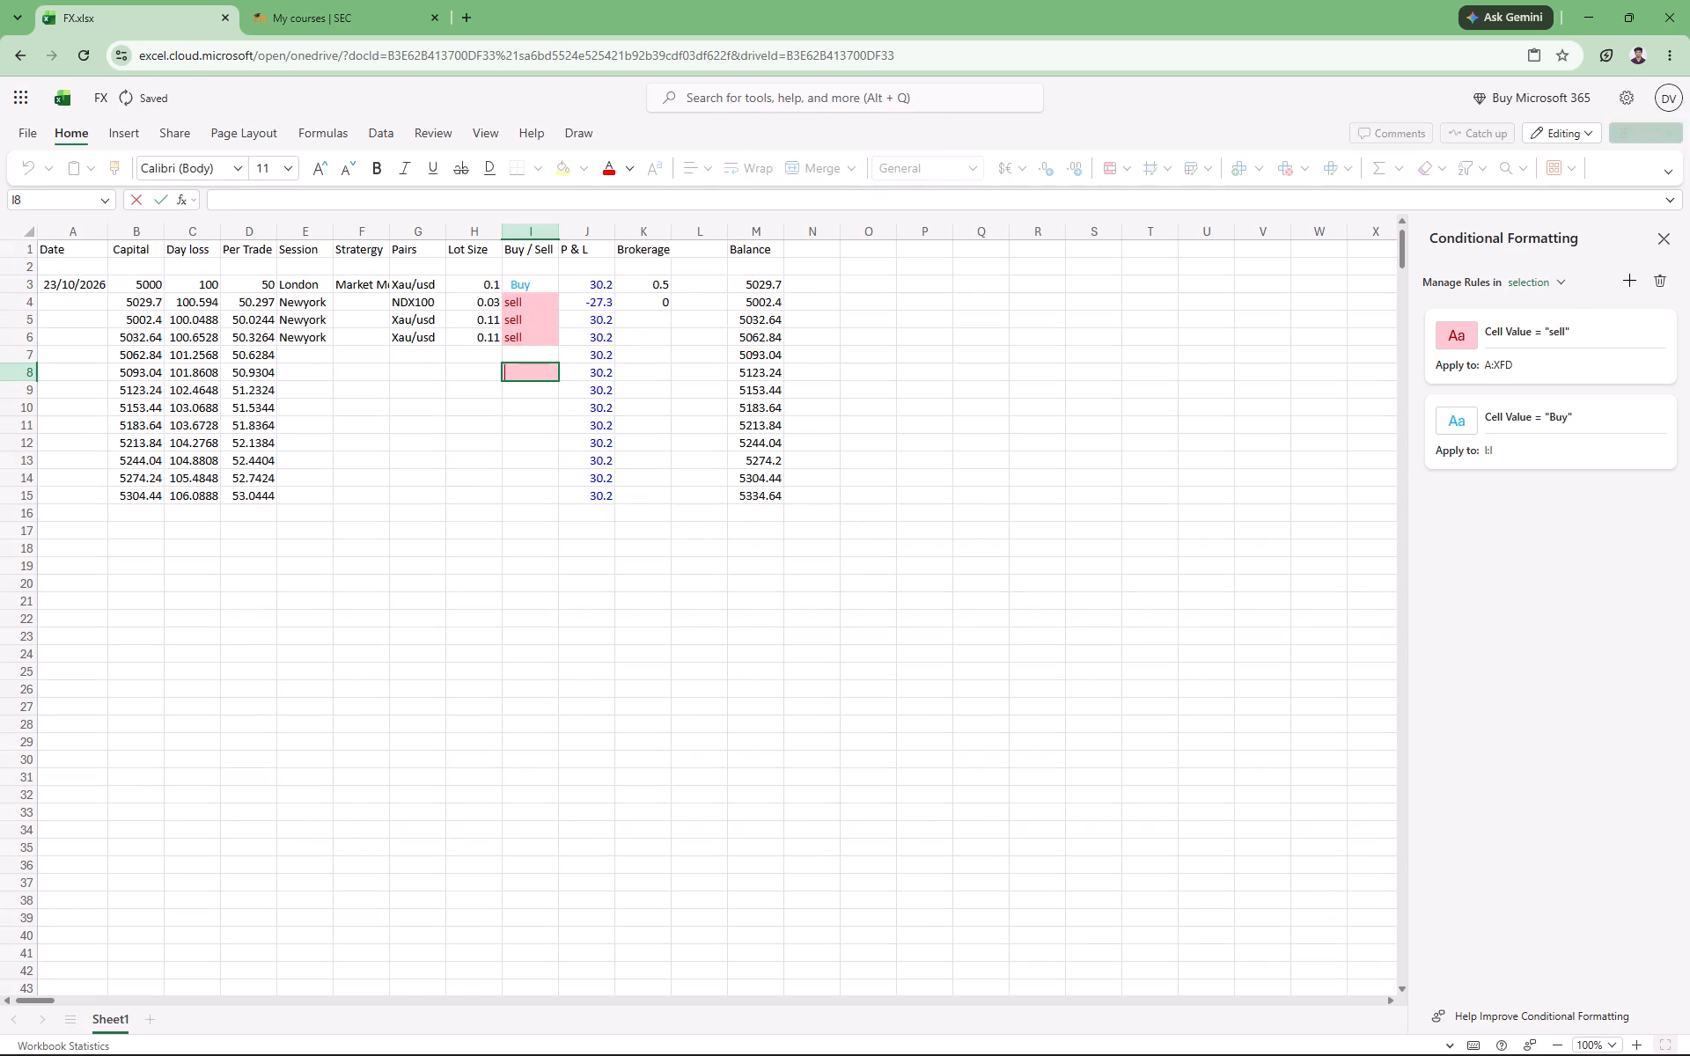
{"action": "left_click", "coordinate": [924, 604]}
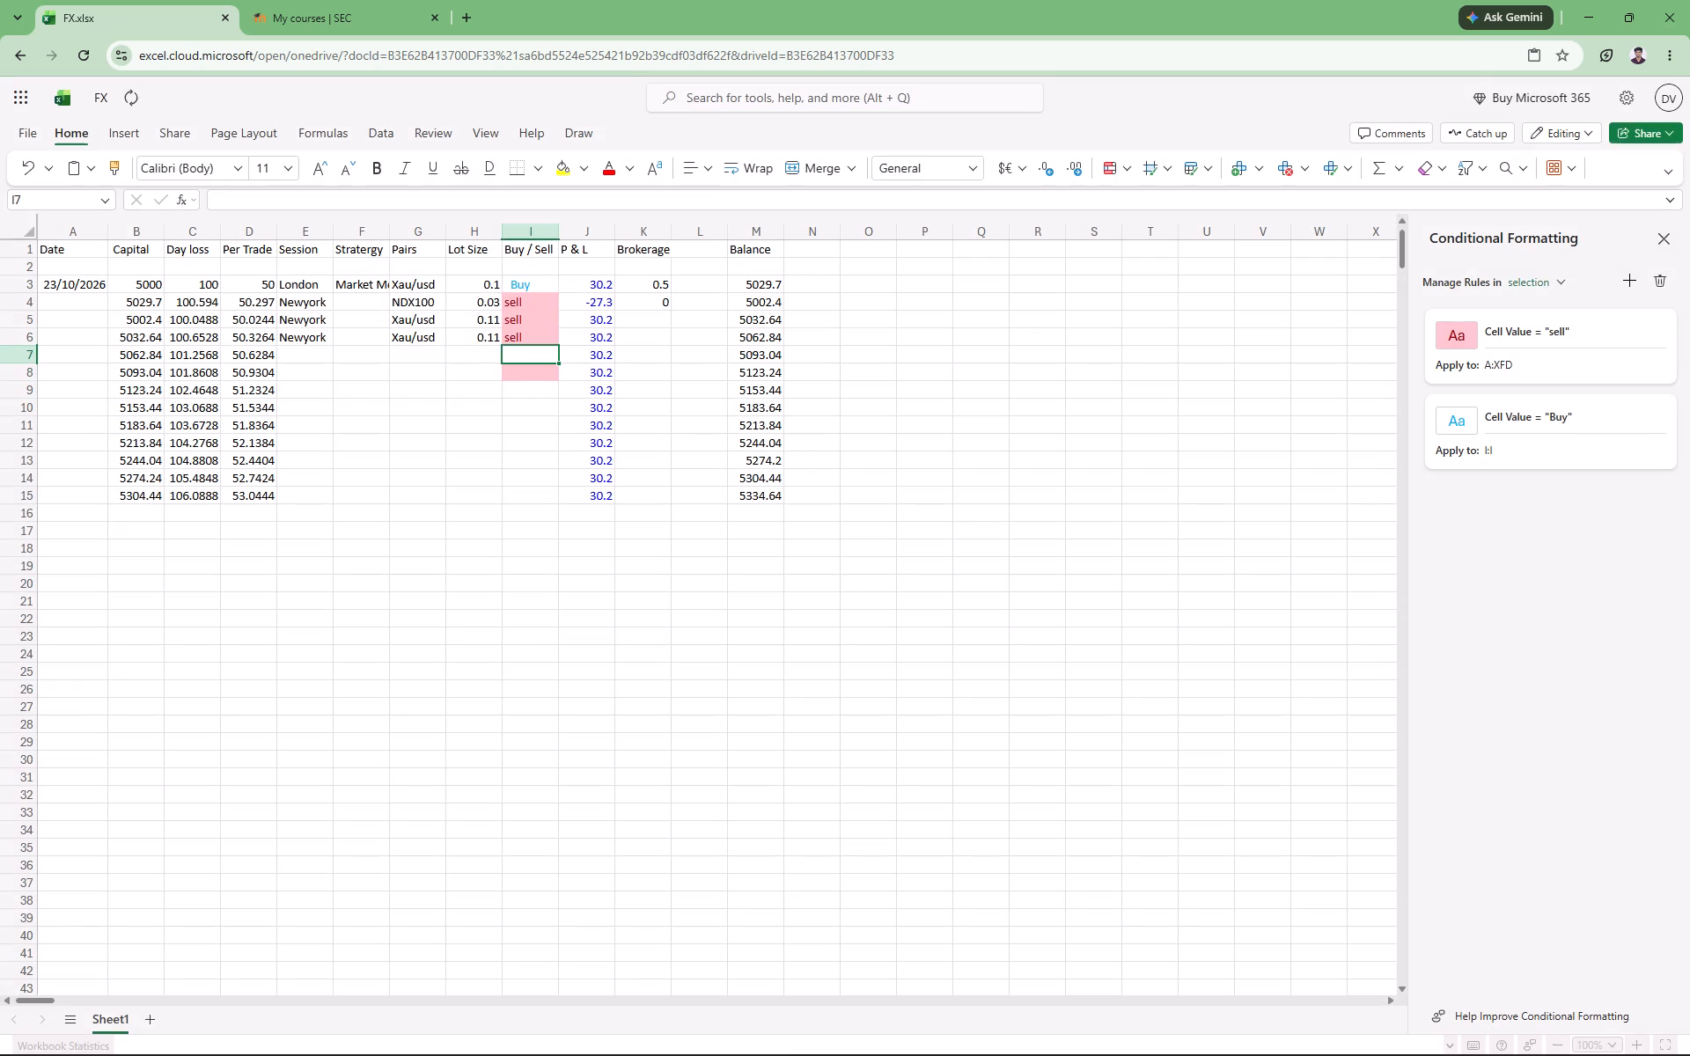
{"action": "left_click", "coordinate": [539, 380]}
{"action": "left_click", "coordinate": [535, 386]}
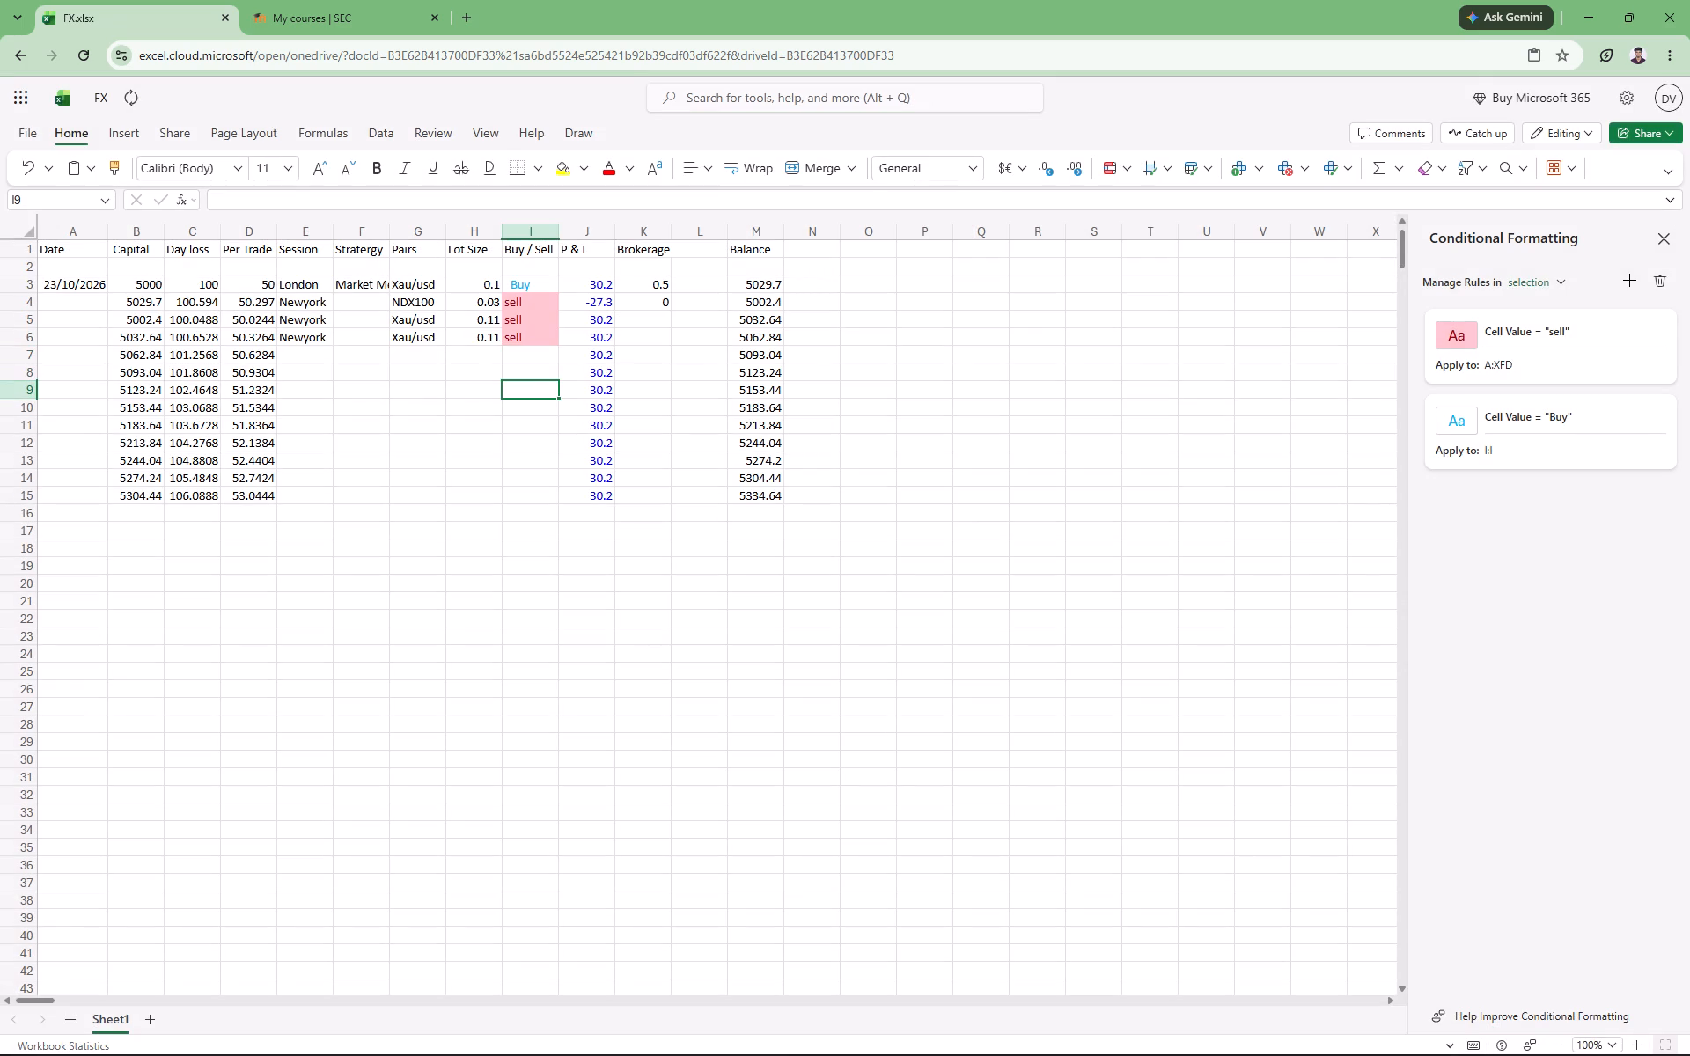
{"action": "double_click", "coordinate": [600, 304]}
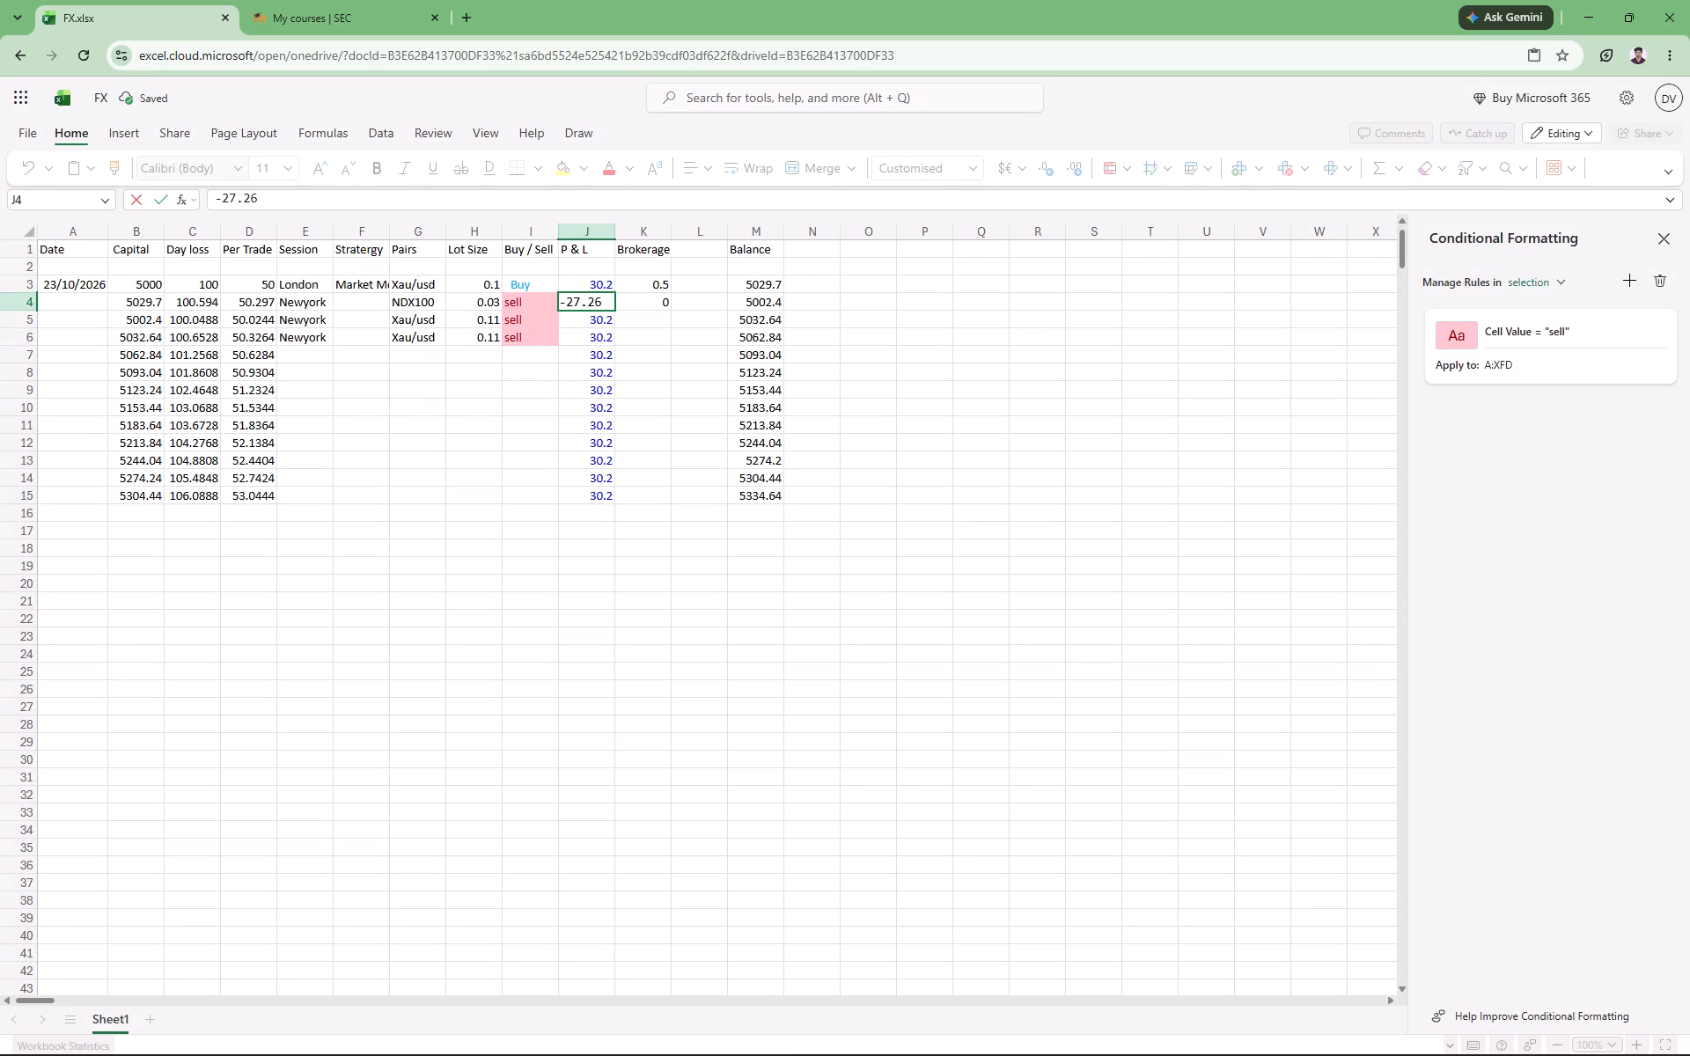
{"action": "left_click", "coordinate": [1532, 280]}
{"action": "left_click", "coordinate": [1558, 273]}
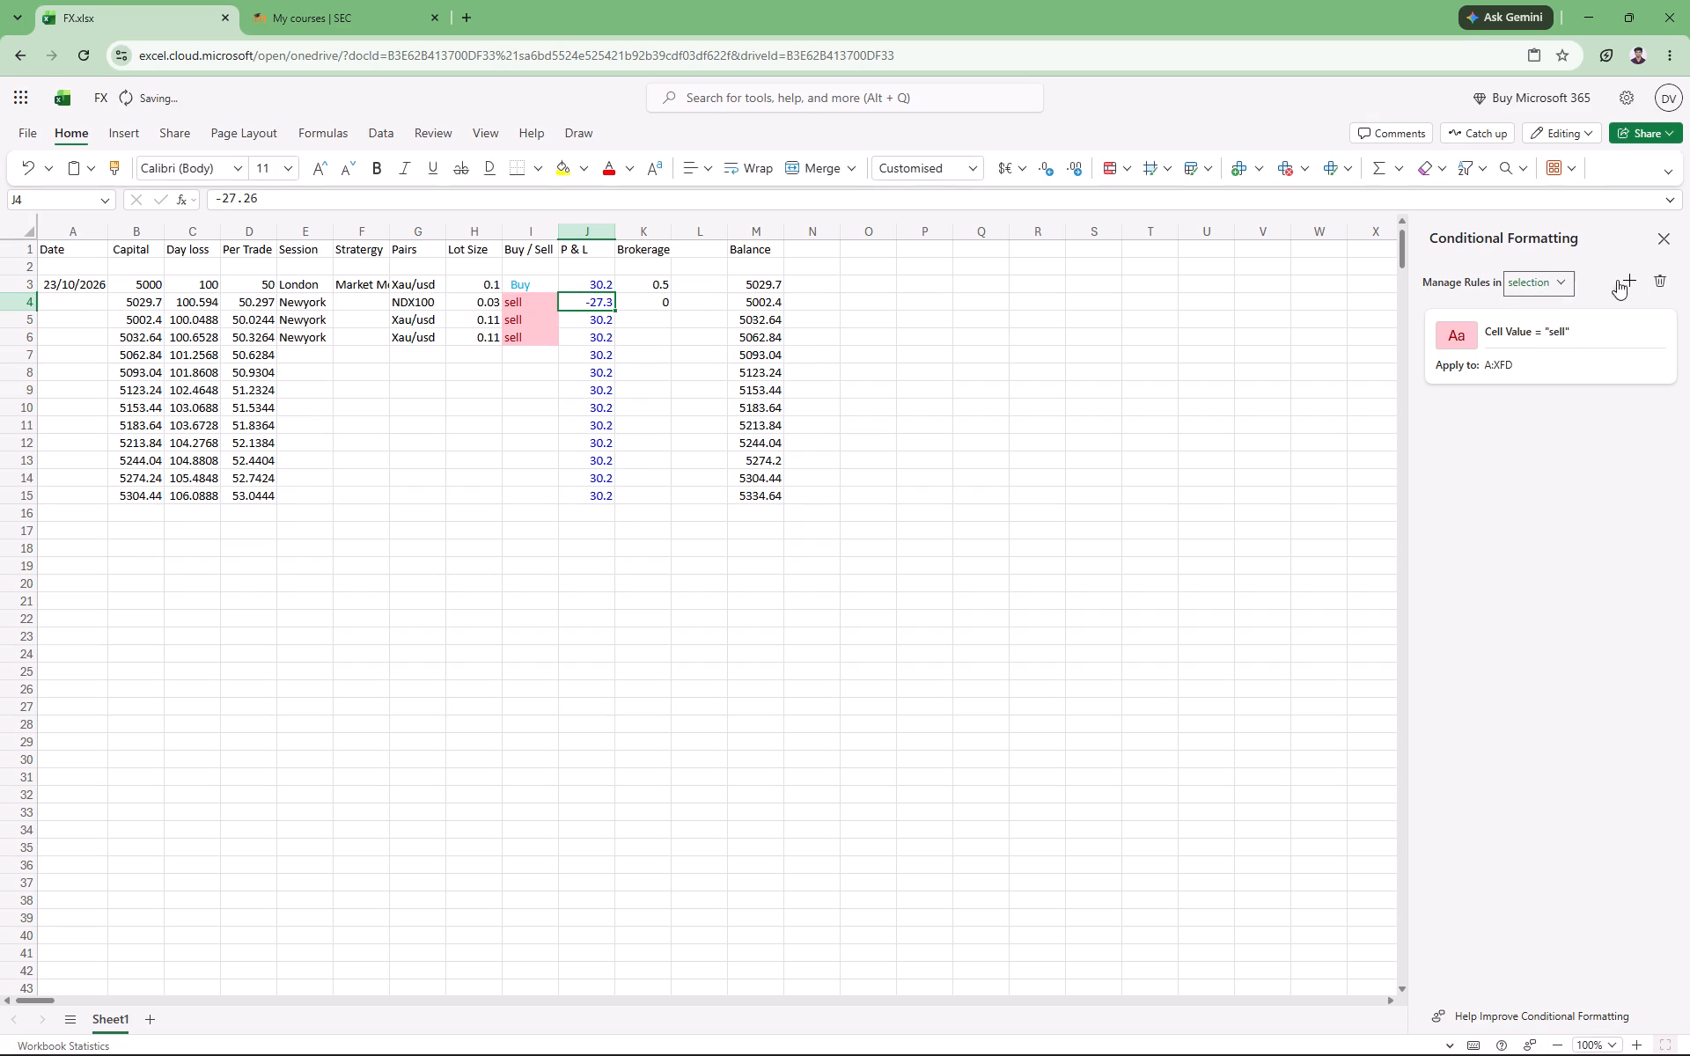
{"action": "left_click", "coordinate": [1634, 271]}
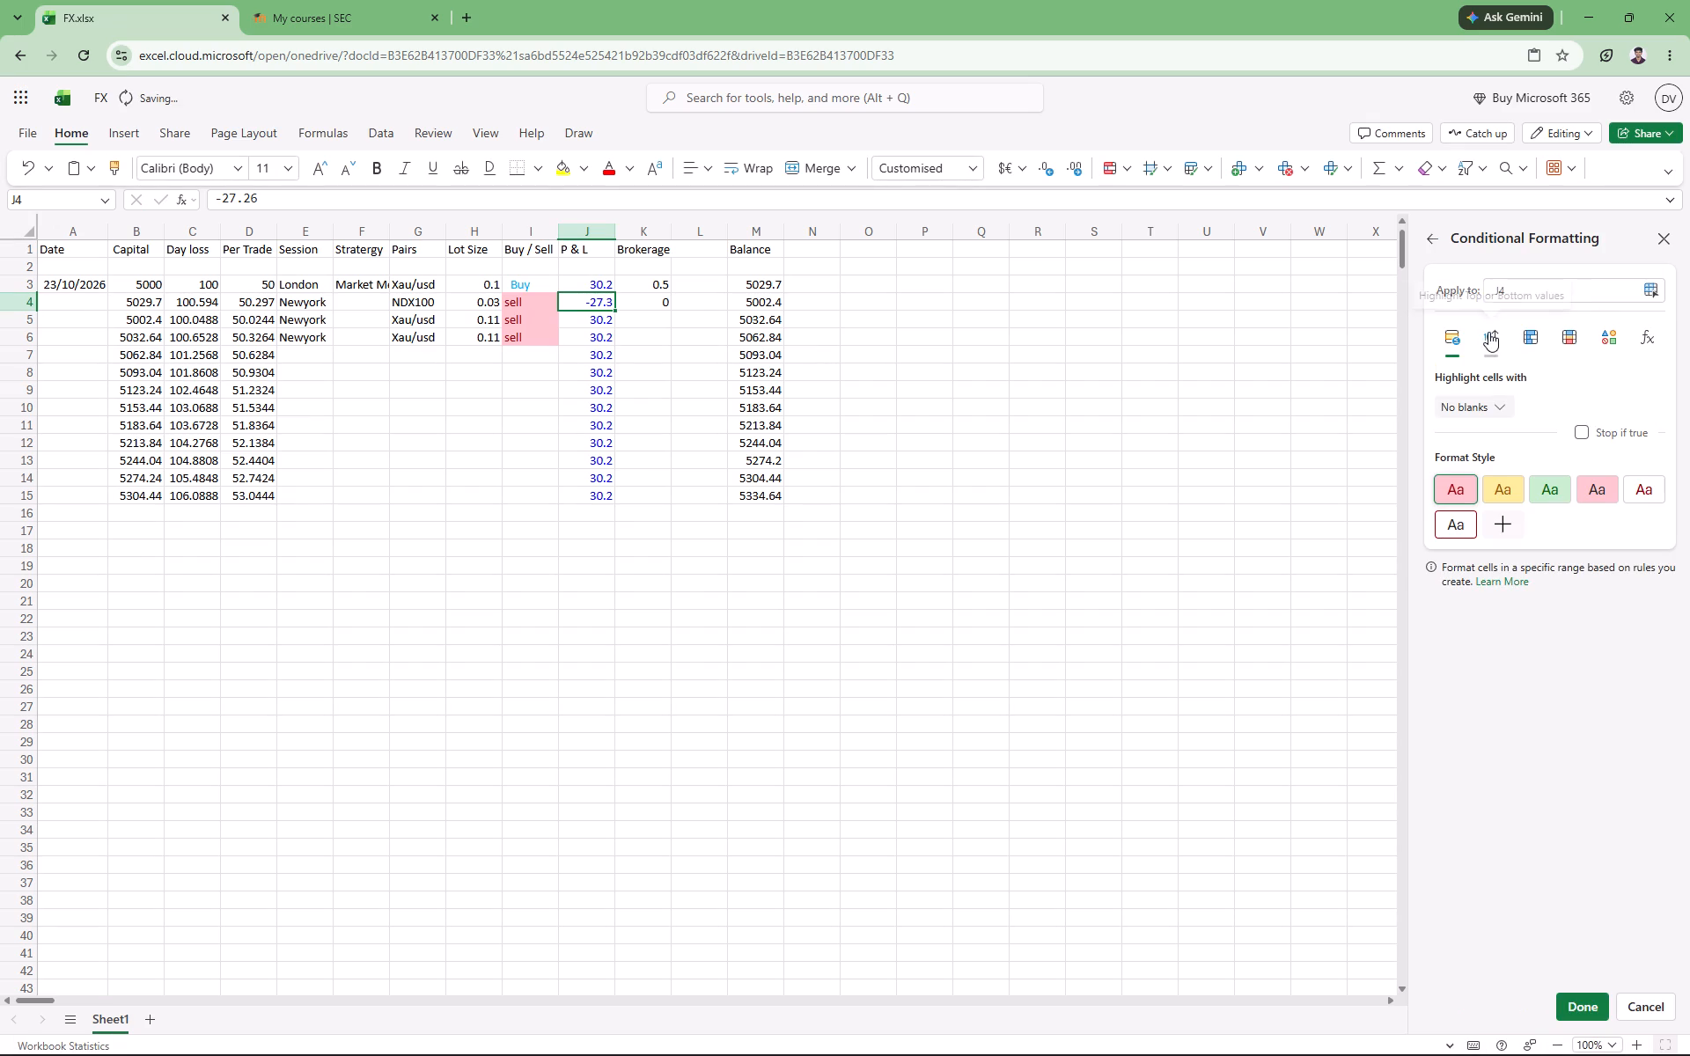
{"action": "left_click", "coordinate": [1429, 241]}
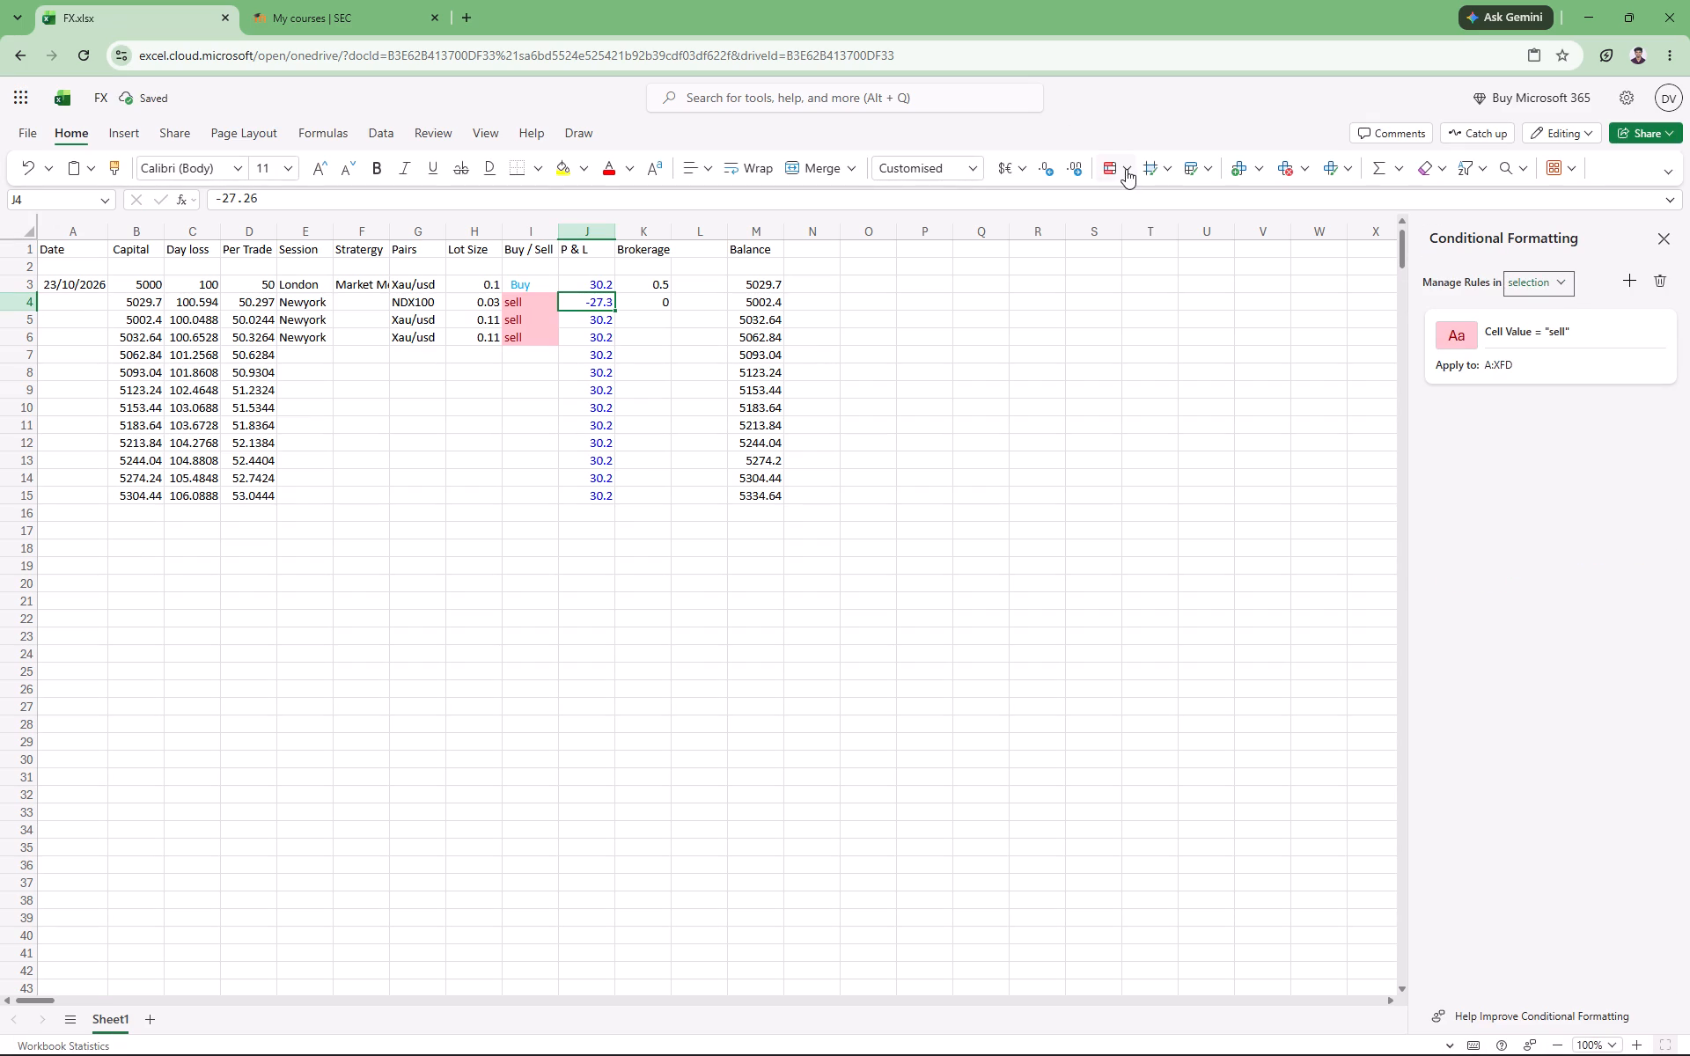
Add a whole-sheet conditional formatting rule that shows cell values less than 0.0000000000 in dark red text without a fill.
{"action": "left_click", "coordinate": [33, 240]}
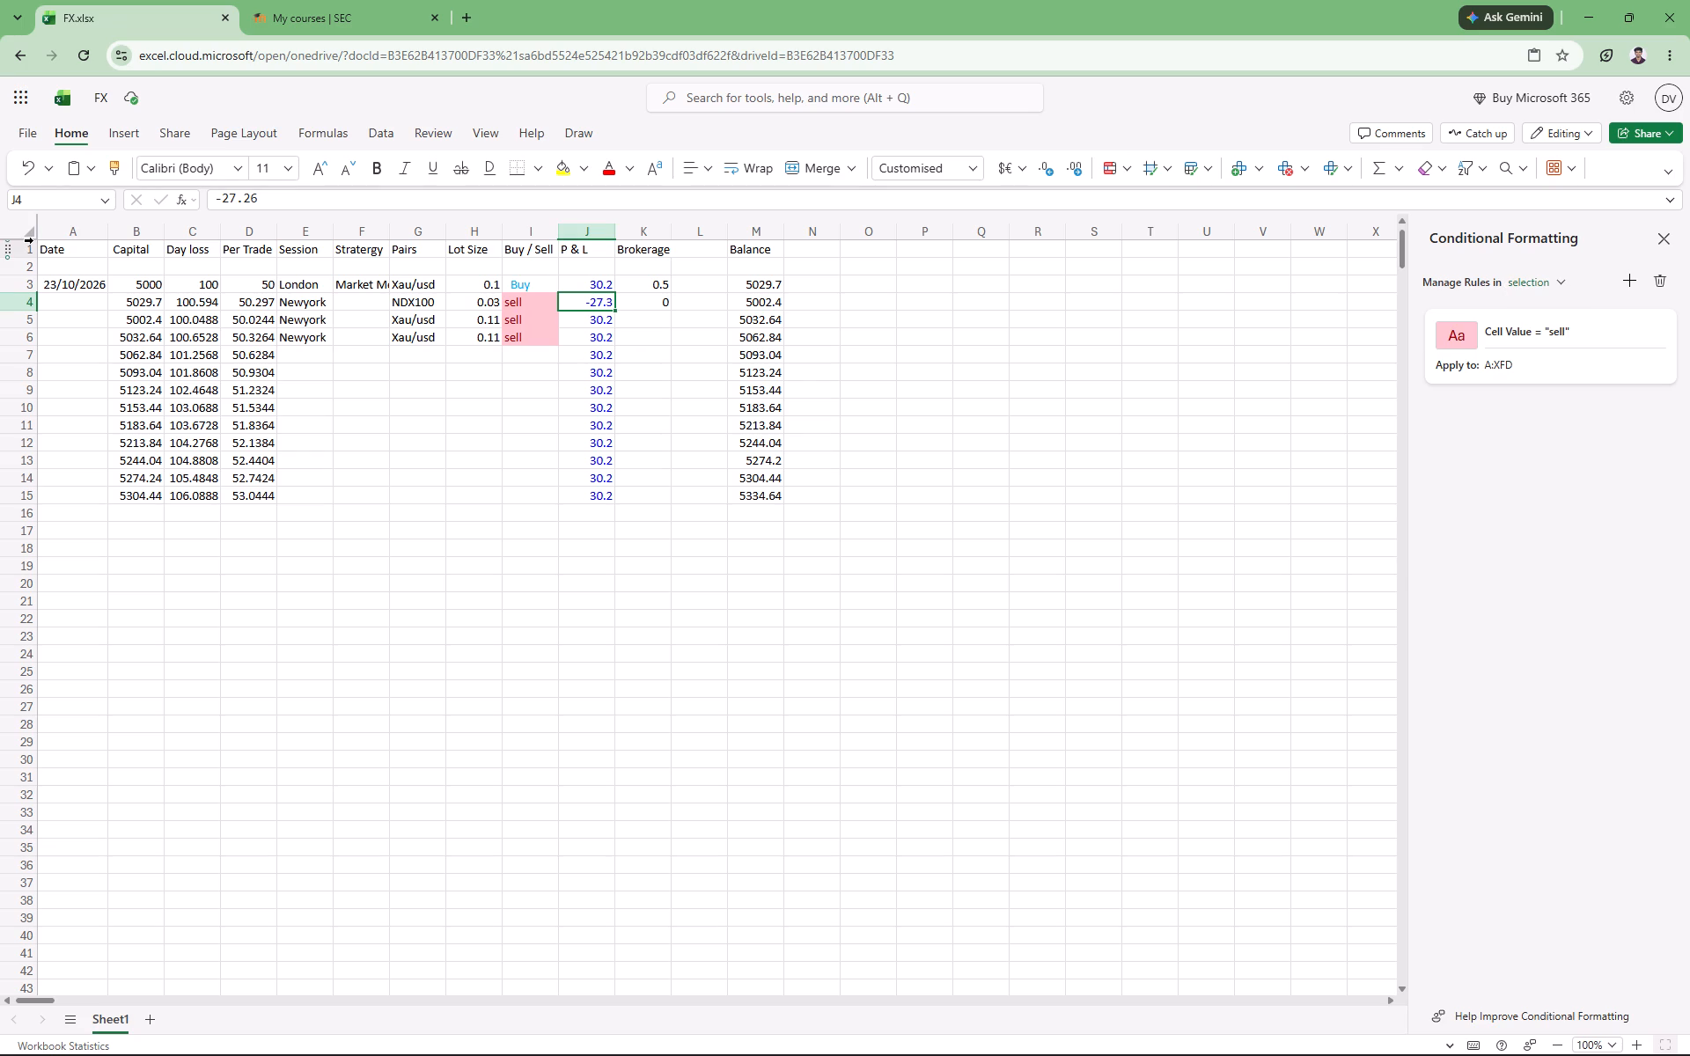
{"action": "left_click", "coordinate": [35, 235]}
{"action": "left_click", "coordinate": [33, 233]}
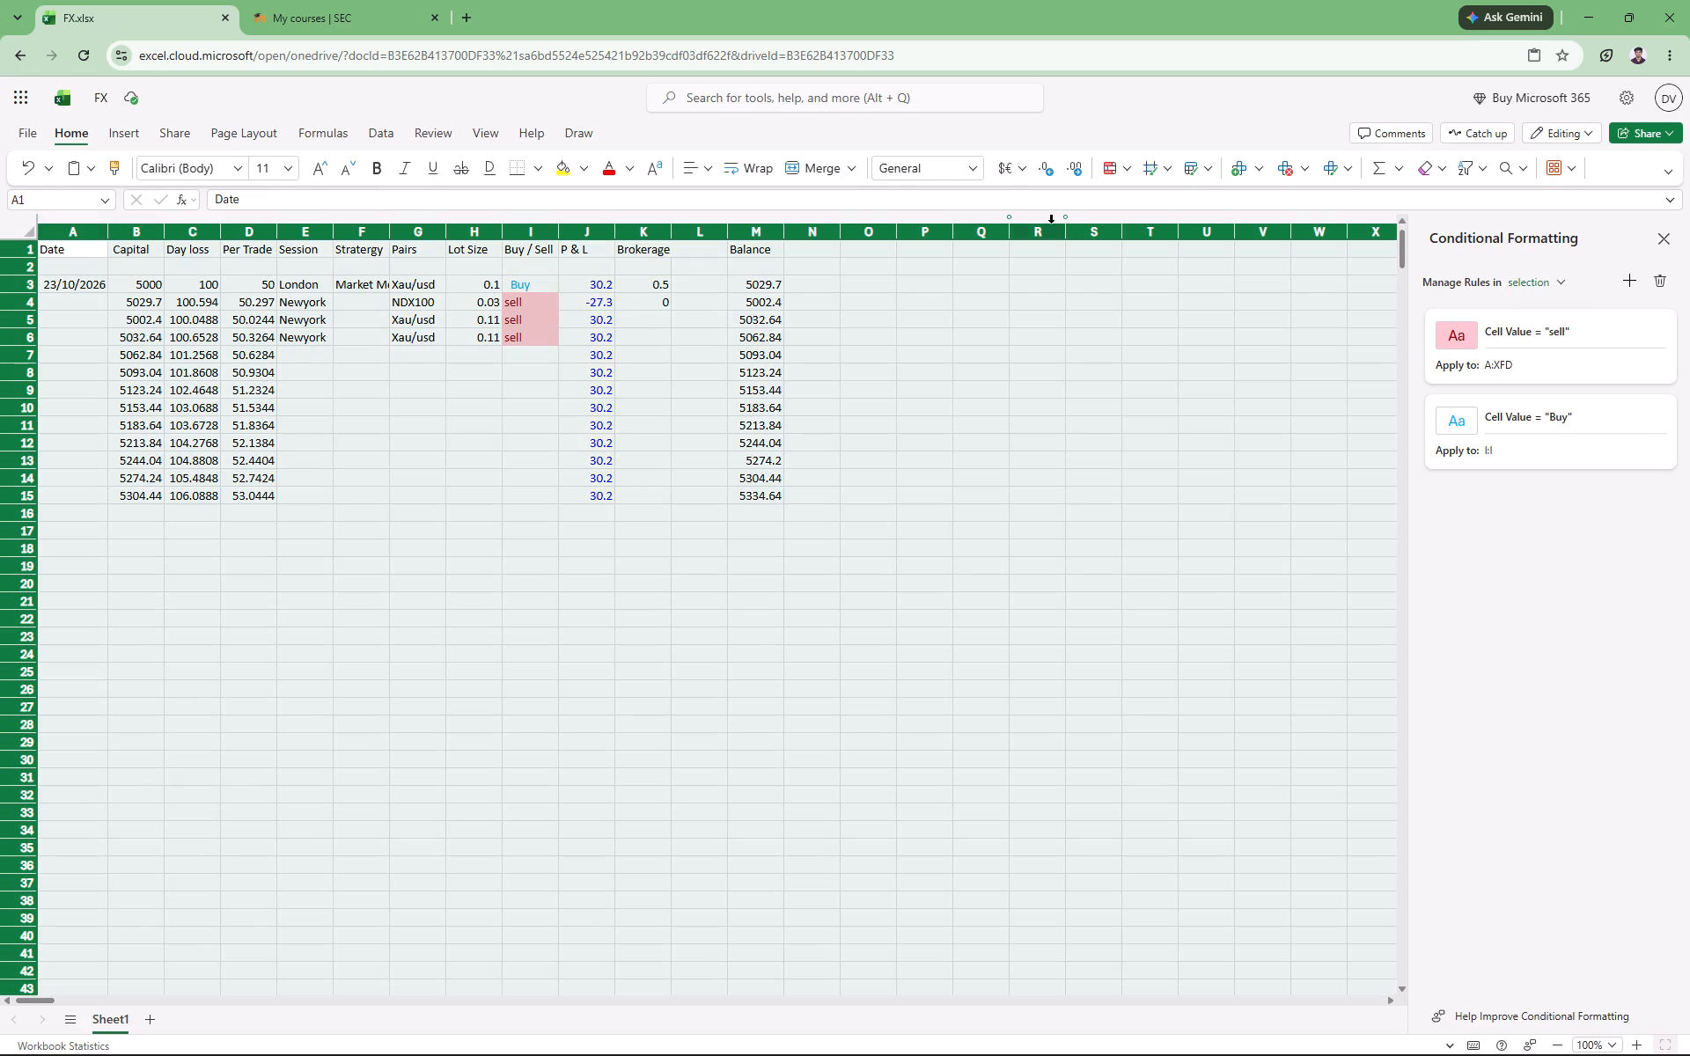
{"action": "left_click", "coordinate": [1123, 164]}
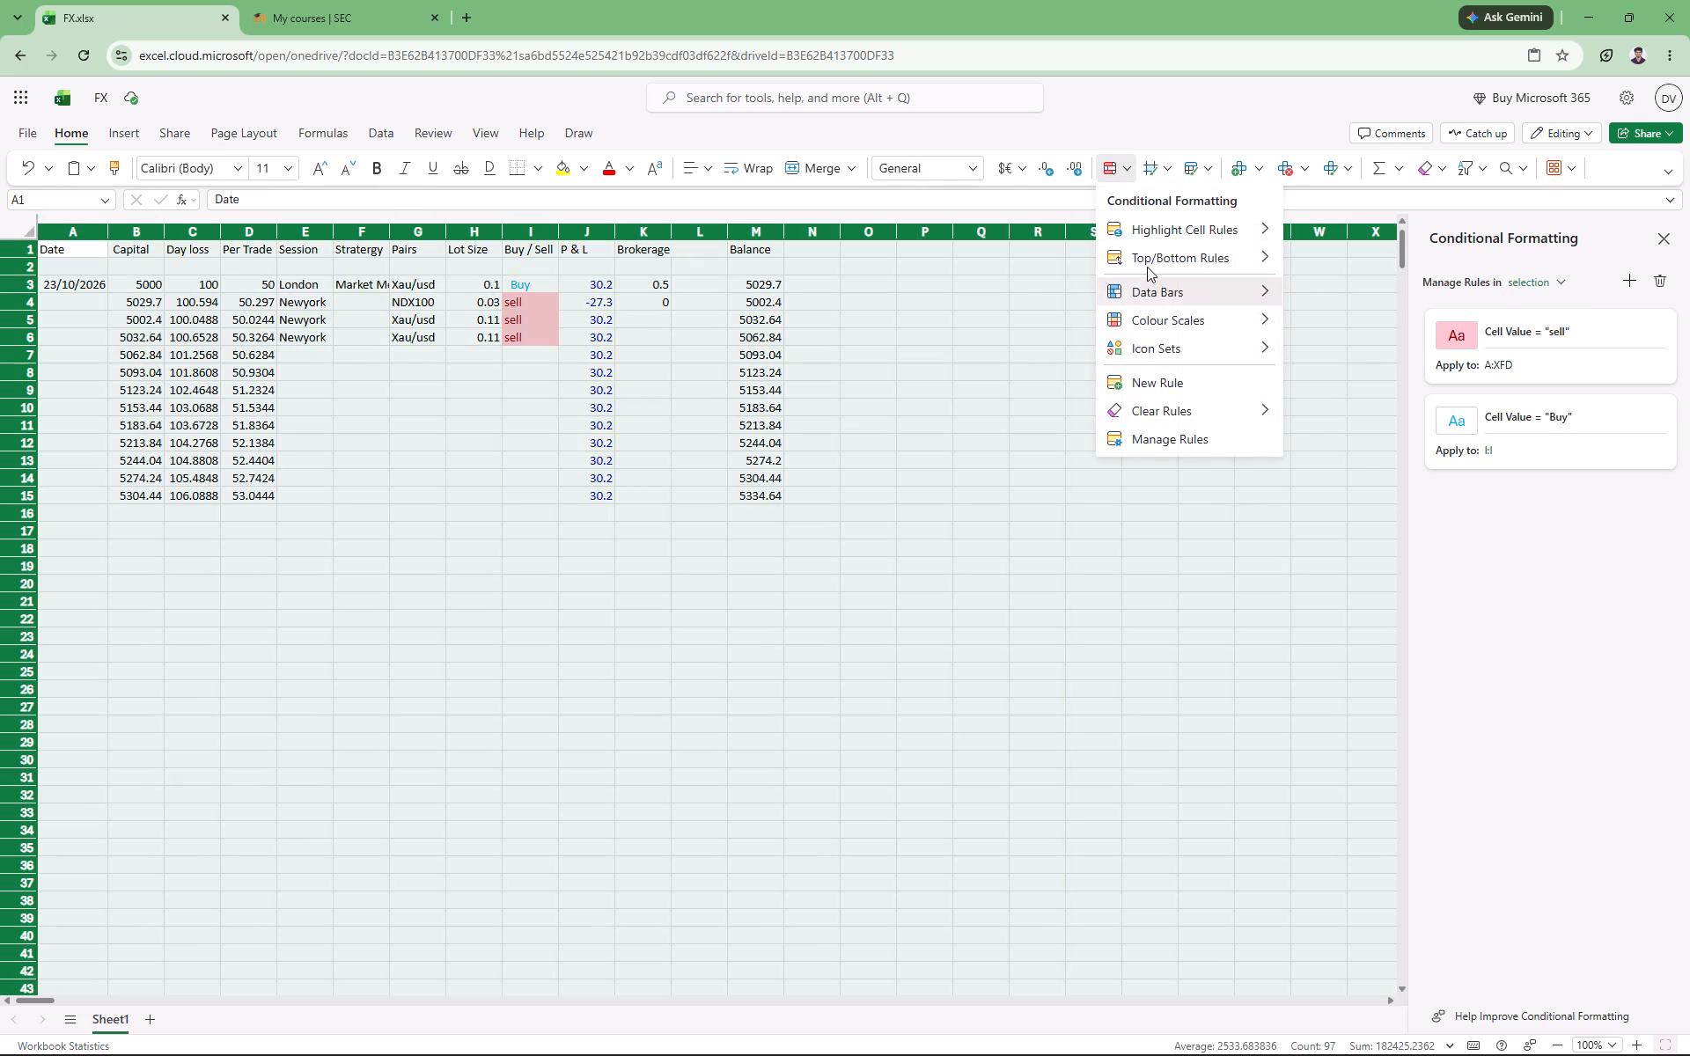
{"action": "left_click", "coordinate": [1157, 236]}
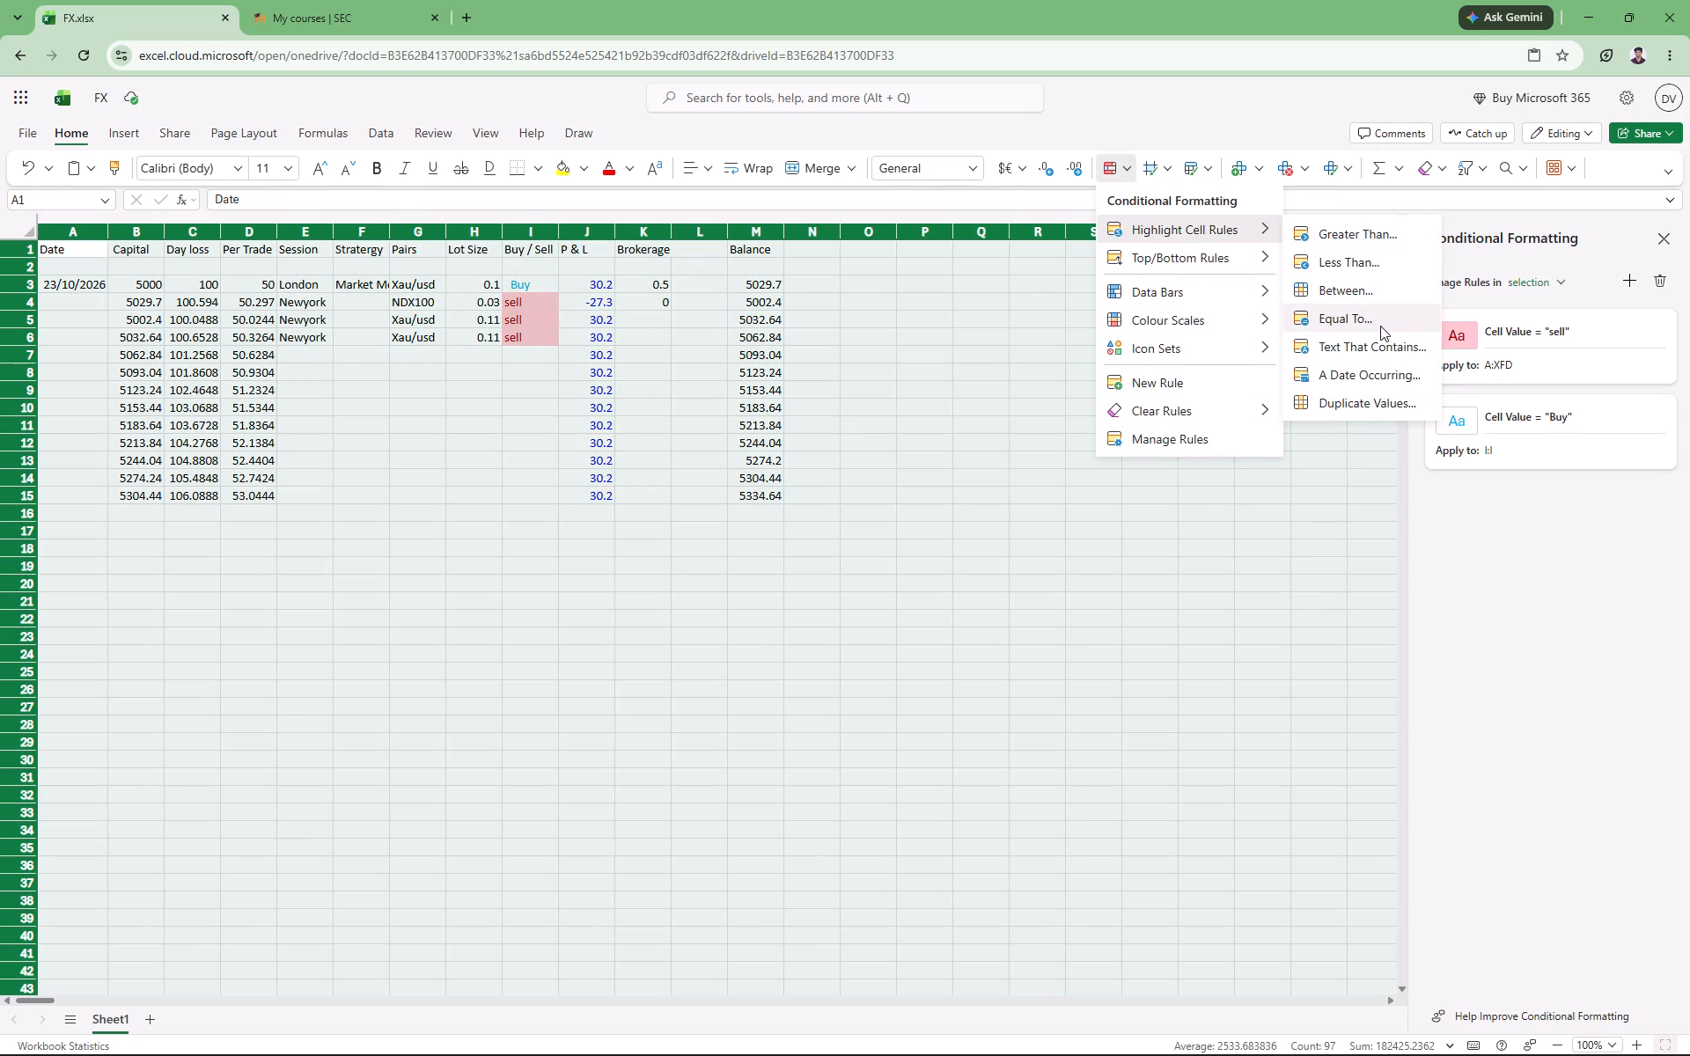
{"action": "left_click", "coordinate": [1360, 271]}
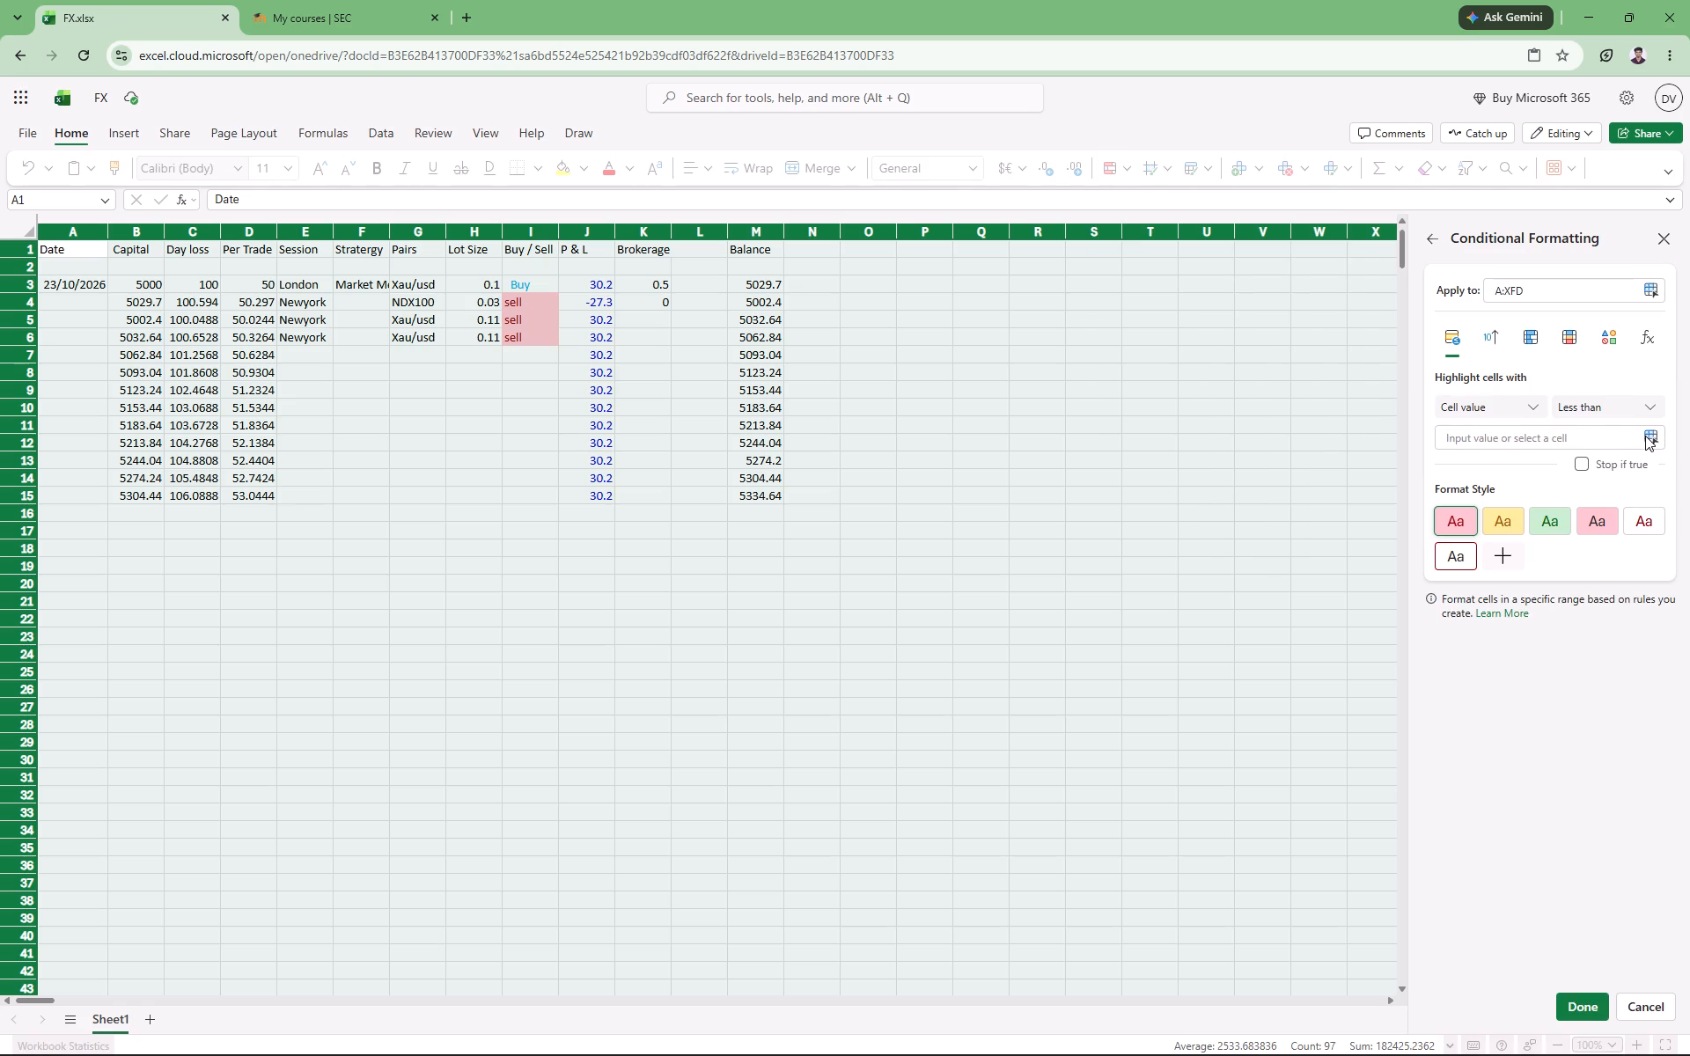
{"action": "left_click", "coordinate": [1569, 441]}
{"action": "key", "text": "0"}
{"action": "key", "text": "period"}
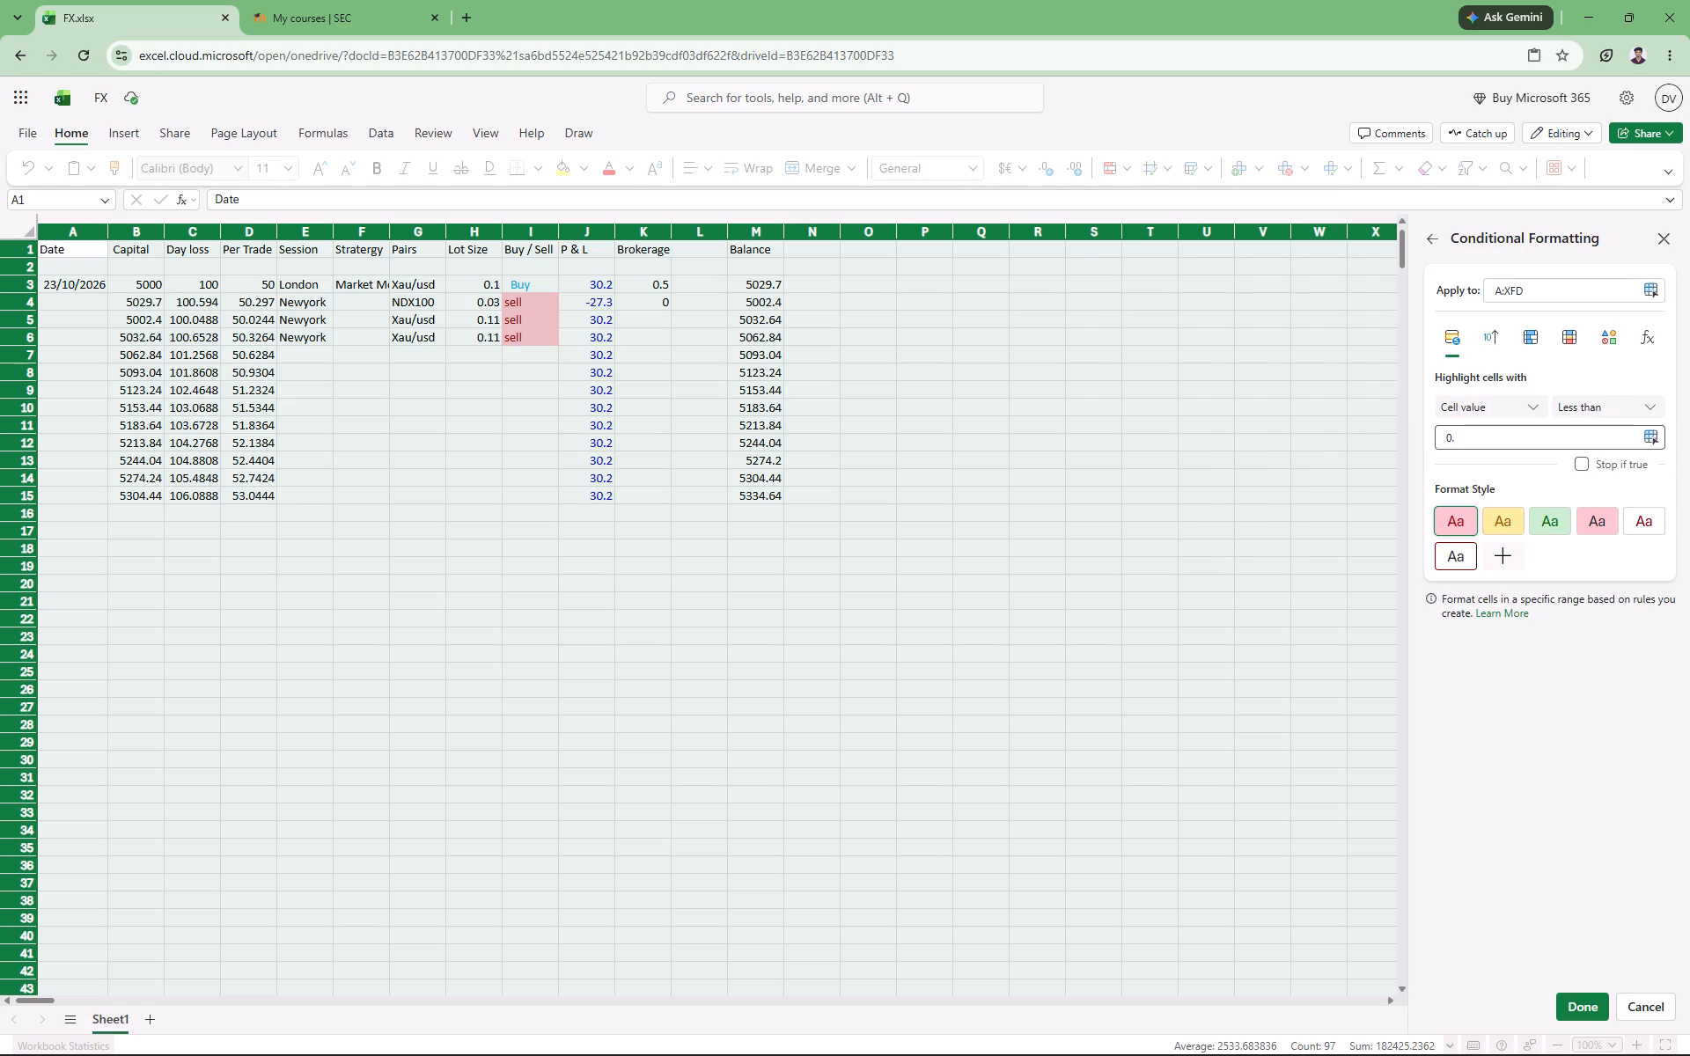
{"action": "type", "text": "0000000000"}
{"action": "left_click", "coordinate": [1644, 520]}
{"action": "left_click", "coordinate": [1581, 1002]}
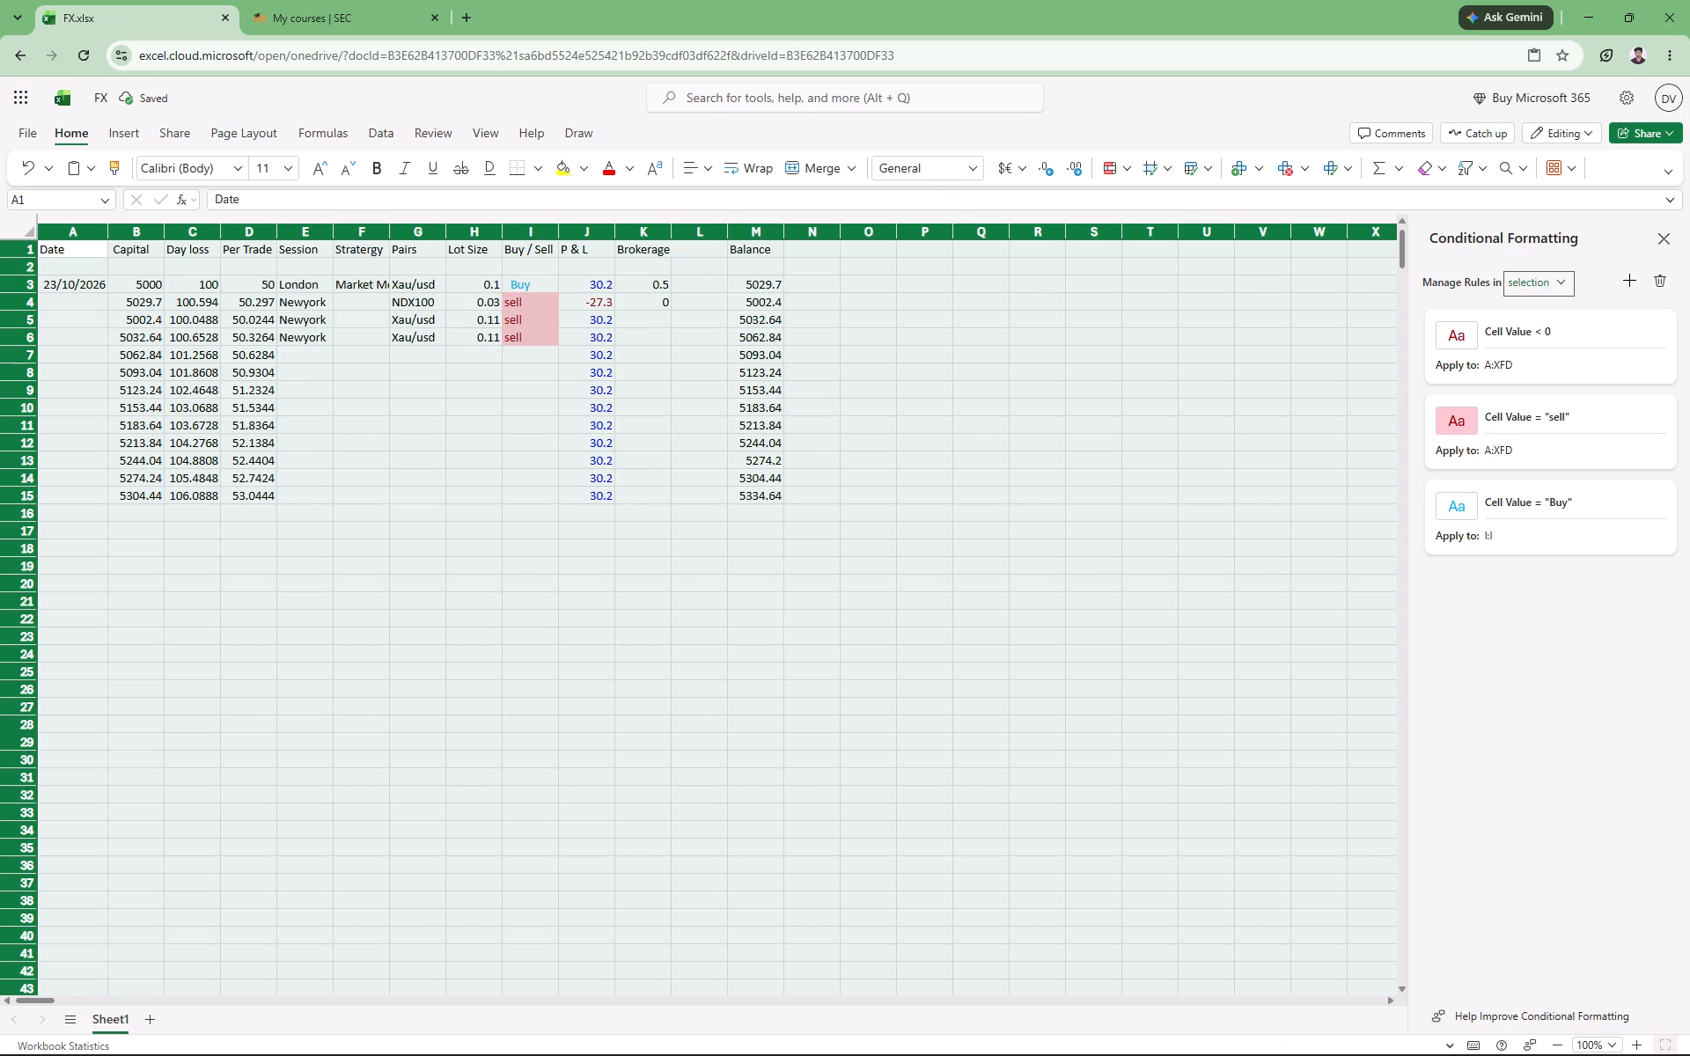
Check the full value stored in P & L cell J4 and close the conditional formatting pane.
{"action": "double_click", "coordinate": [591, 303]}
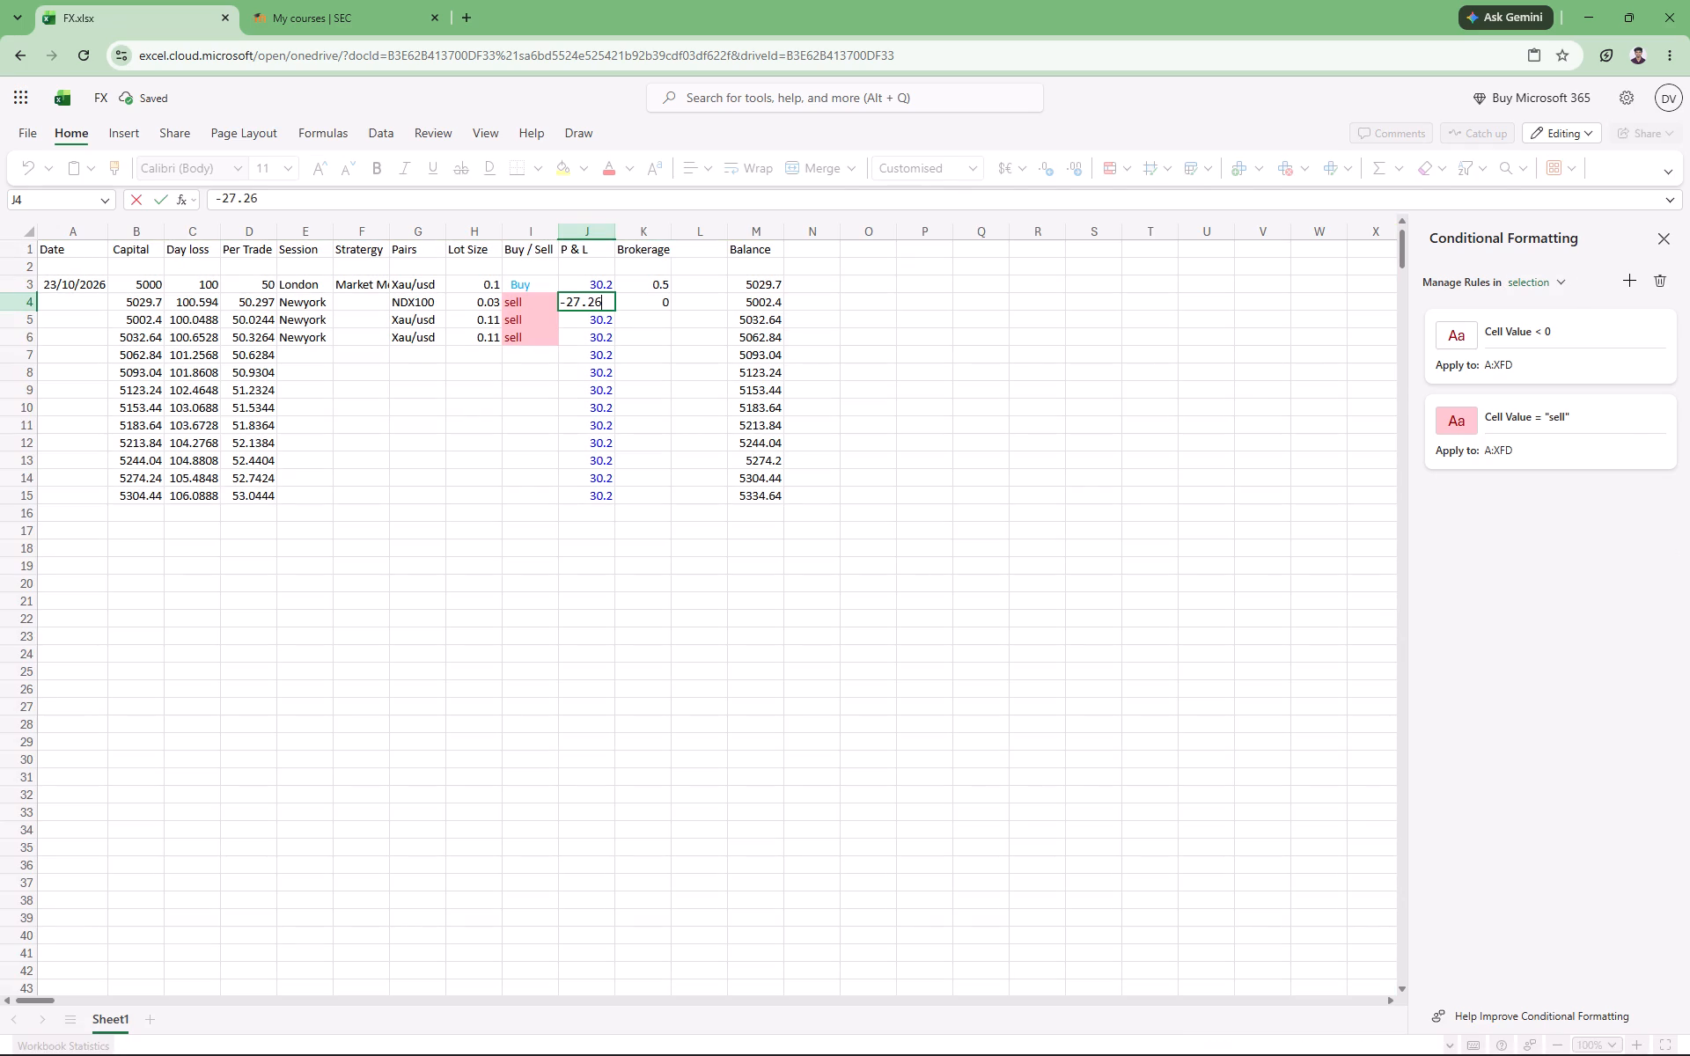
{"action": "key", "text": "Return"}
{"action": "double_click", "coordinate": [591, 300]}
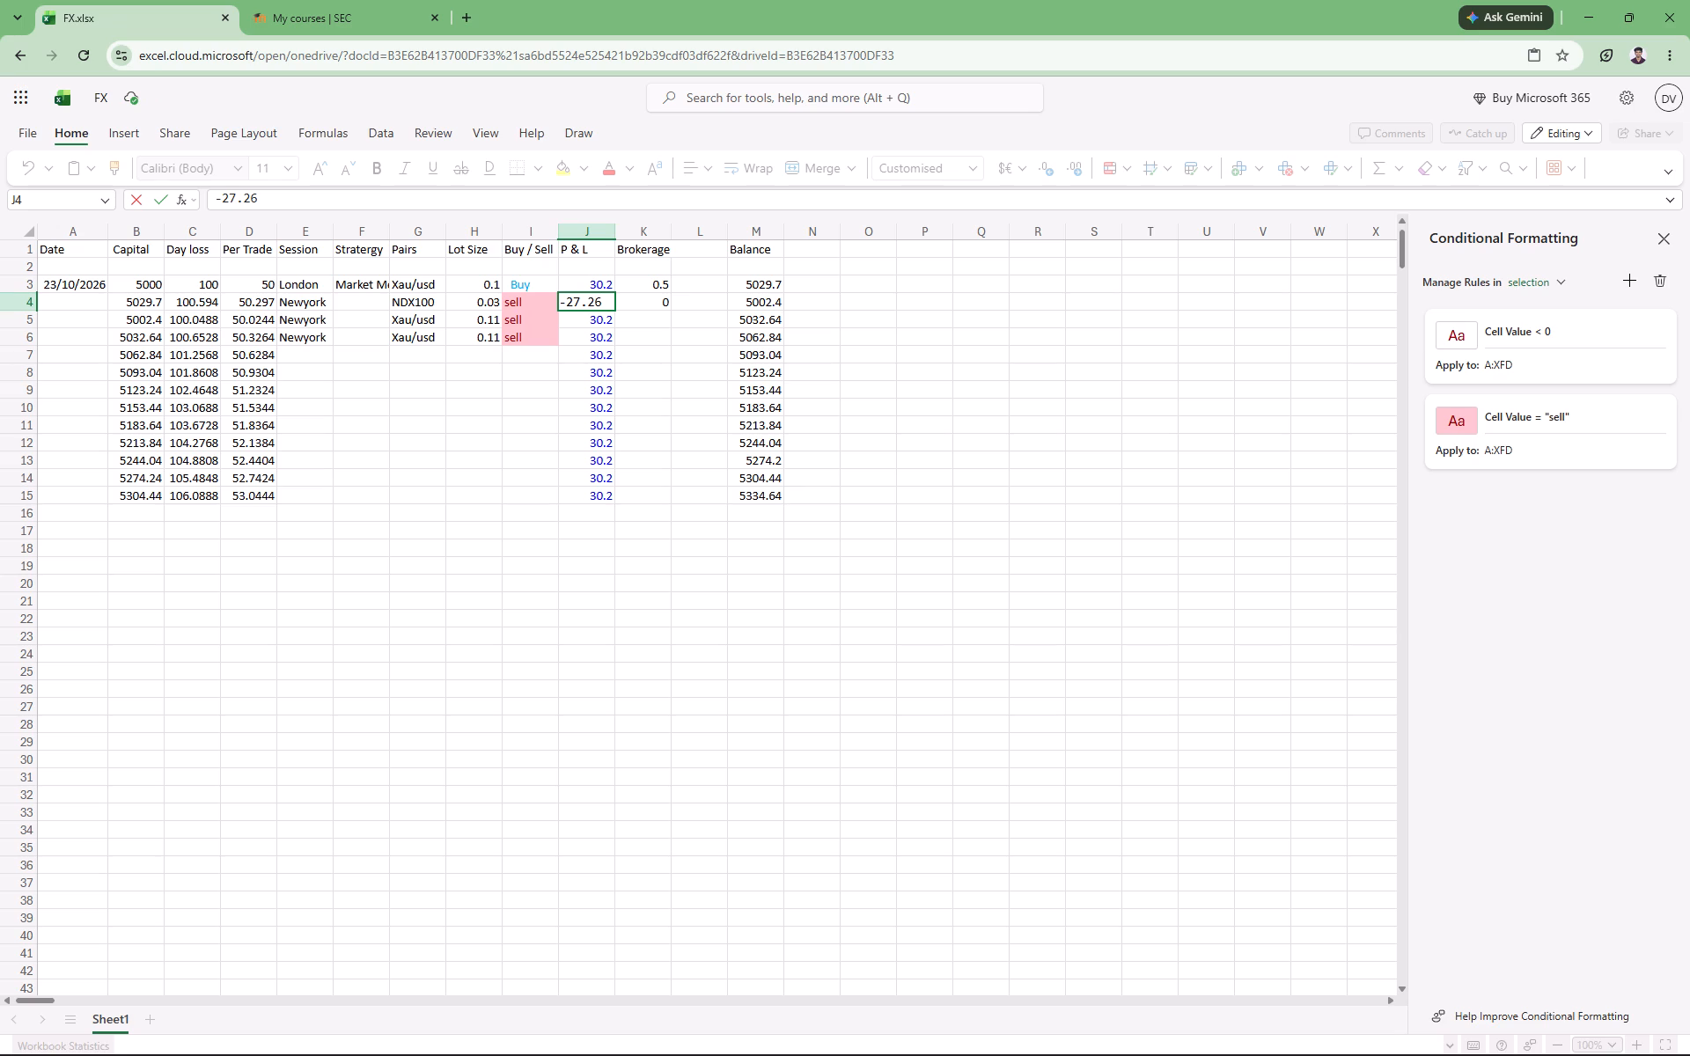
{"action": "double_click", "coordinate": [596, 319]}
{"action": "double_click", "coordinate": [606, 297]}
{"action": "left_click", "coordinate": [1558, 128]}
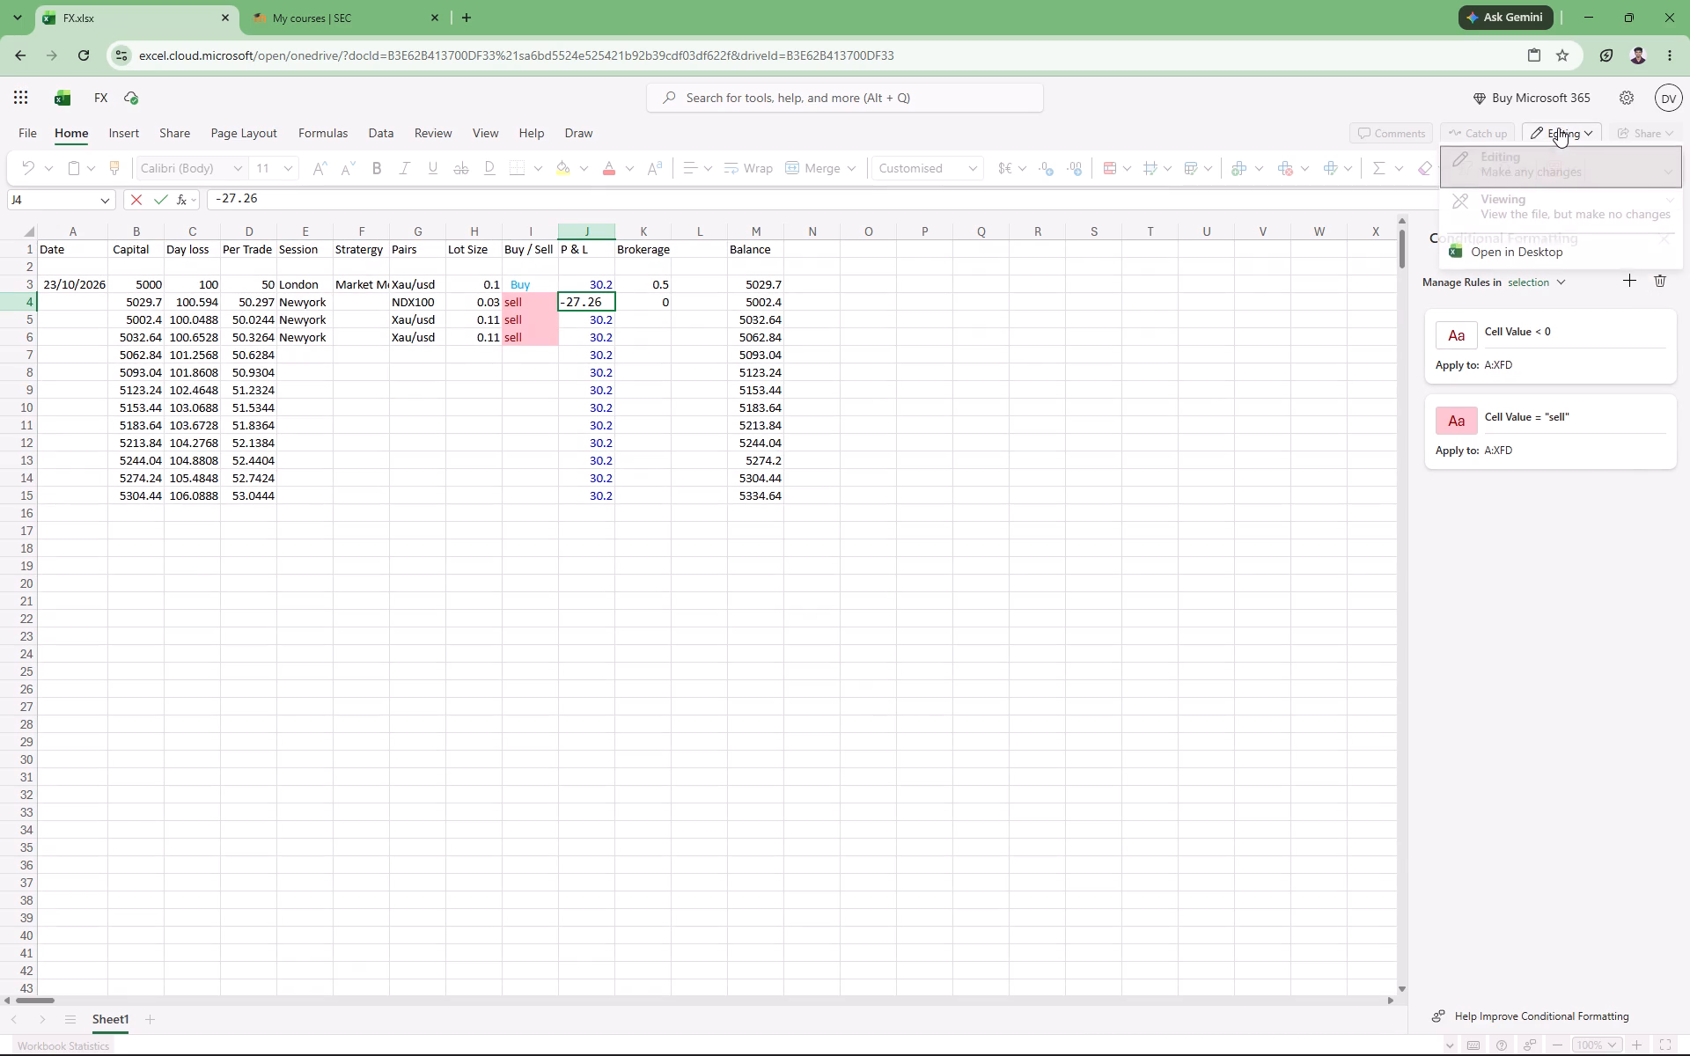
{"action": "left_click", "coordinate": [1538, 139]}
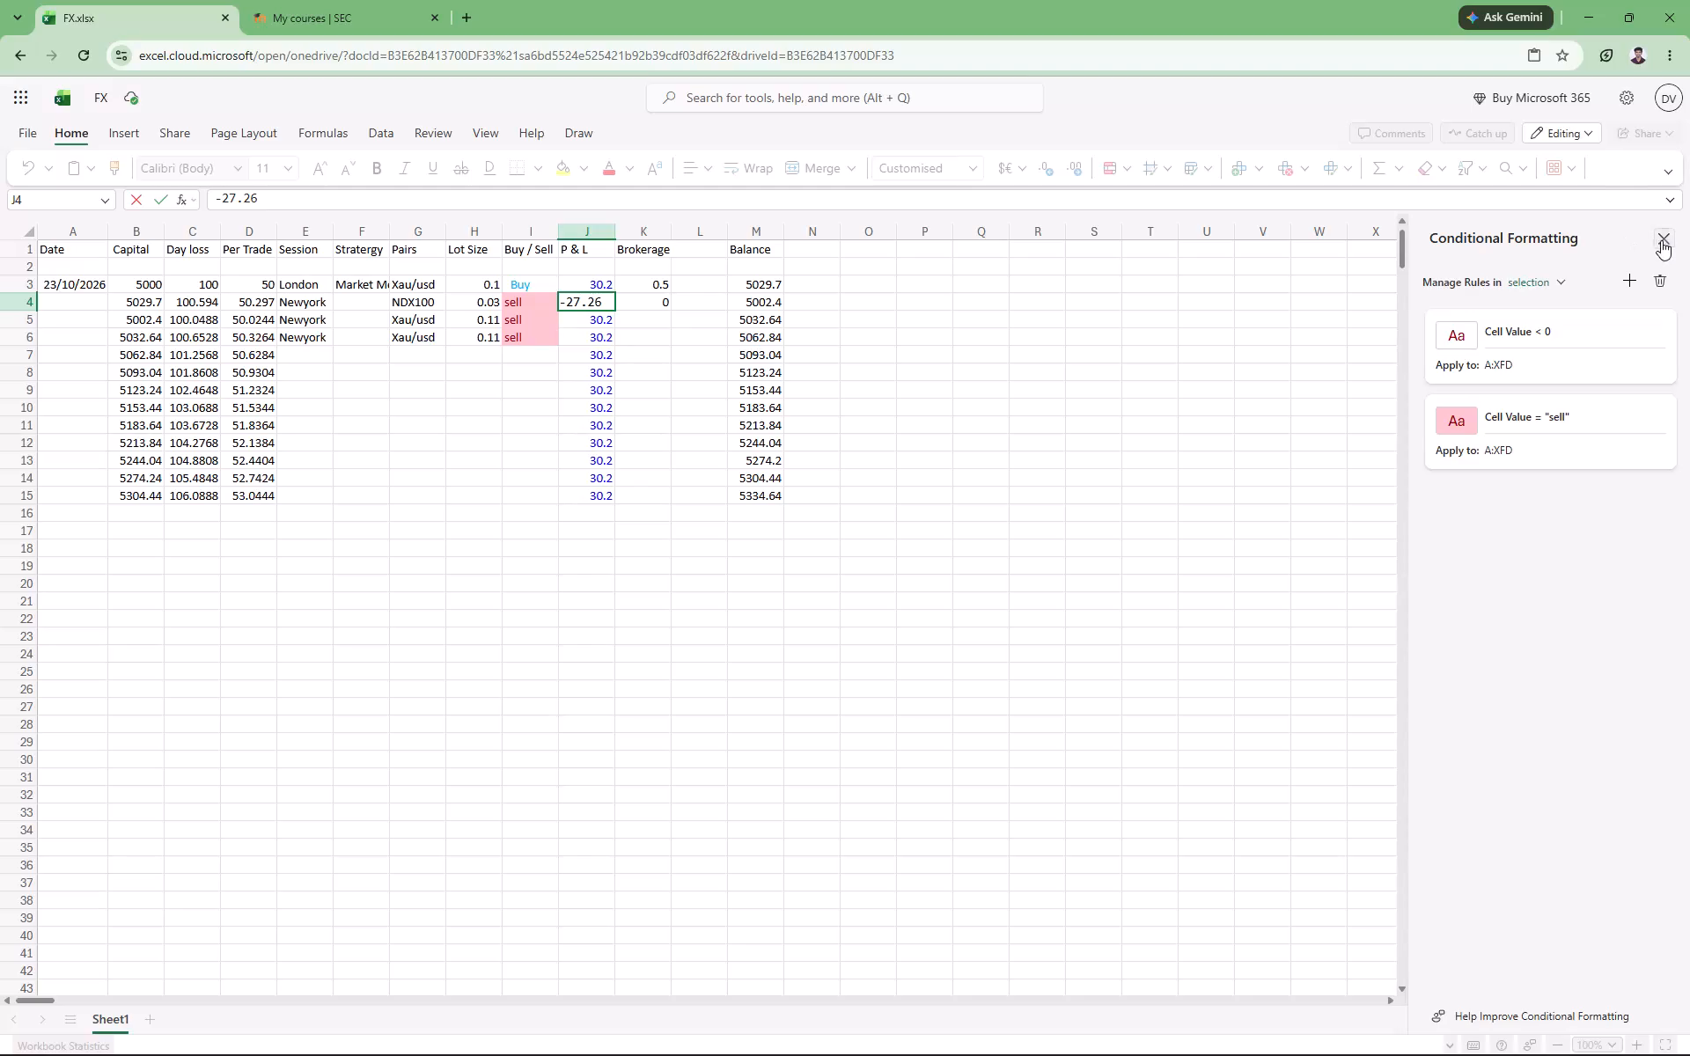
{"action": "left_click", "coordinate": [1662, 237]}
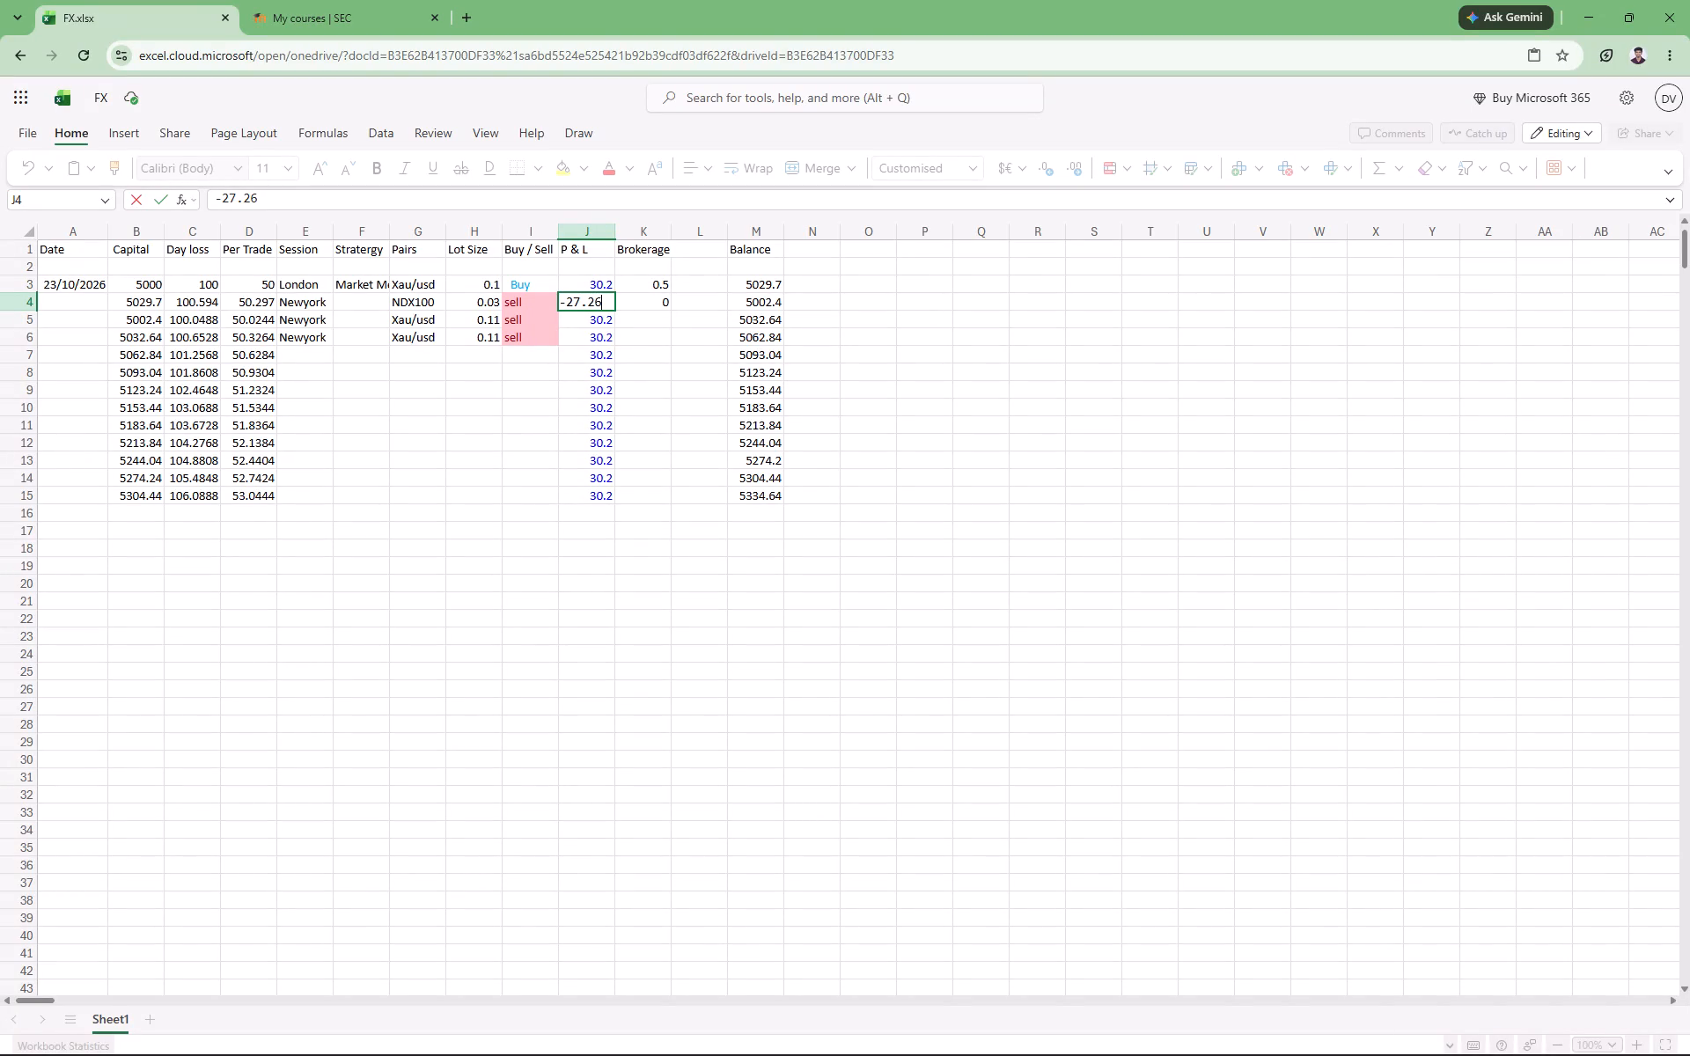
Inspect the P & L column's font formatting options, then check the full value stored in cell J4.
{"action": "left_click", "coordinate": [597, 238]}
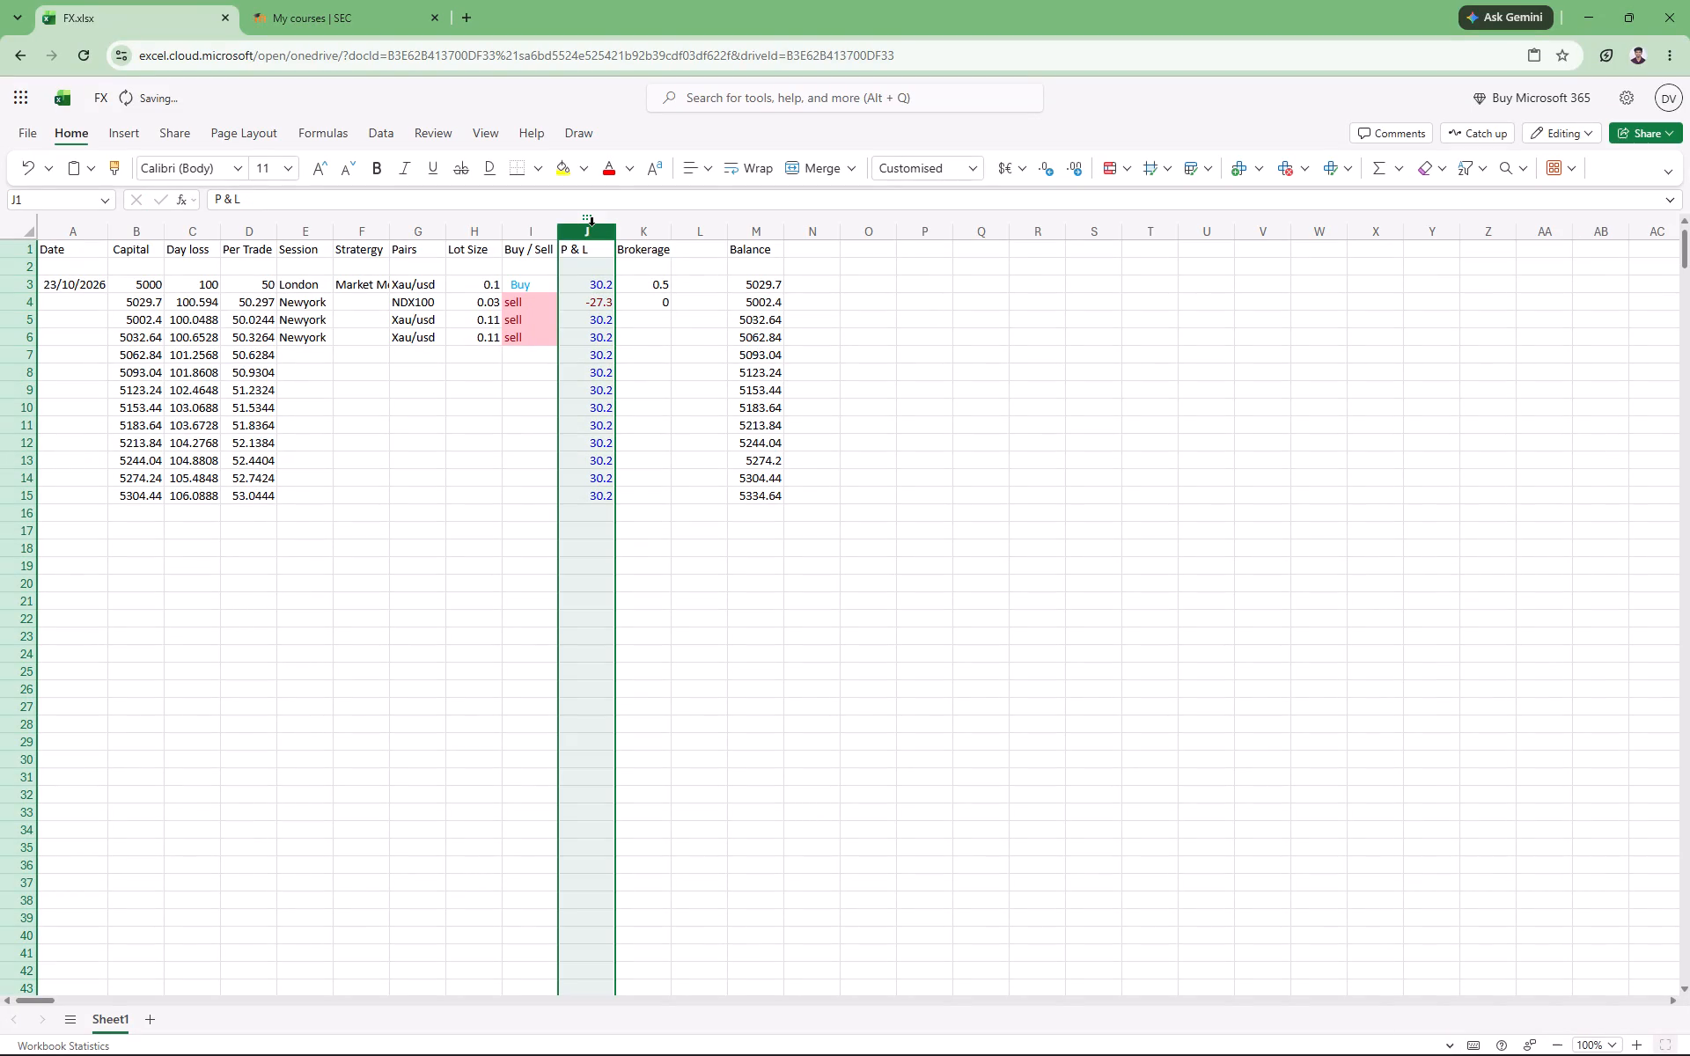
{"action": "right_click", "coordinate": [588, 221]}
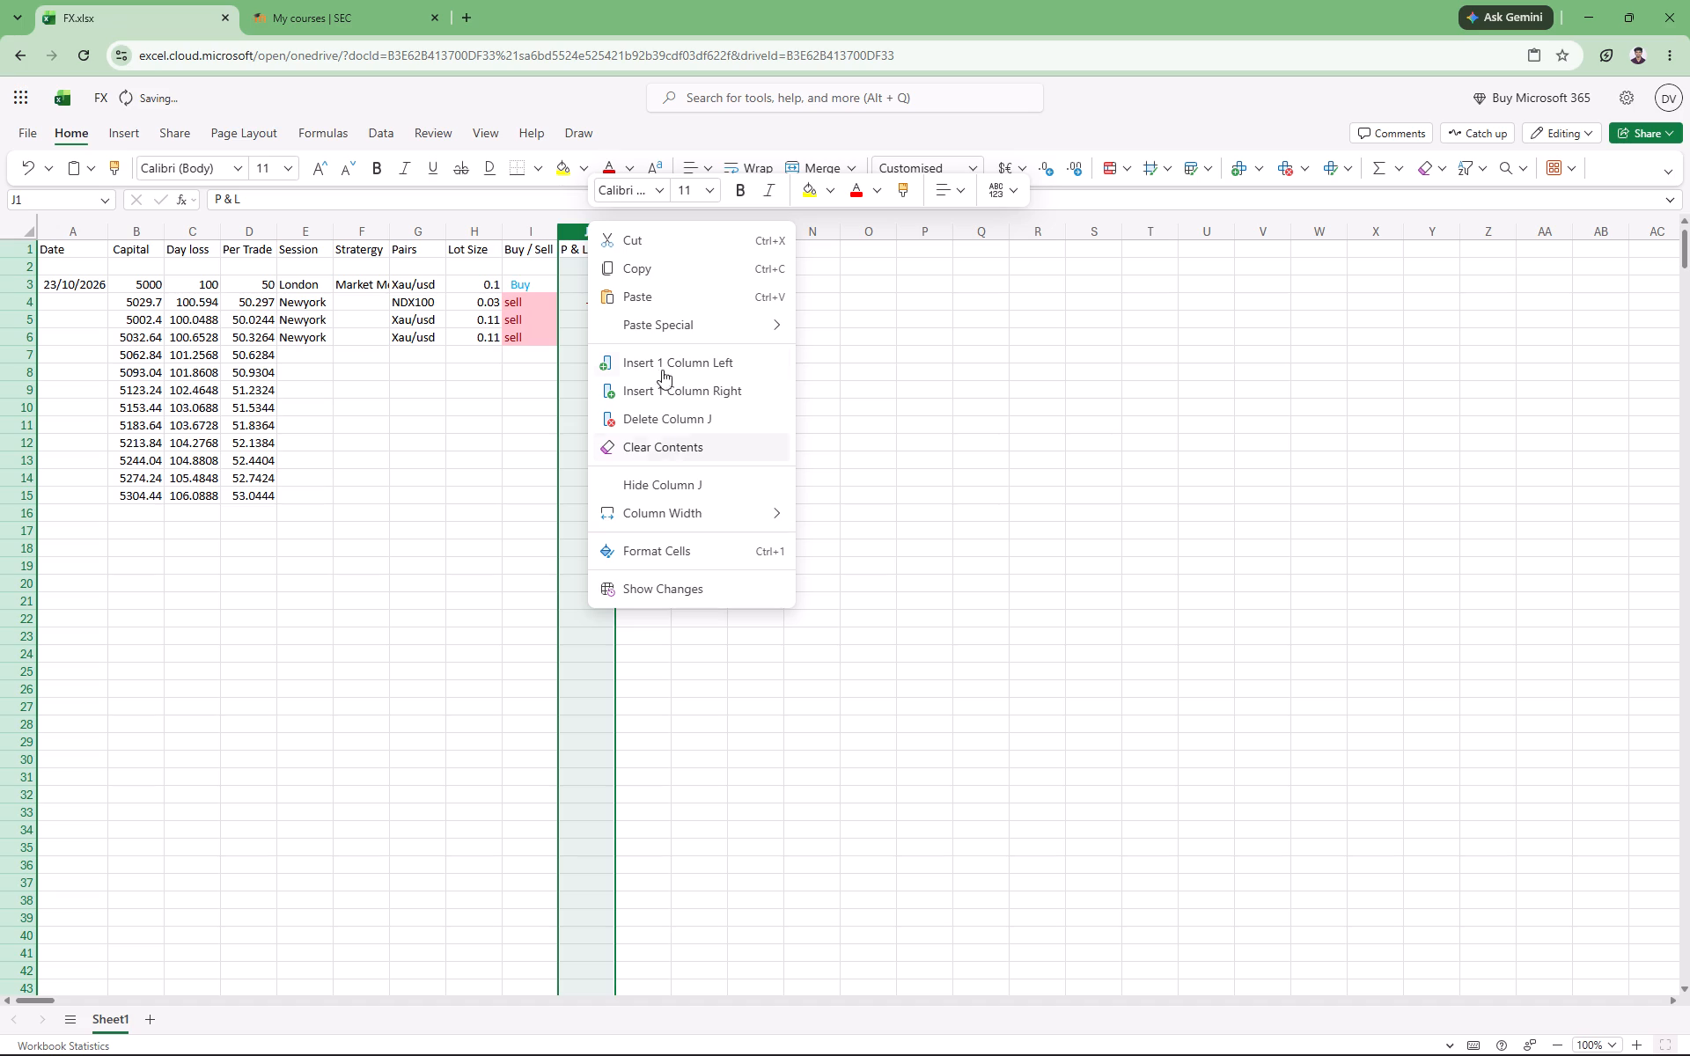
{"action": "left_click", "coordinate": [680, 543]}
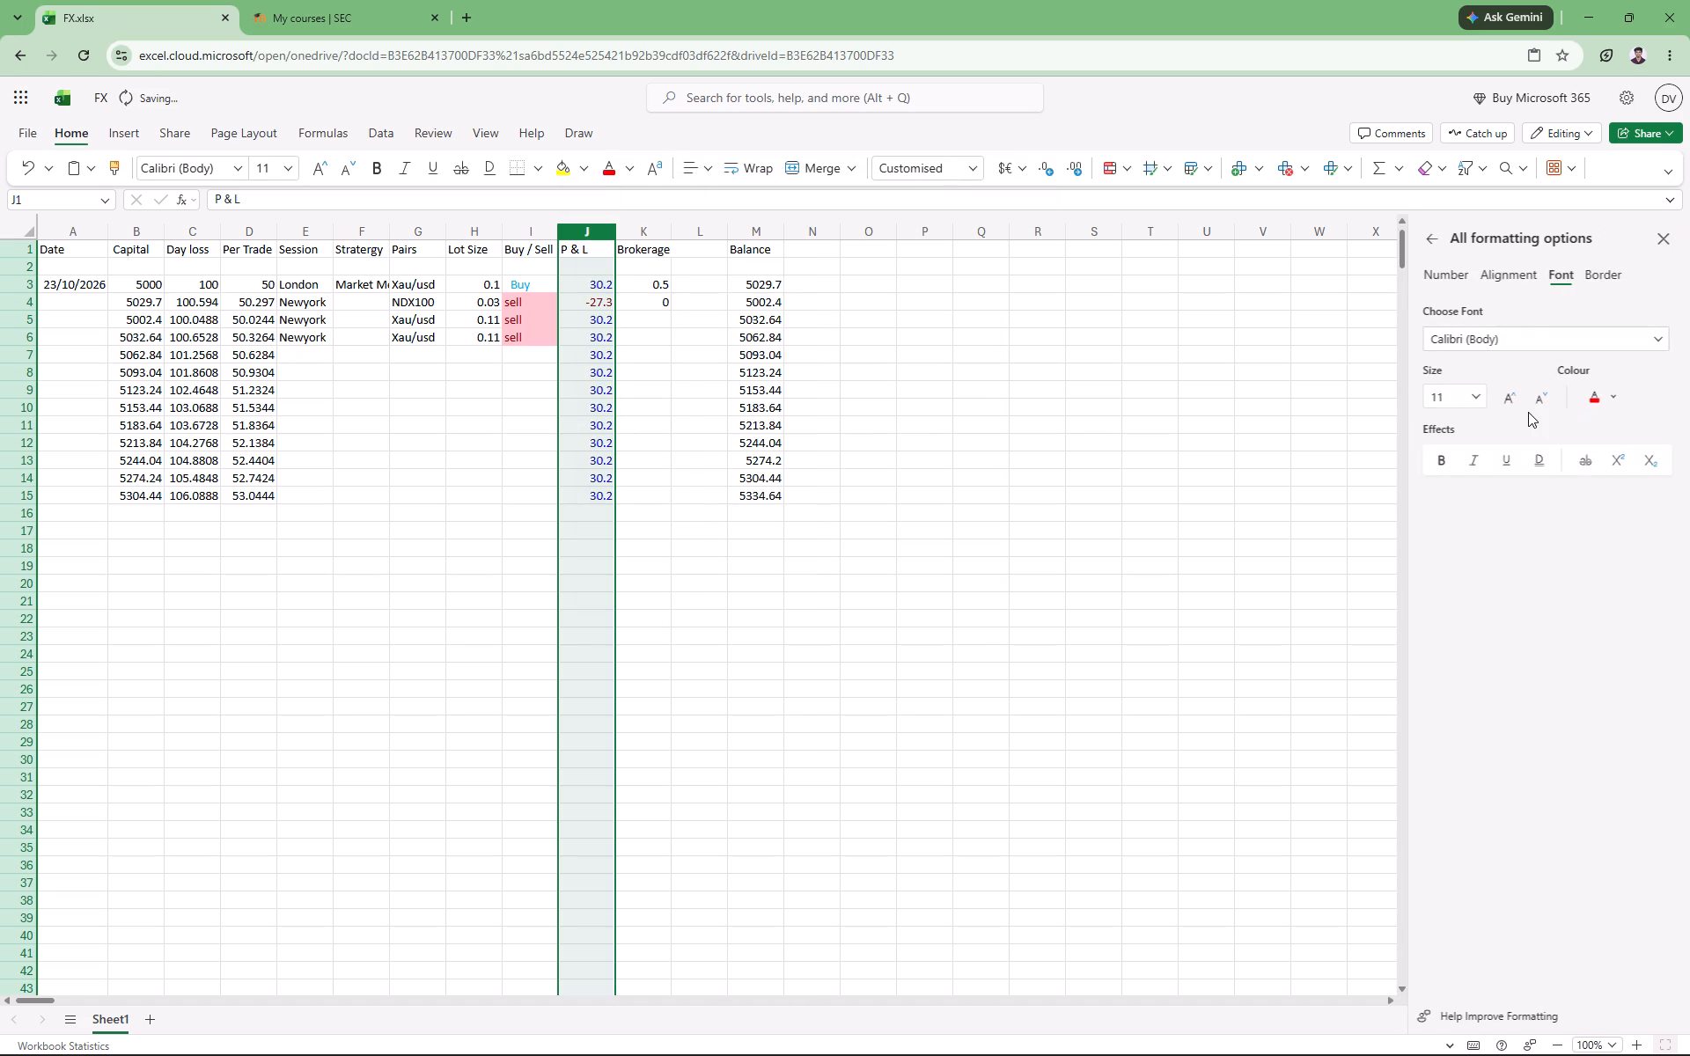
{"action": "left_click", "coordinate": [1665, 238]}
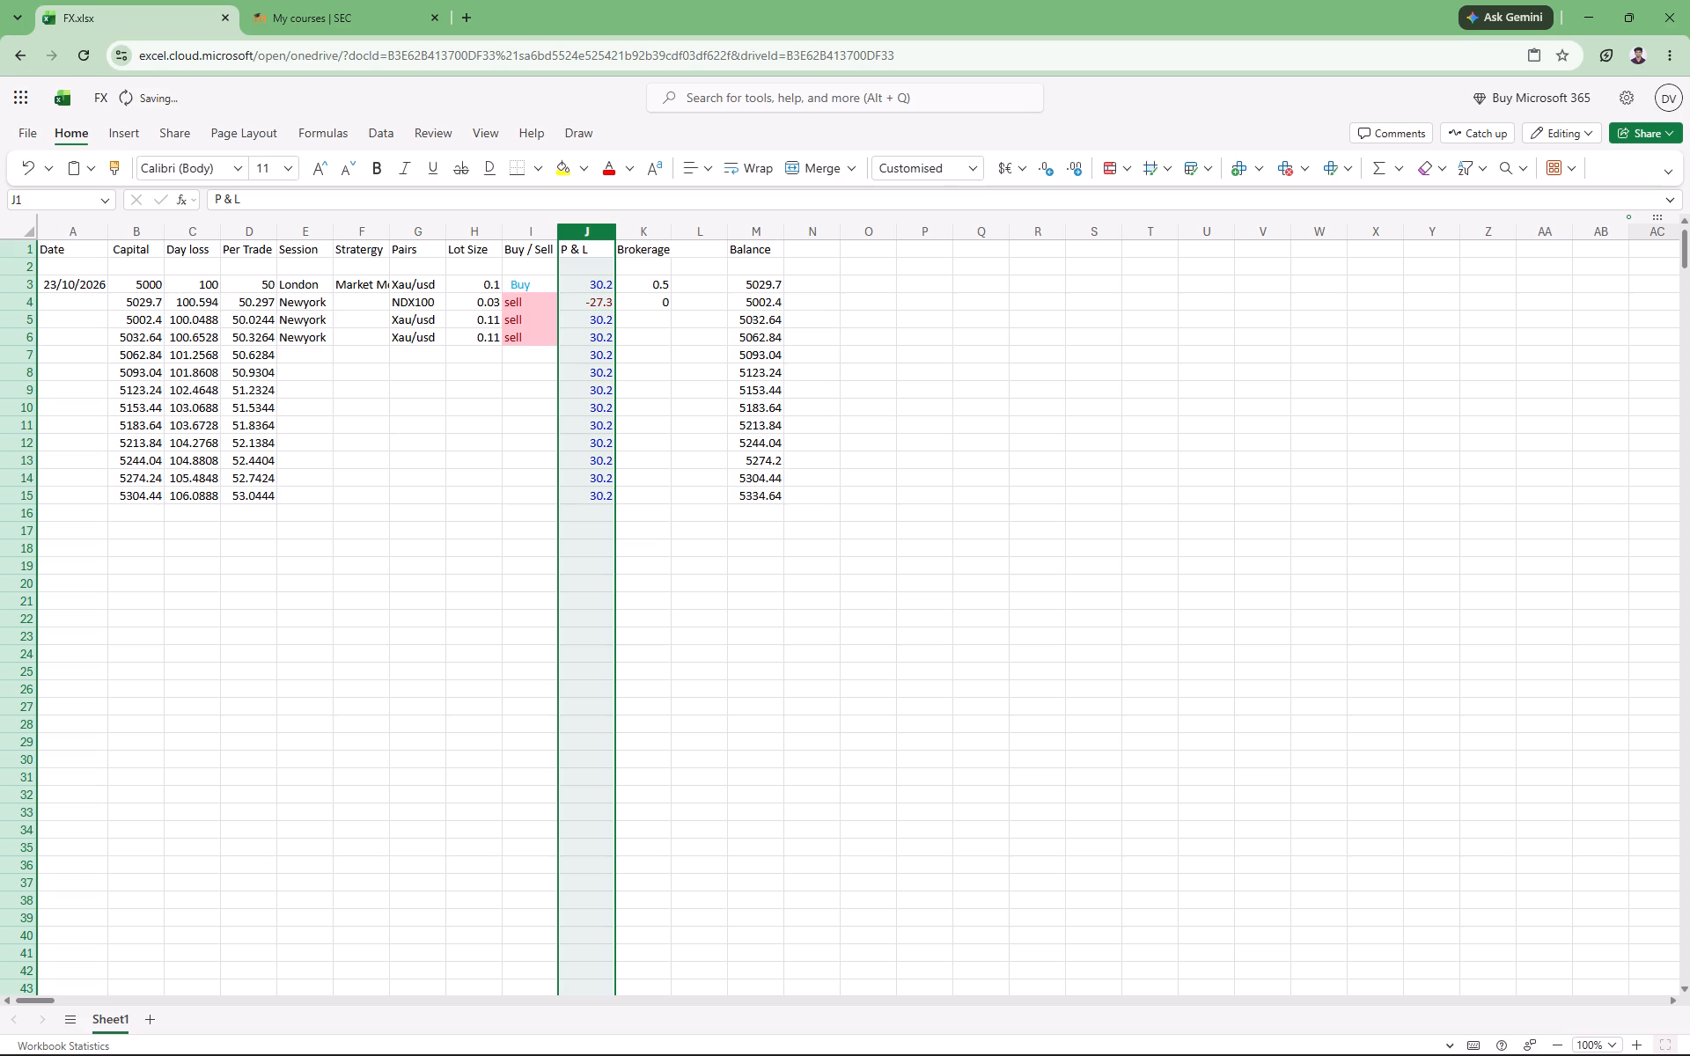
{"action": "double_click", "coordinate": [603, 304]}
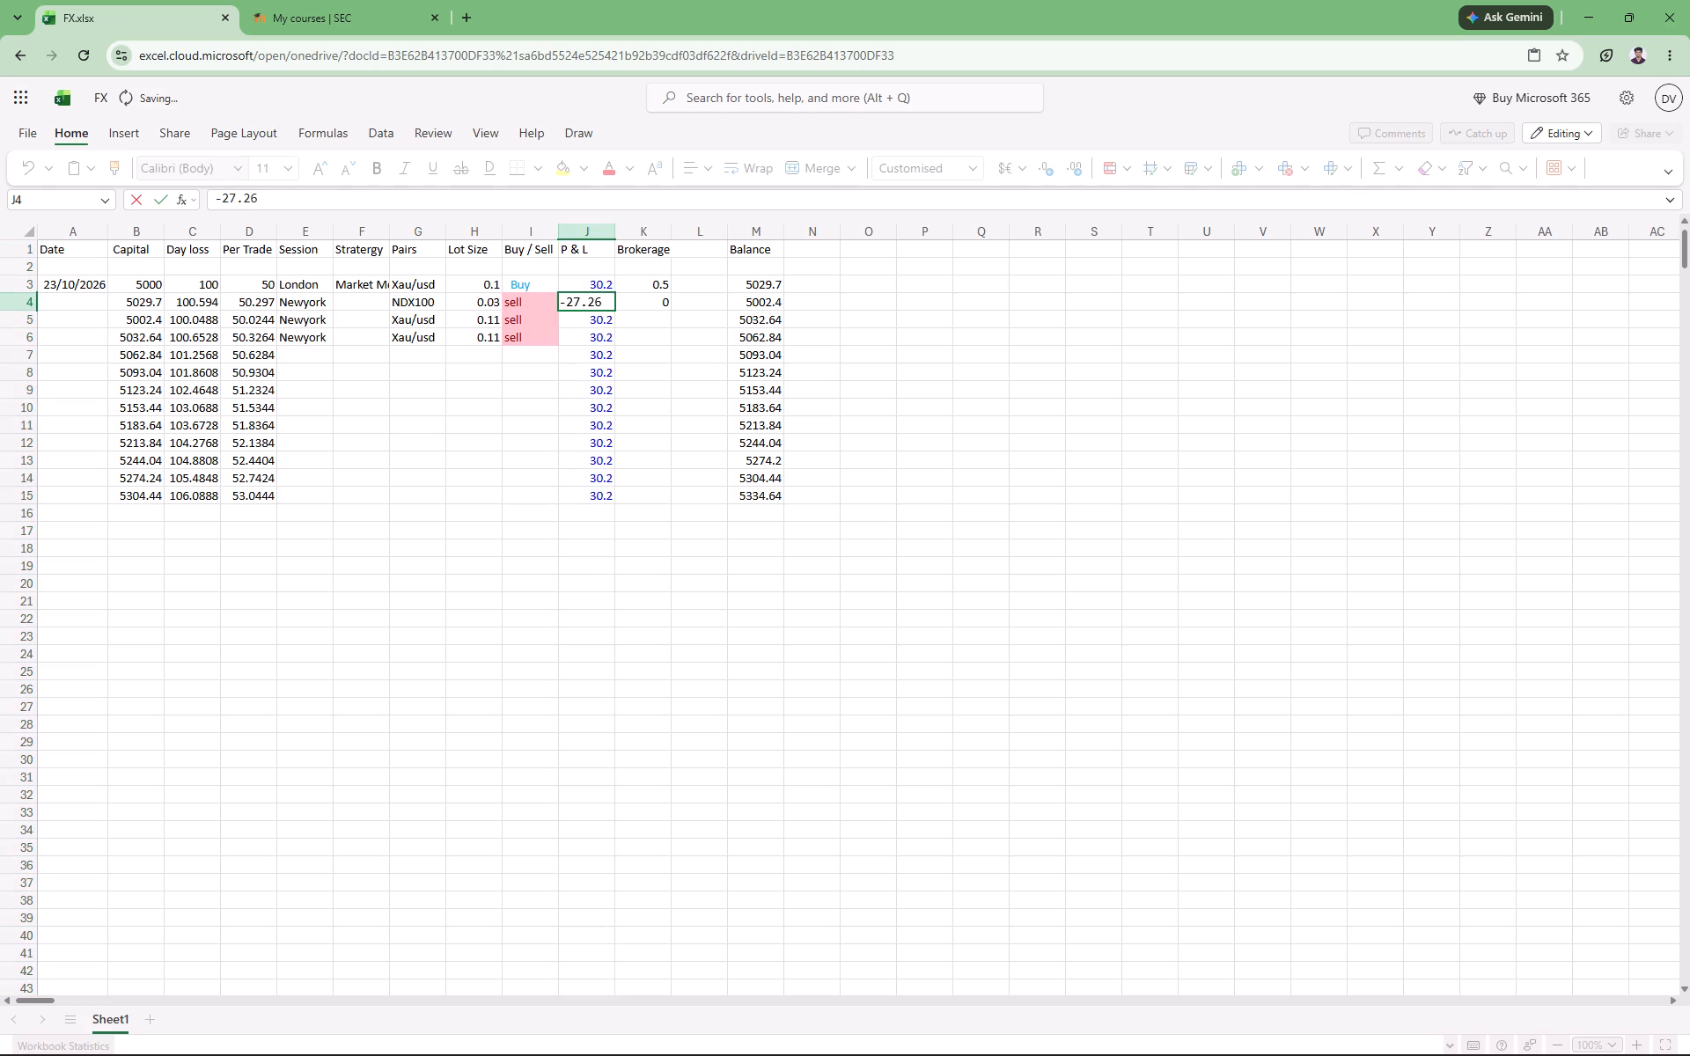
{"action": "key", "text": "Return"}
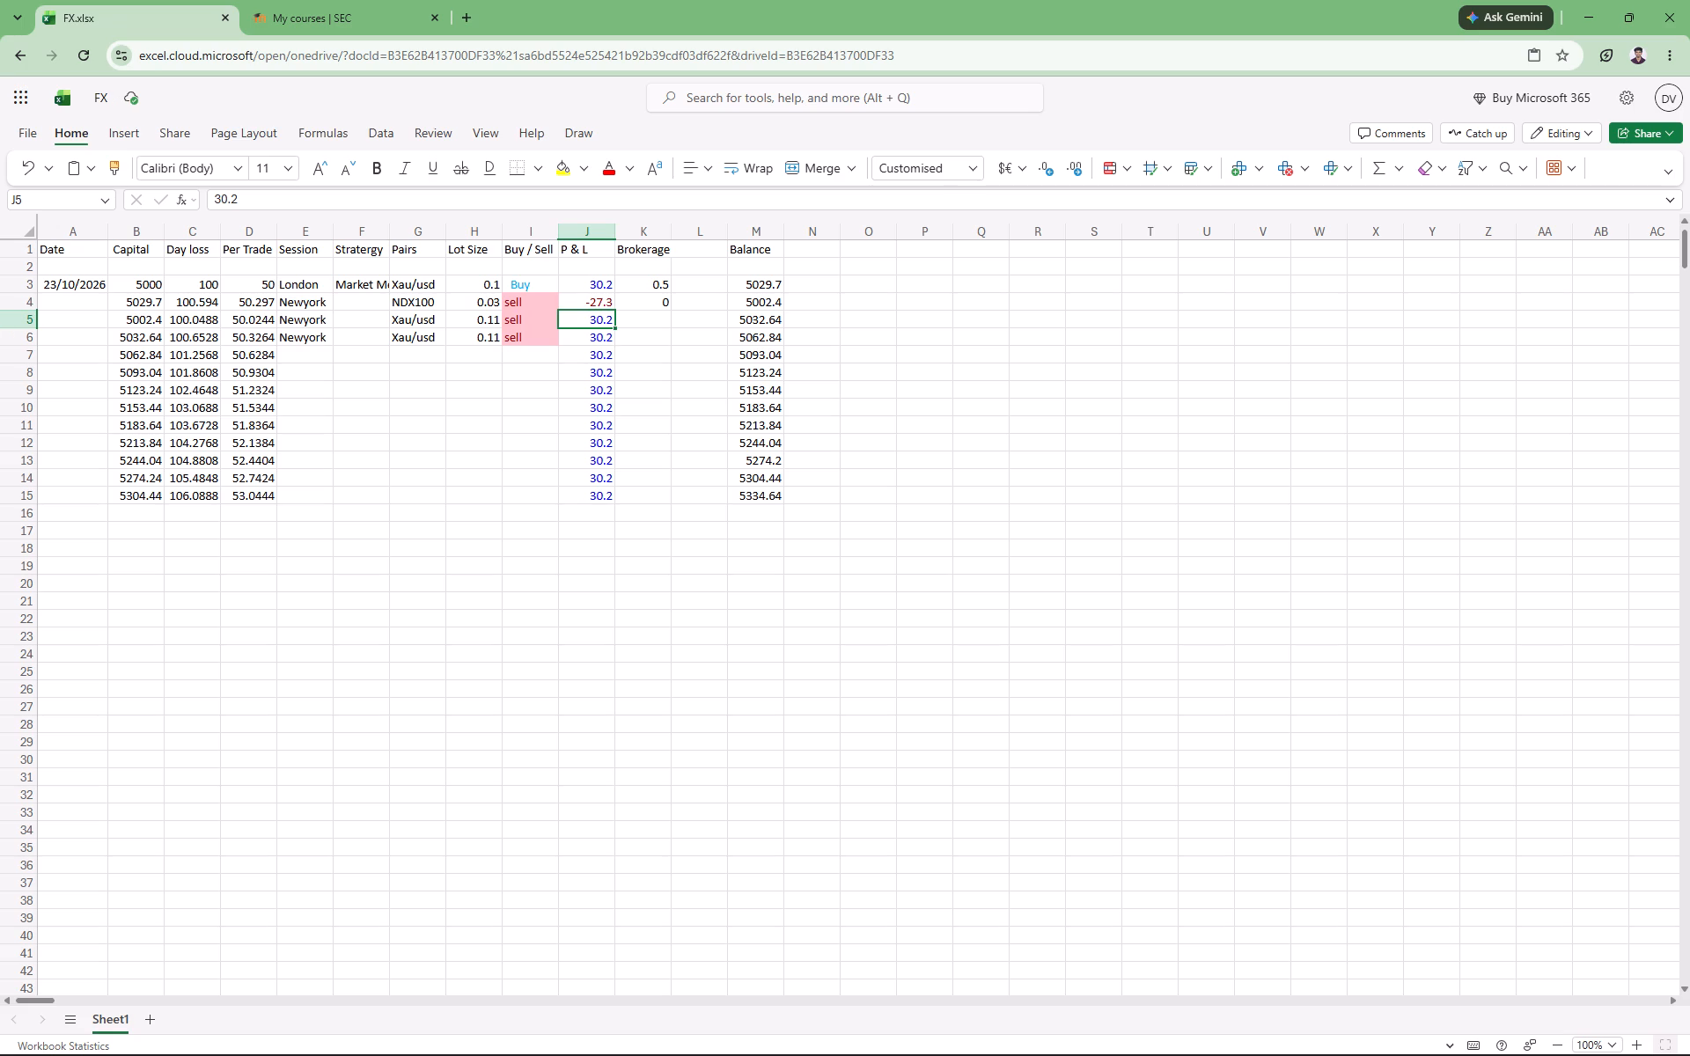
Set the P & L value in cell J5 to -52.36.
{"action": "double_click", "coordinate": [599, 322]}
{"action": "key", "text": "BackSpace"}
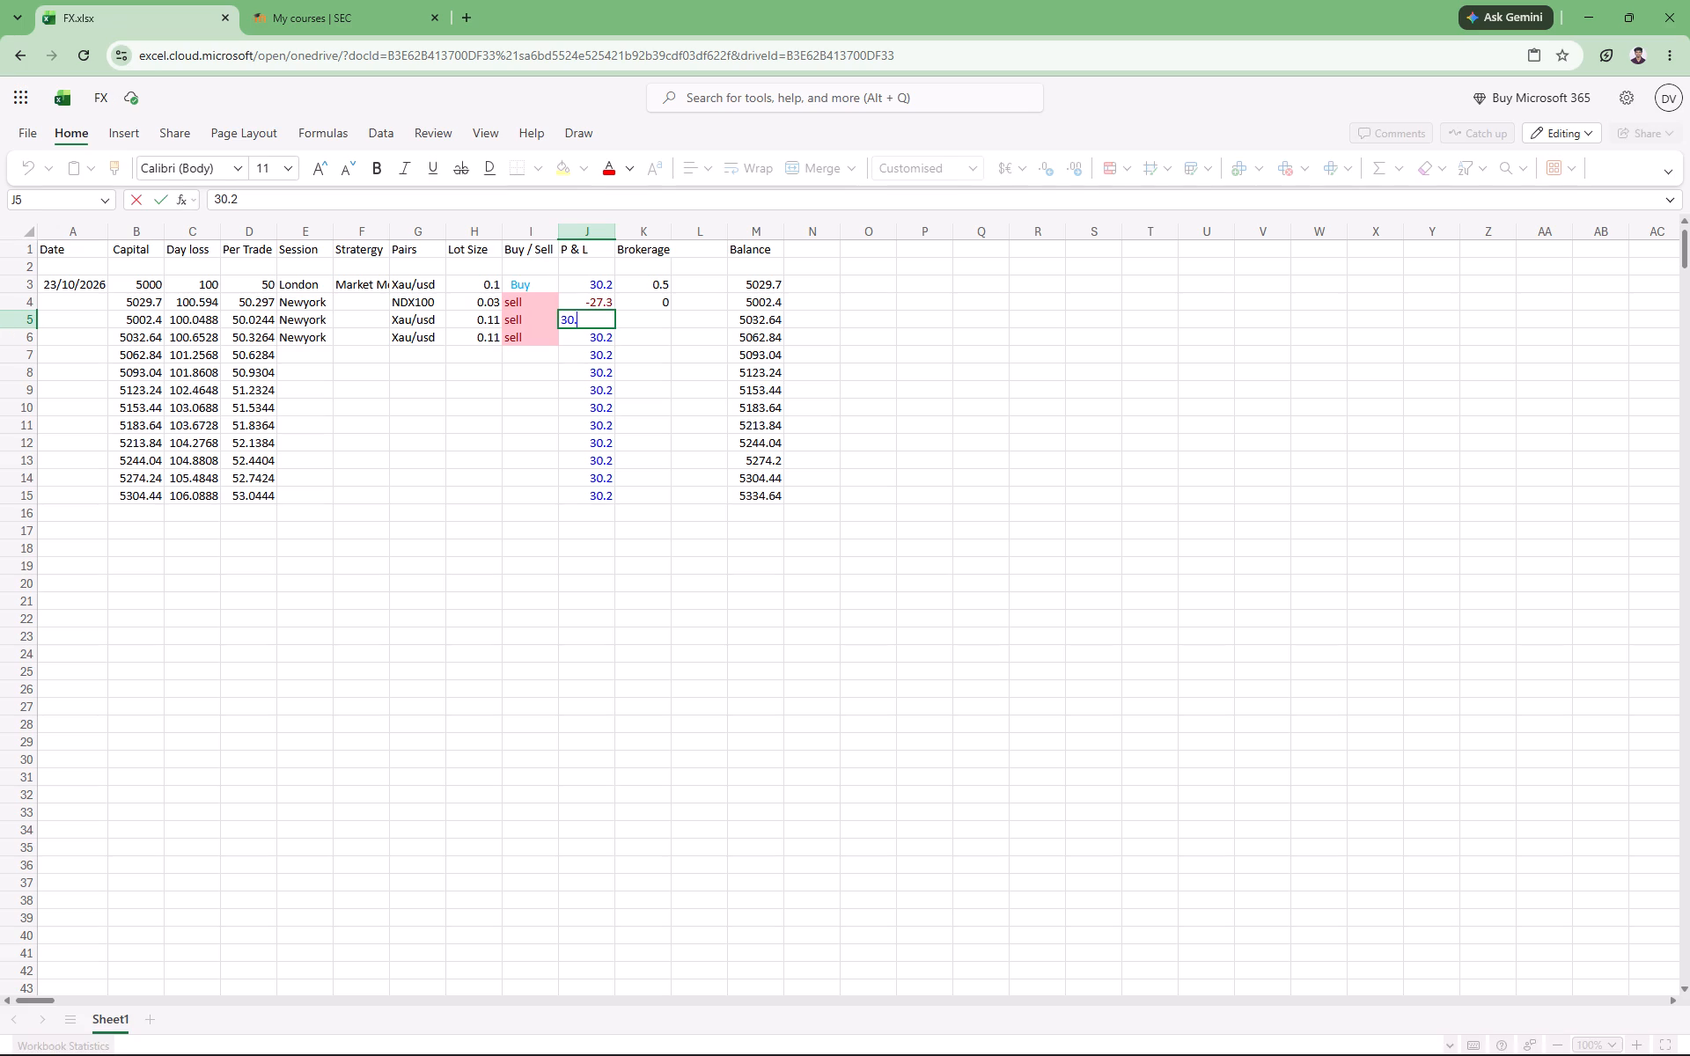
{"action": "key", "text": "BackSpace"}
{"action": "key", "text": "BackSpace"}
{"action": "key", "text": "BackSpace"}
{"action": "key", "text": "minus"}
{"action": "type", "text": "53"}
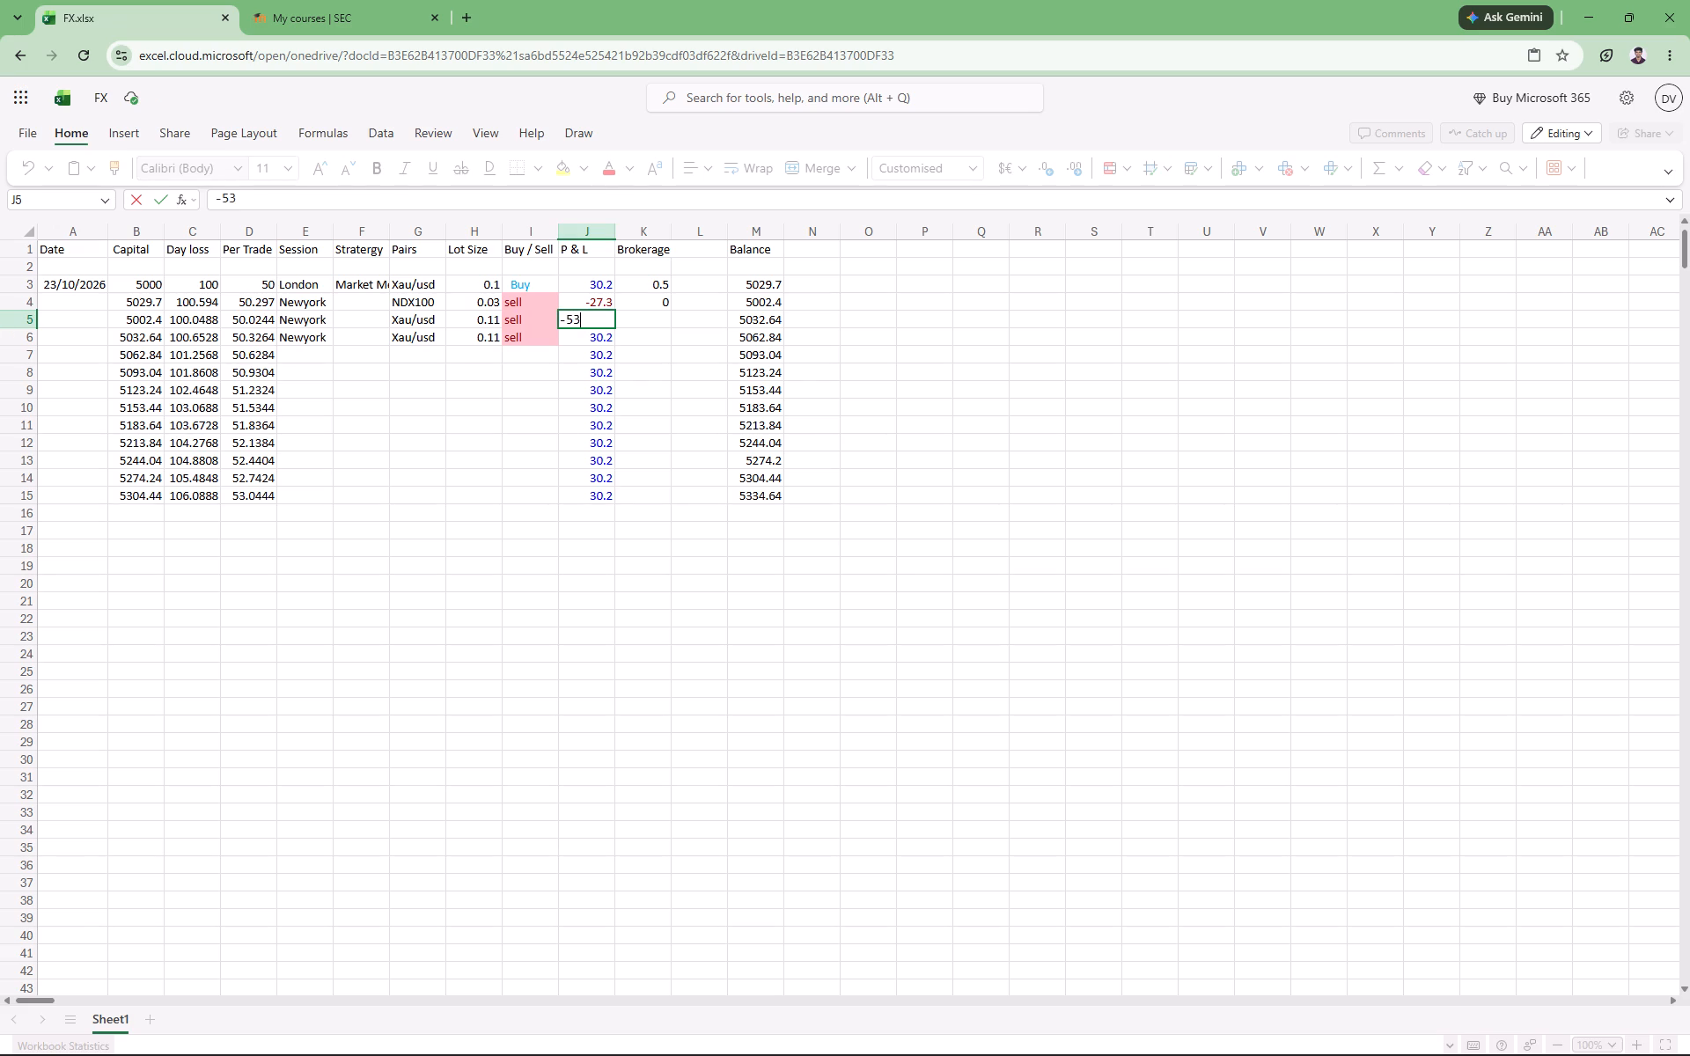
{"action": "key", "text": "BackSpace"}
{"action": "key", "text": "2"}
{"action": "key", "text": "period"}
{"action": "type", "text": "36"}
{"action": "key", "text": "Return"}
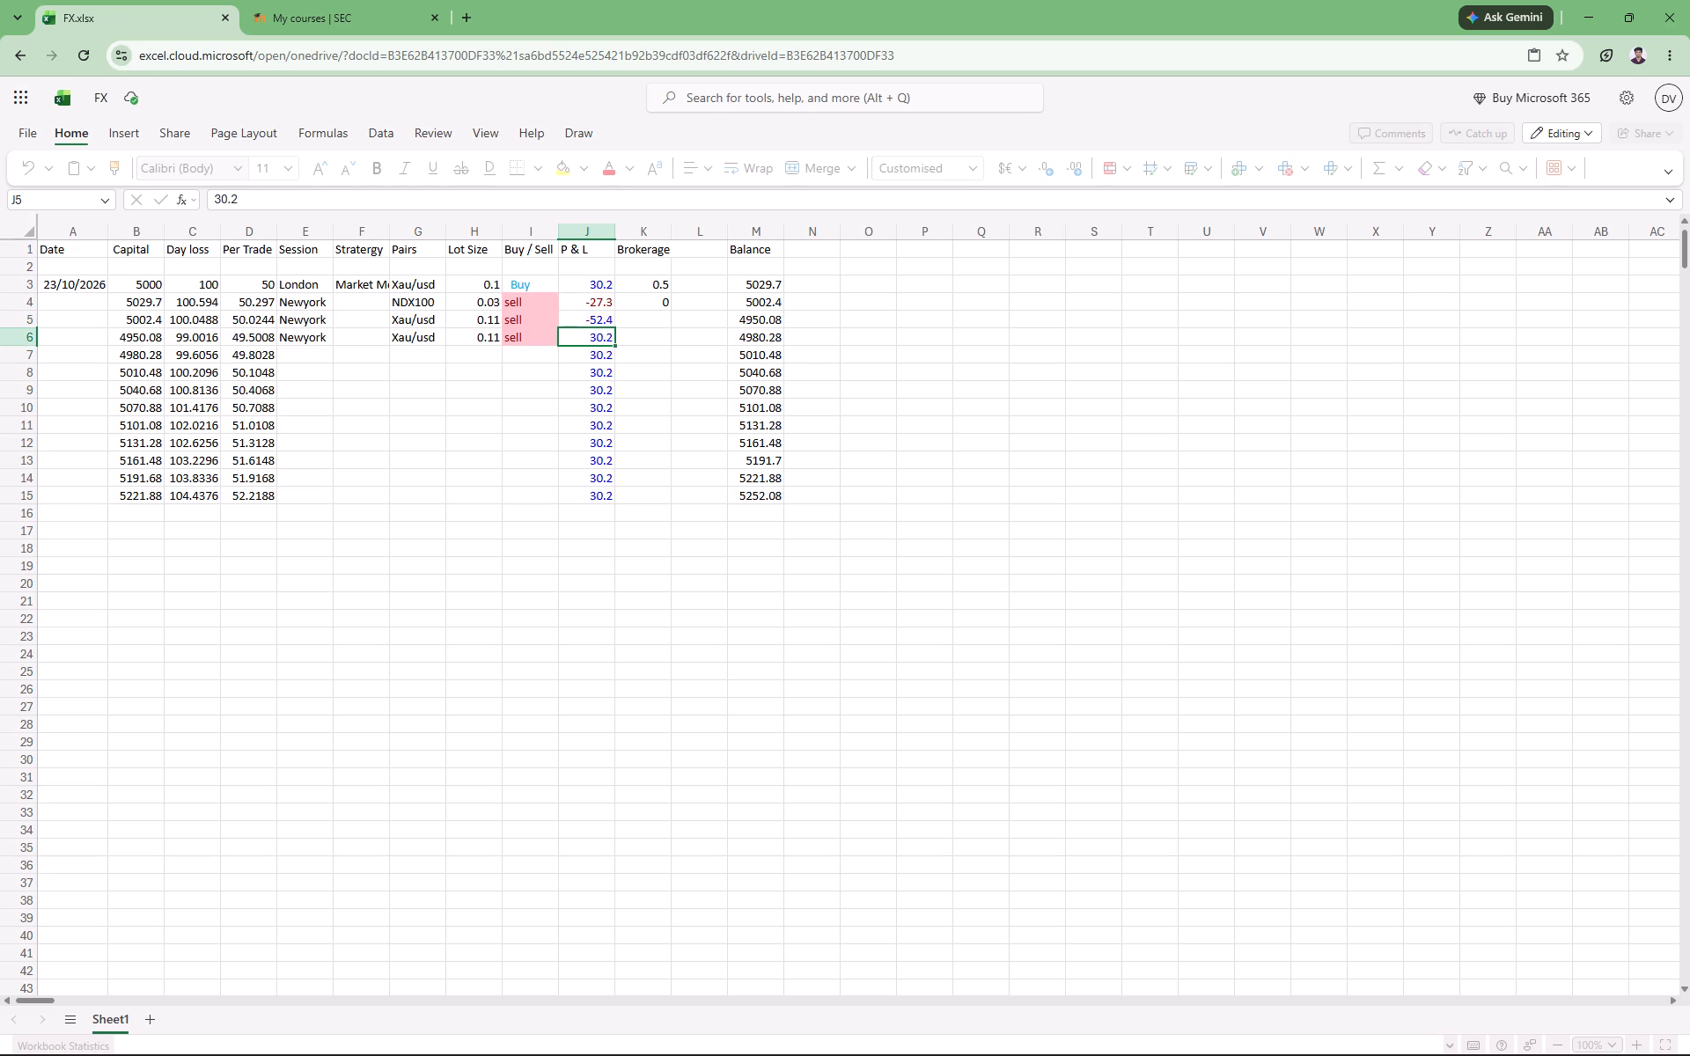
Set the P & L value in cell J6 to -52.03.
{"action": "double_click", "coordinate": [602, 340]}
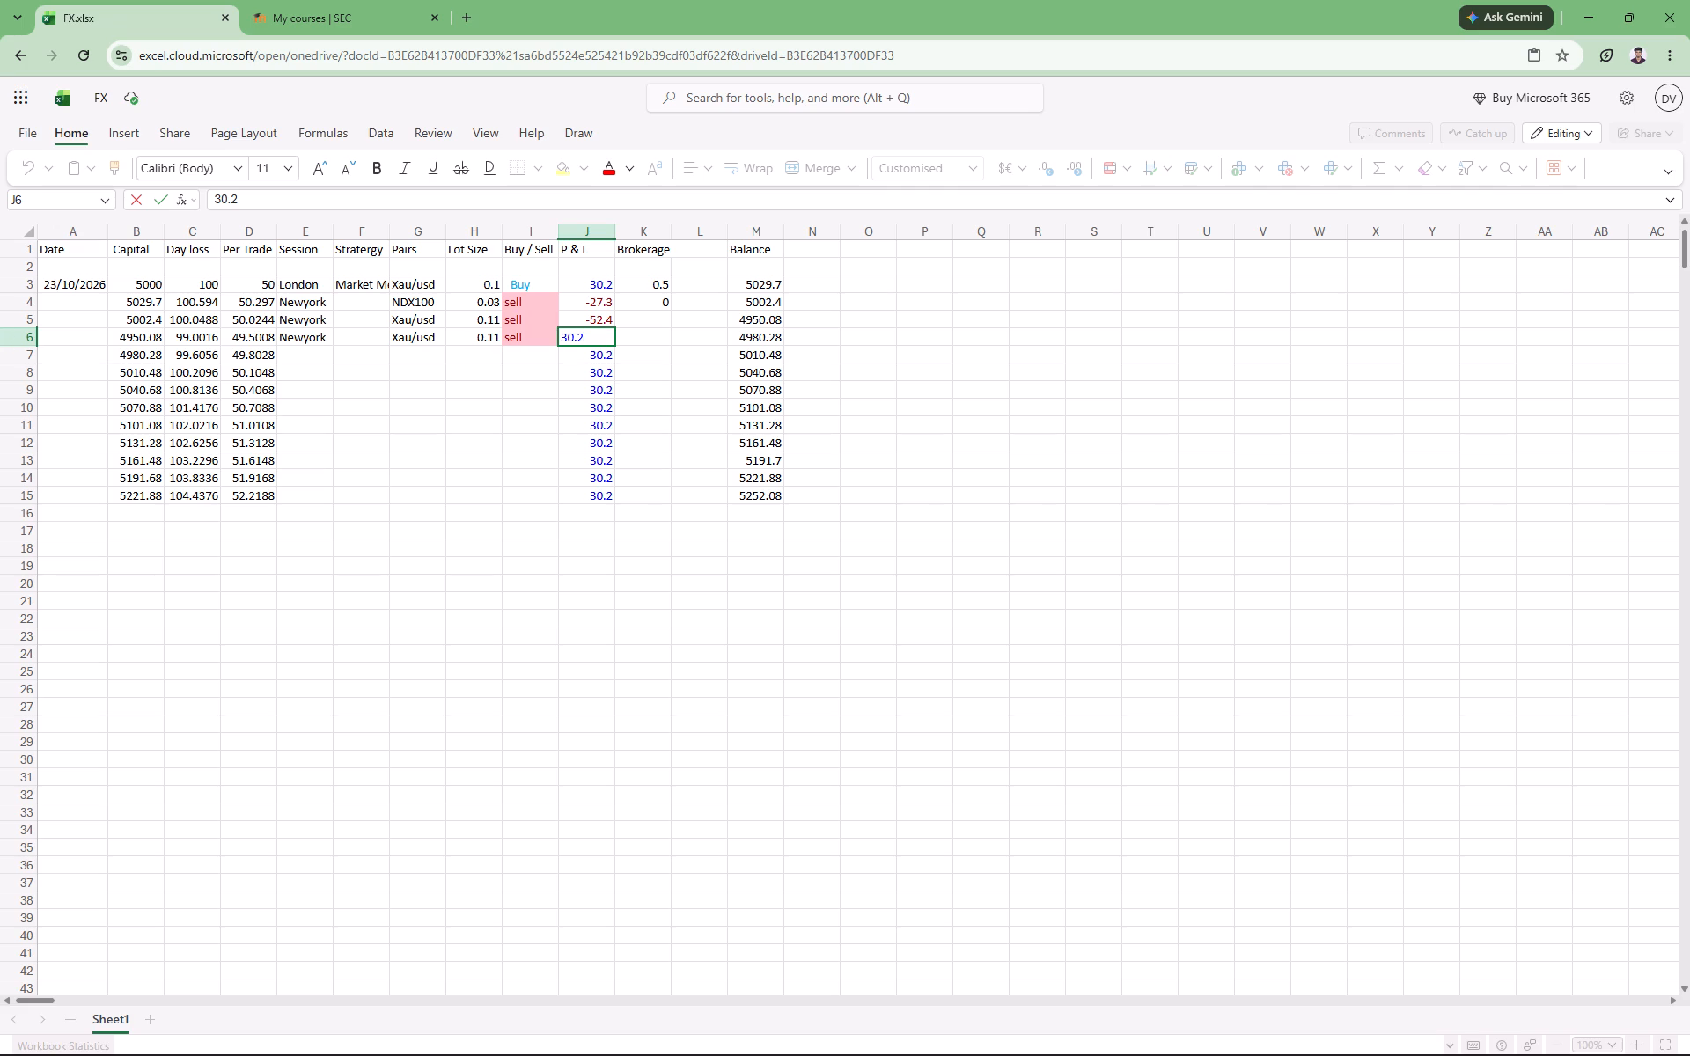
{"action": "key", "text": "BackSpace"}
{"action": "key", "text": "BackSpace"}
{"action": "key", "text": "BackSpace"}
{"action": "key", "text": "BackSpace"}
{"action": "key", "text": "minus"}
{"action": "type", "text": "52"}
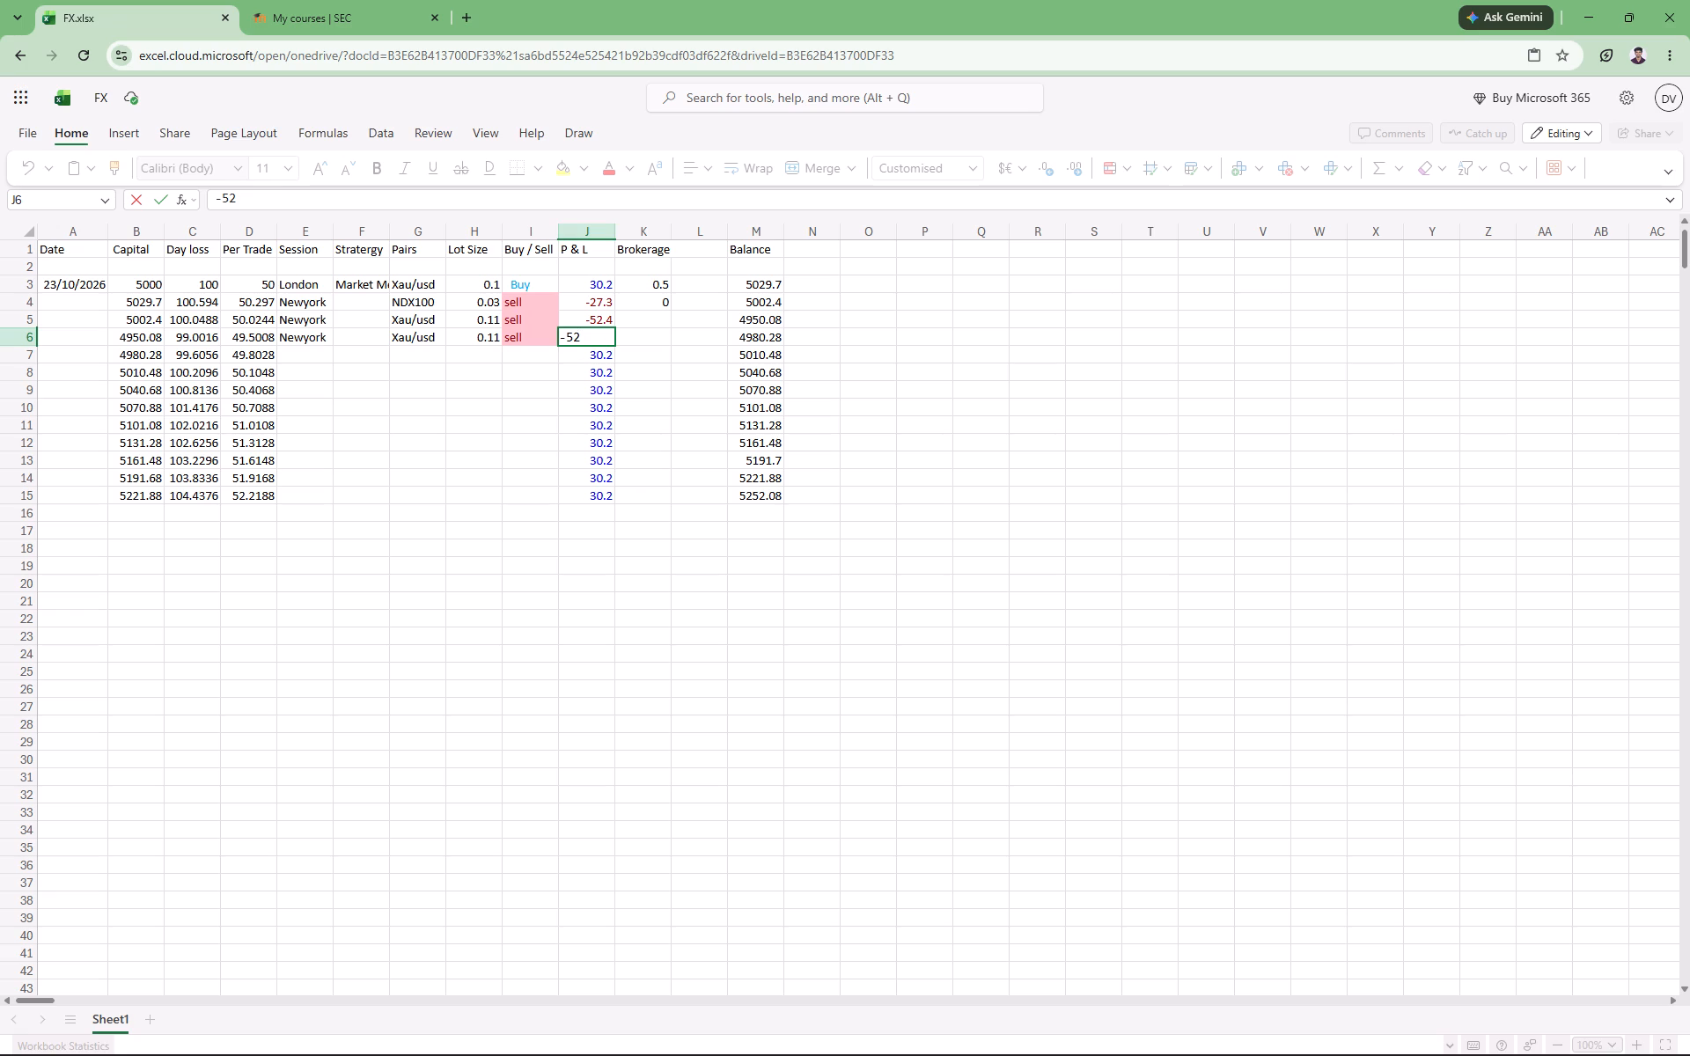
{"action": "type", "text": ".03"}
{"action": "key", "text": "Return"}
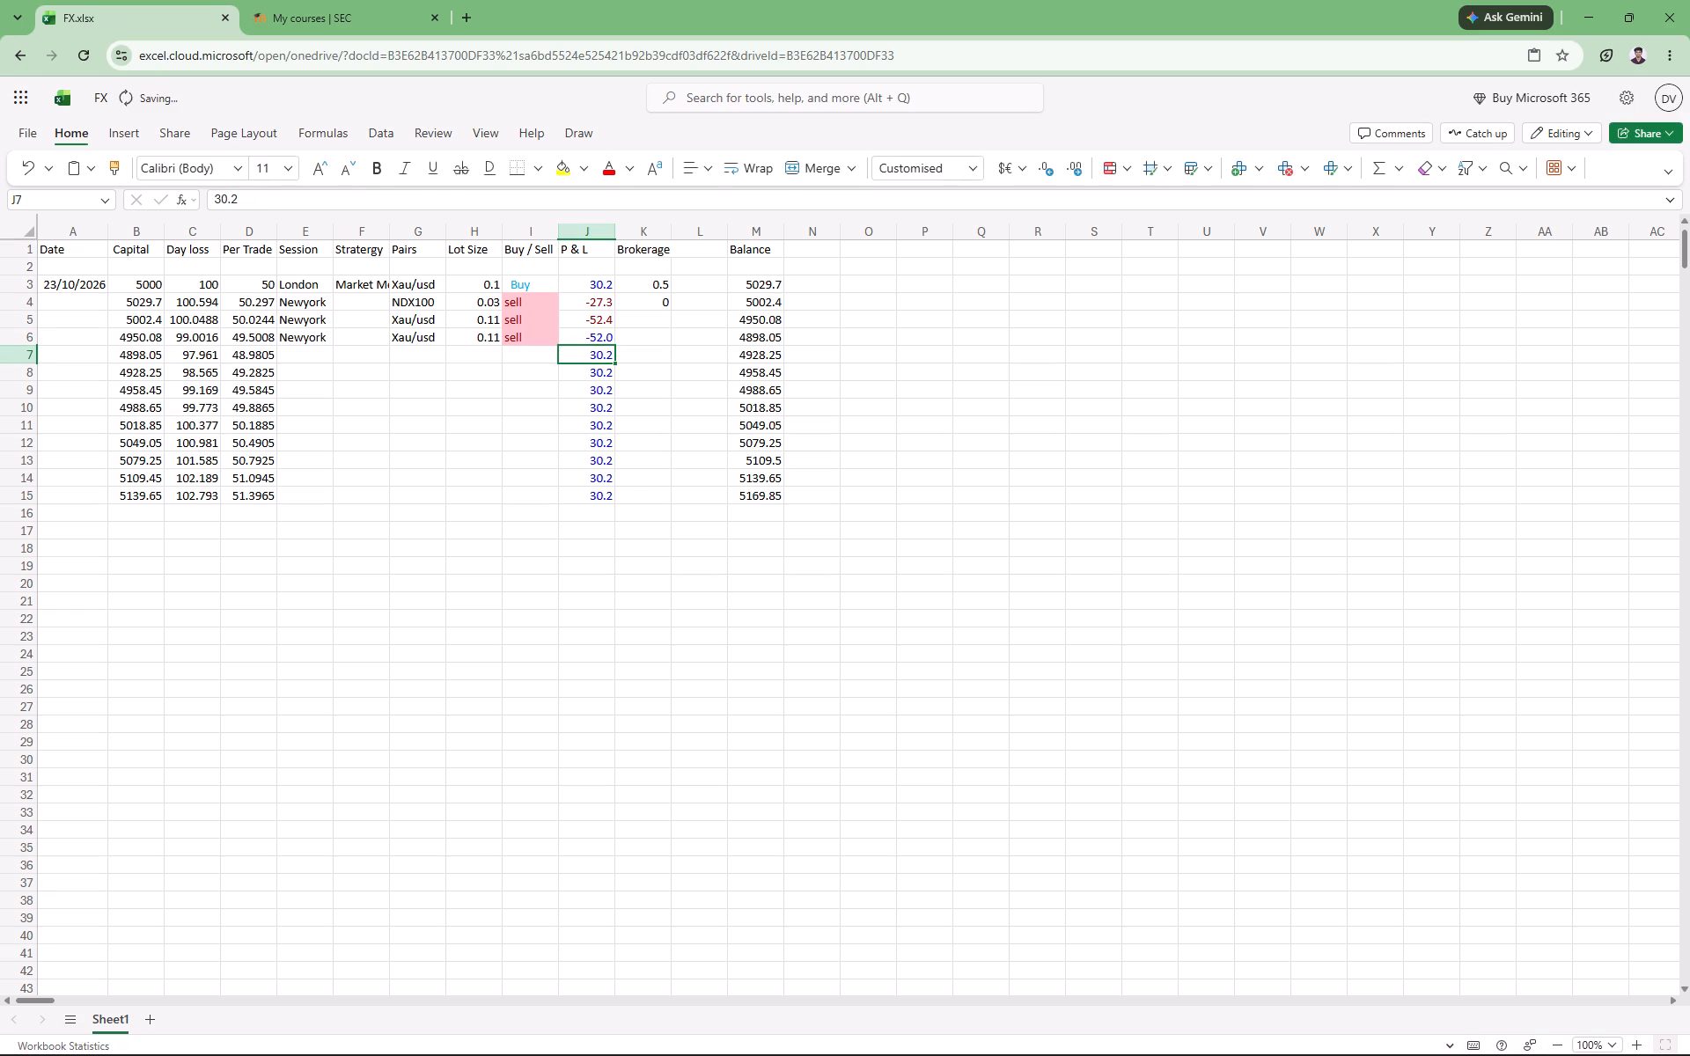
Check the full values stored in P & L cells J6, J5, J4 and J3.
{"action": "double_click", "coordinate": [595, 337]}
{"action": "double_click", "coordinate": [609, 324]}
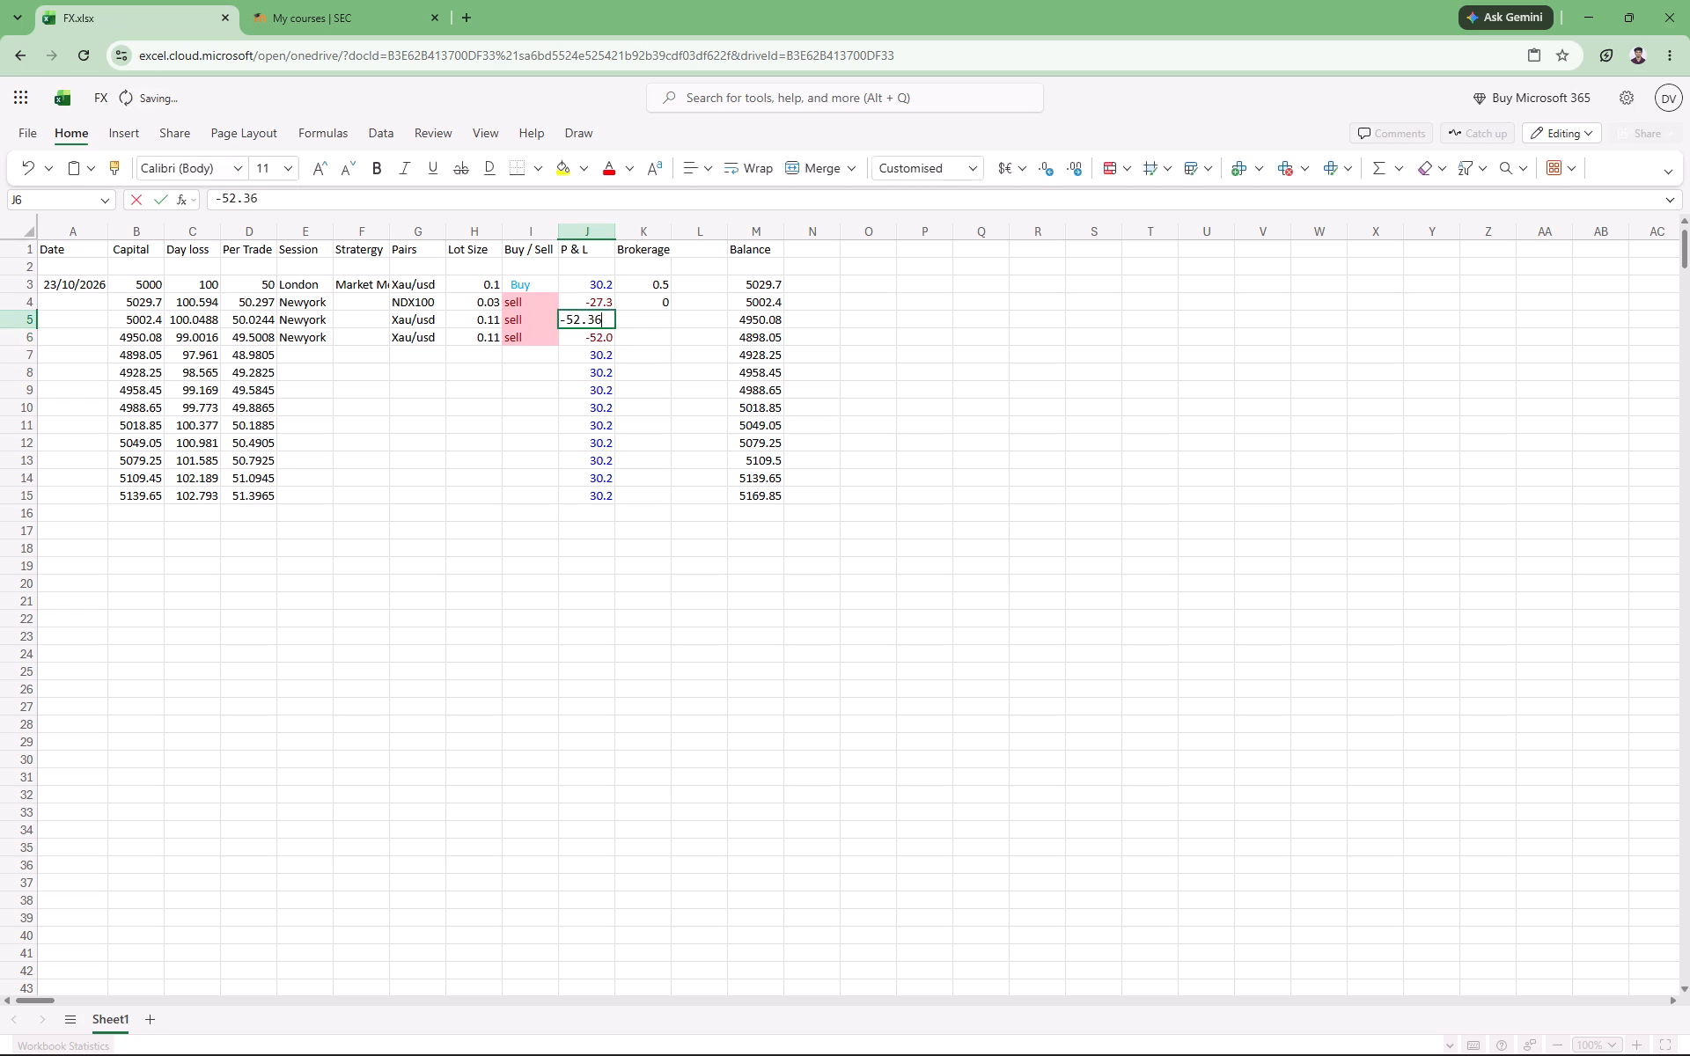
{"action": "double_click", "coordinate": [602, 307]}
{"action": "left_click", "coordinate": [608, 304]}
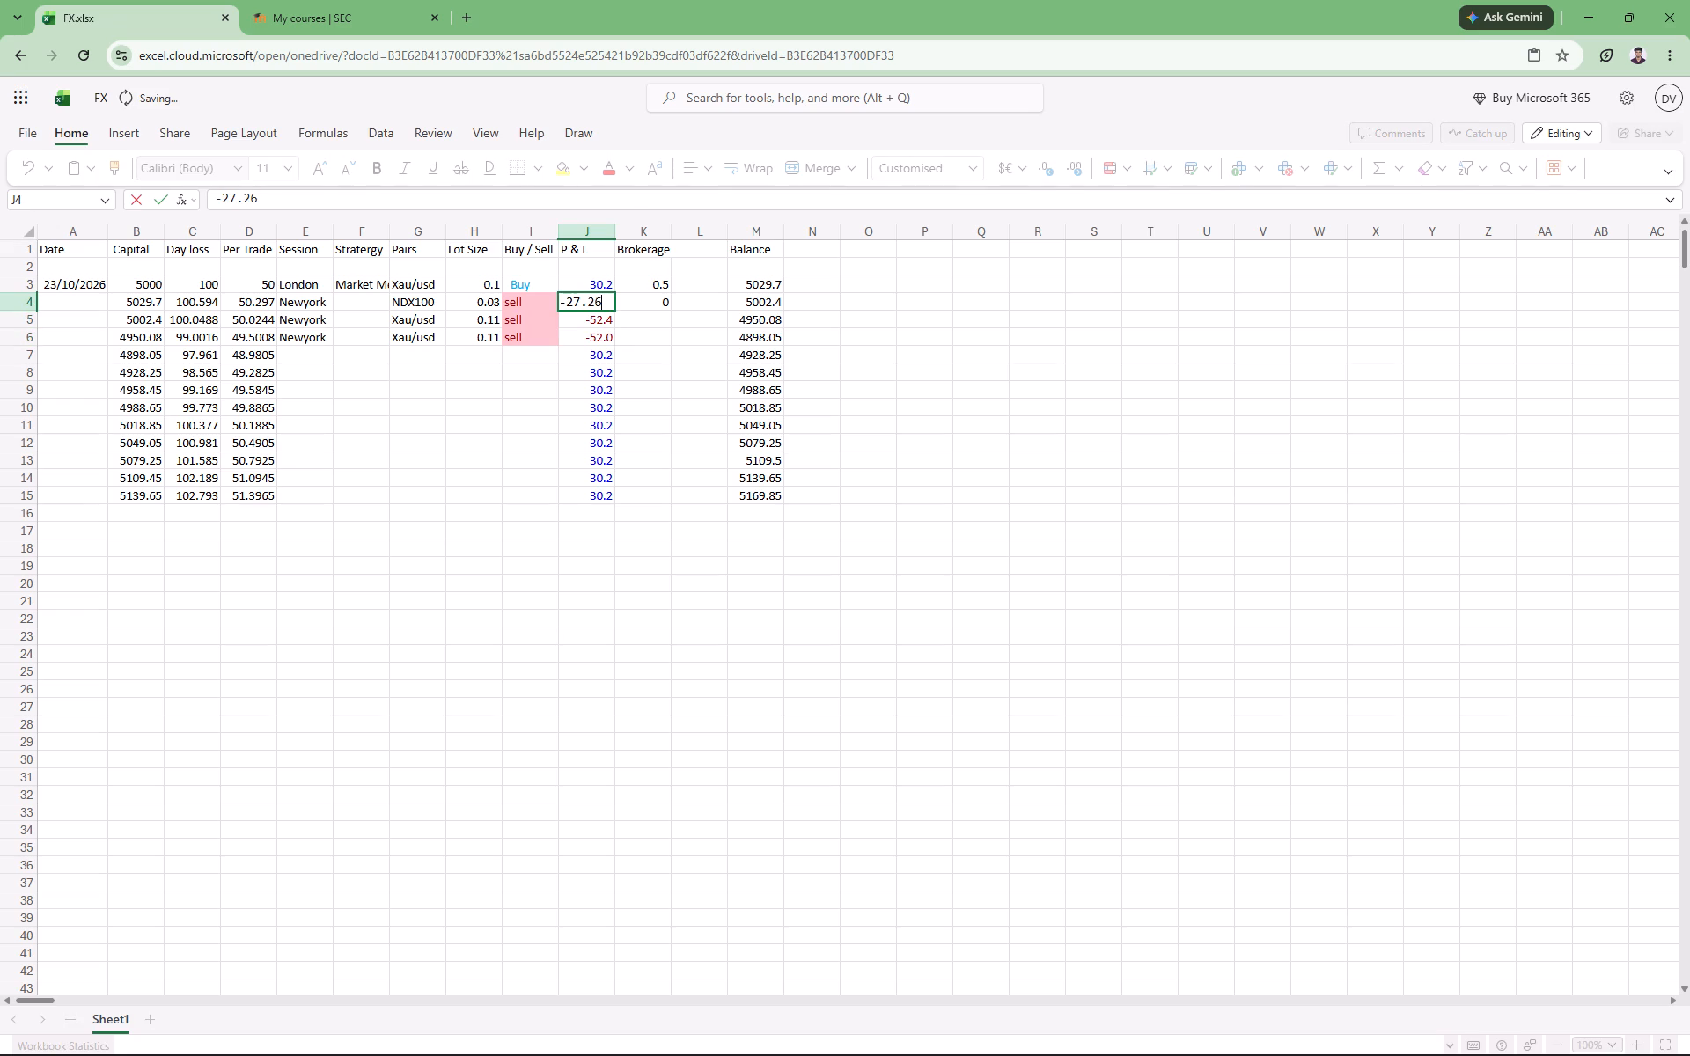
{"action": "triple_click", "coordinate": [600, 291]}
{"action": "left_click", "coordinate": [610, 287]}
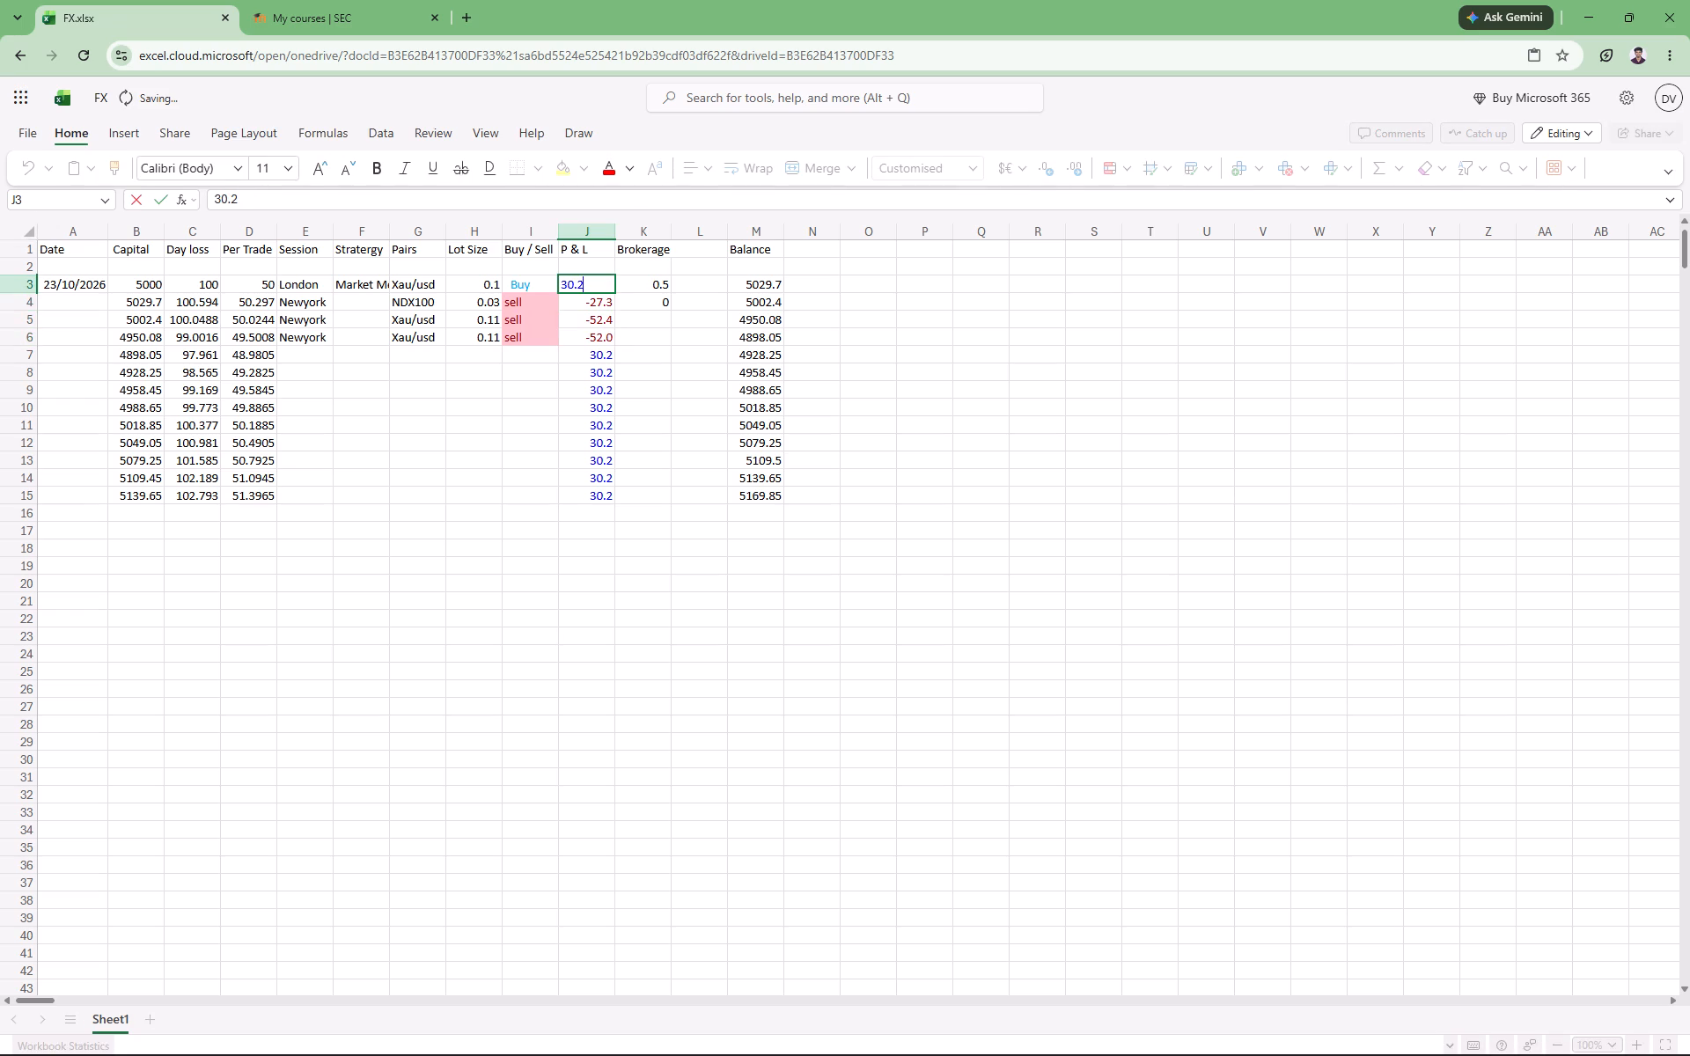
Fill the P & L value of cell J4 down the column through cell J15.
{"action": "left_click", "coordinate": [609, 303]}
{"action": "left_click_drag", "start_coordinate": [614, 309], "coordinate": [619, 473]}
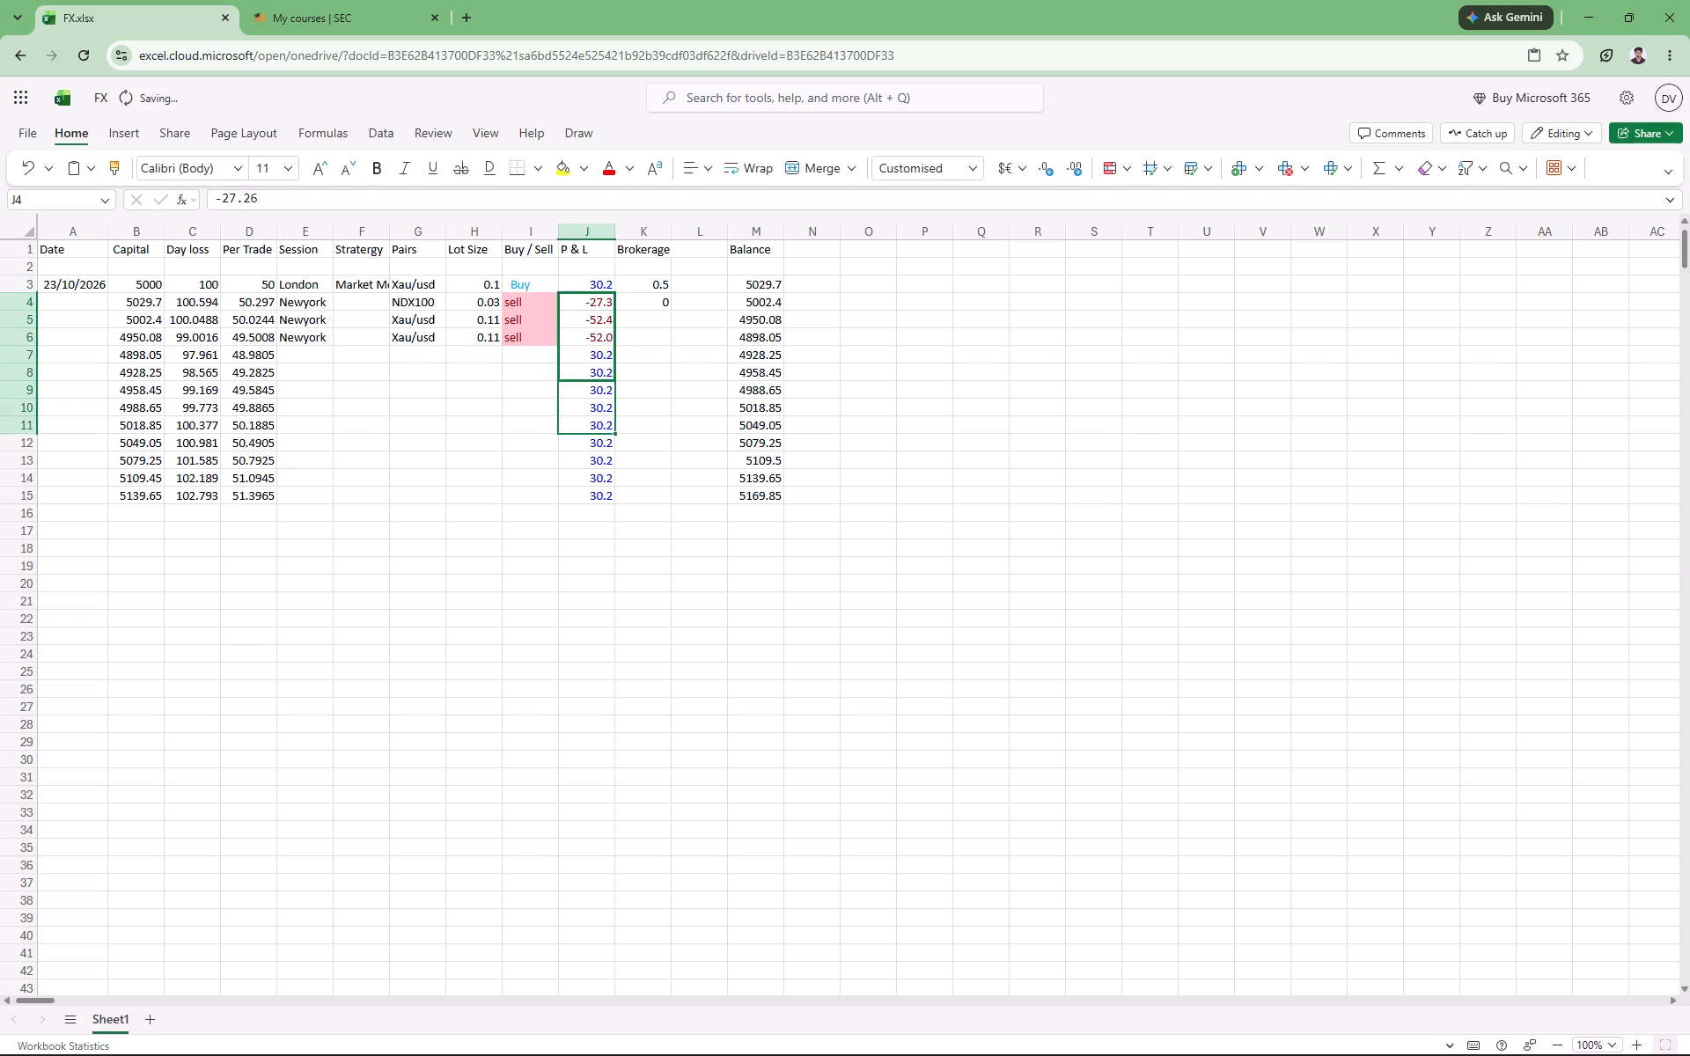
{"action": "left_click_drag", "start_coordinate": [619, 473], "coordinate": [621, 500]}
{"action": "left_click", "coordinate": [622, 579]}
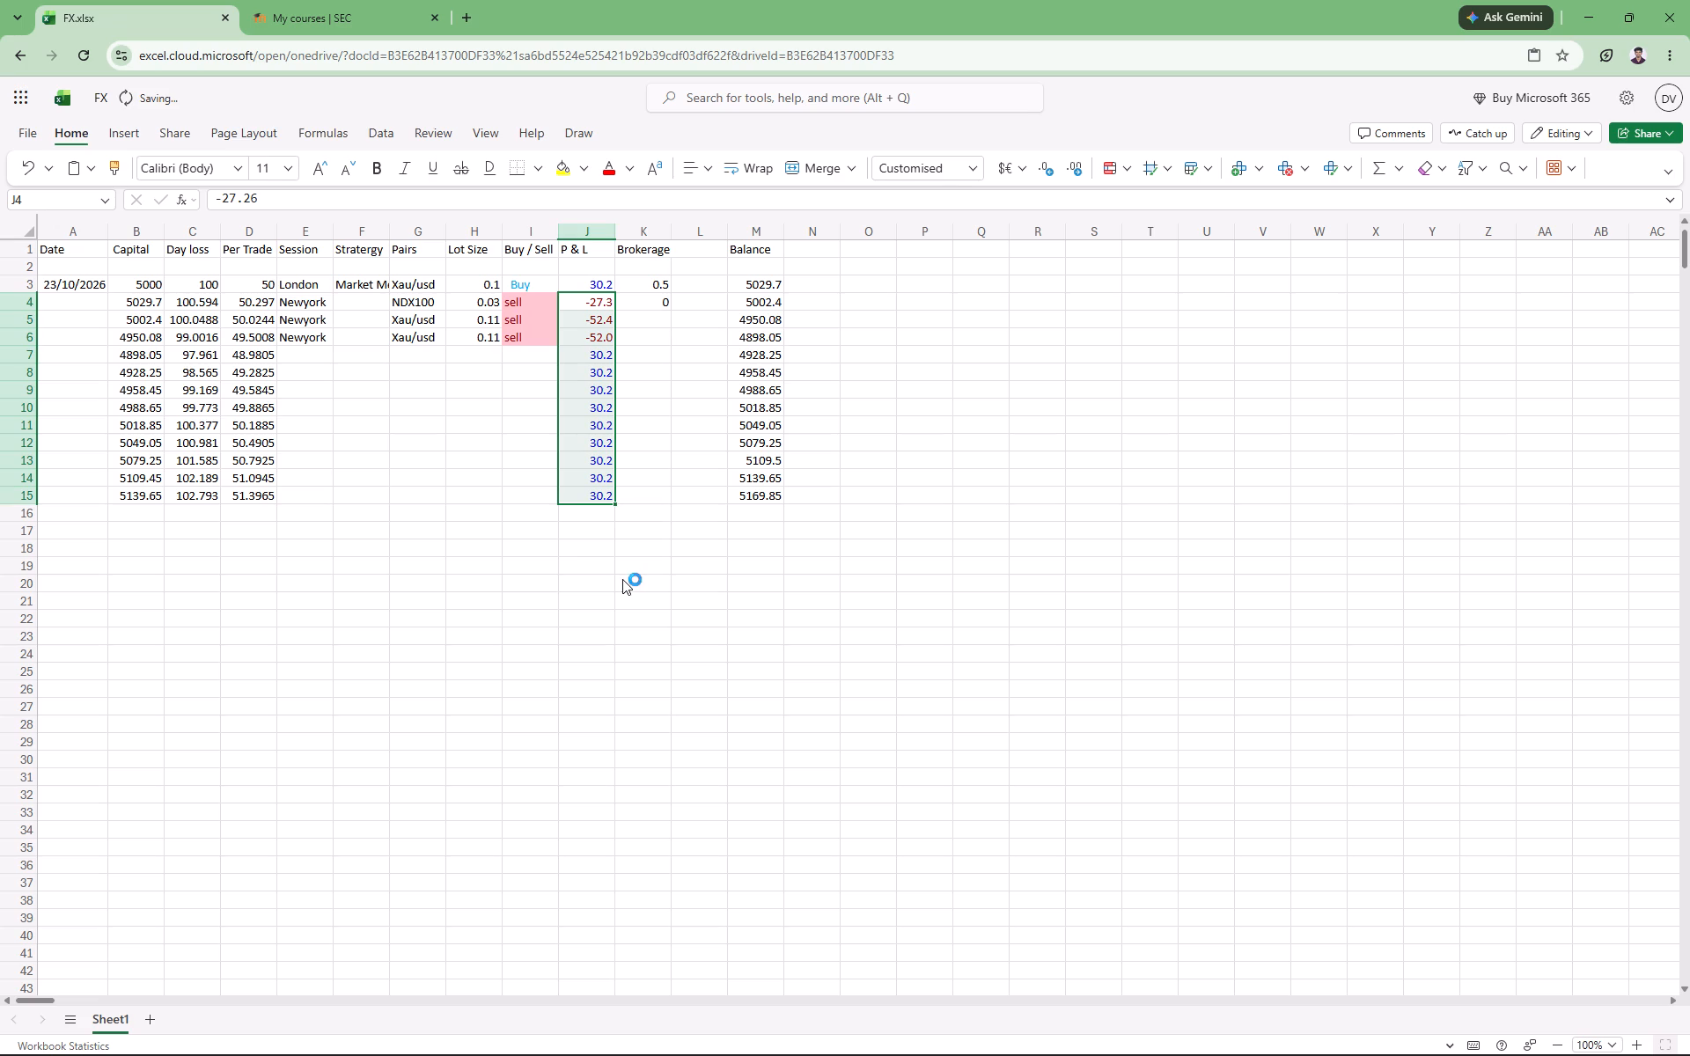
{"action": "left_click", "coordinate": [583, 568]}
{"action": "double_click", "coordinate": [675, 472]}
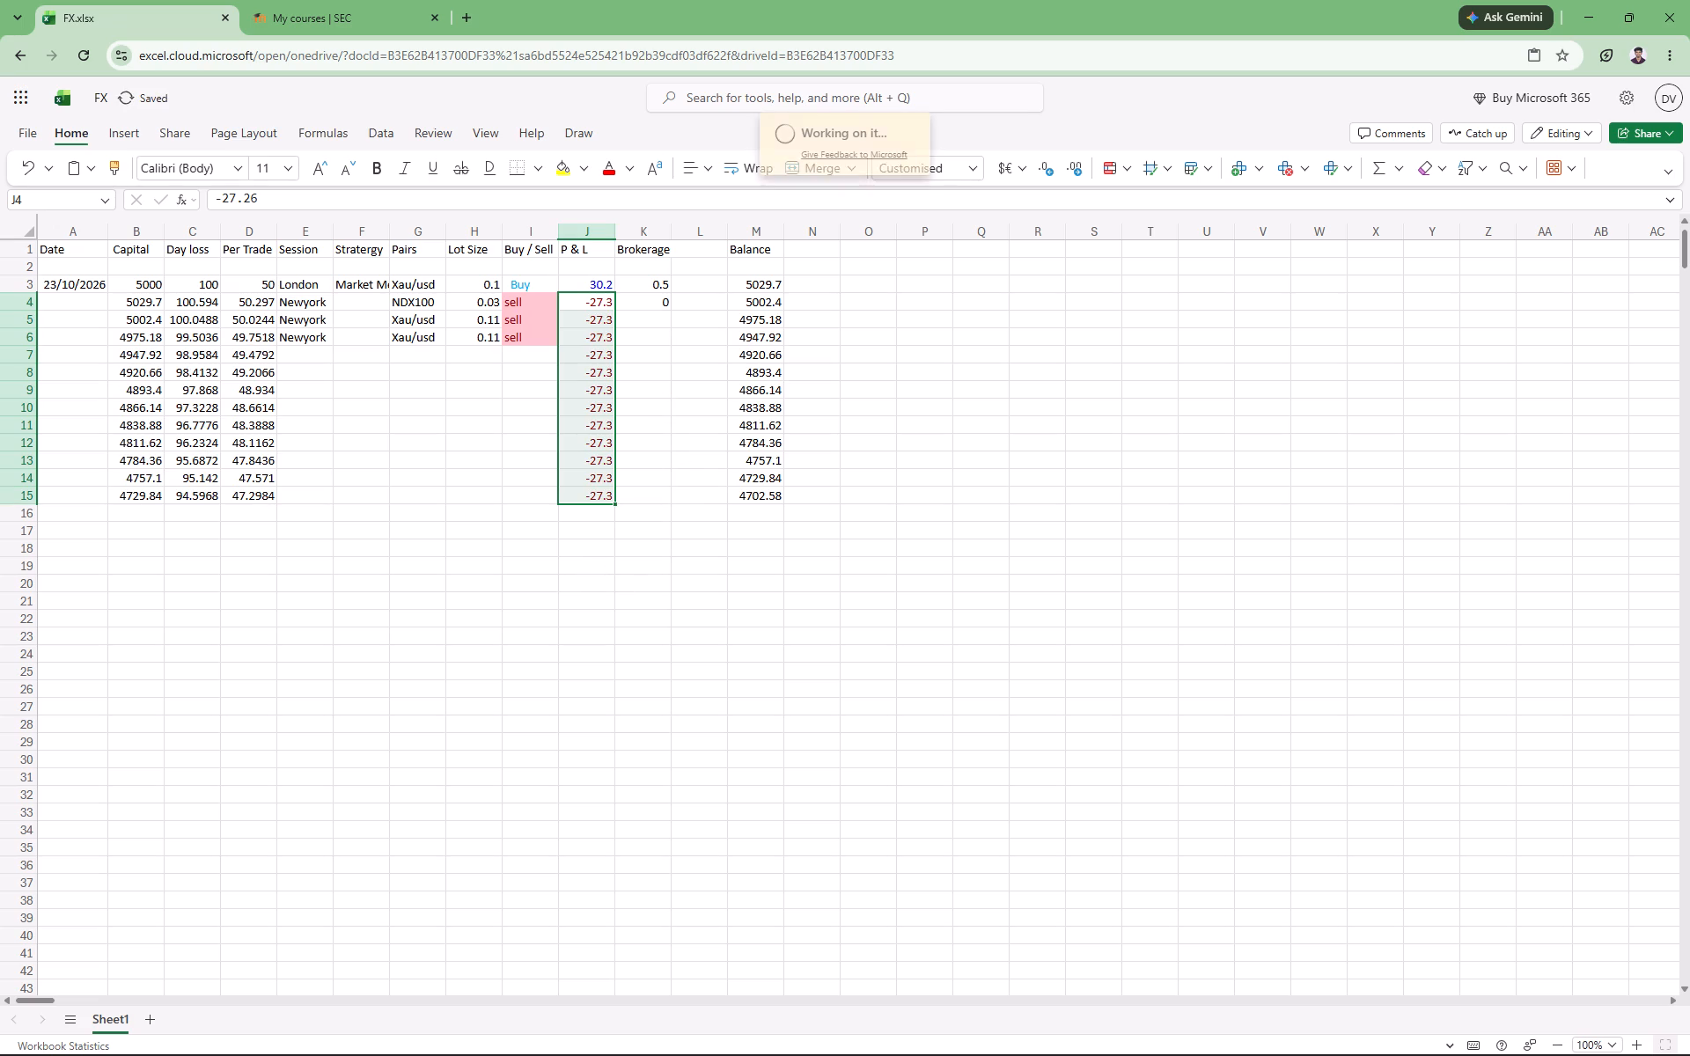
Set the P & L value in cell J5 to -52.36.
{"action": "double_click", "coordinate": [602, 318]}
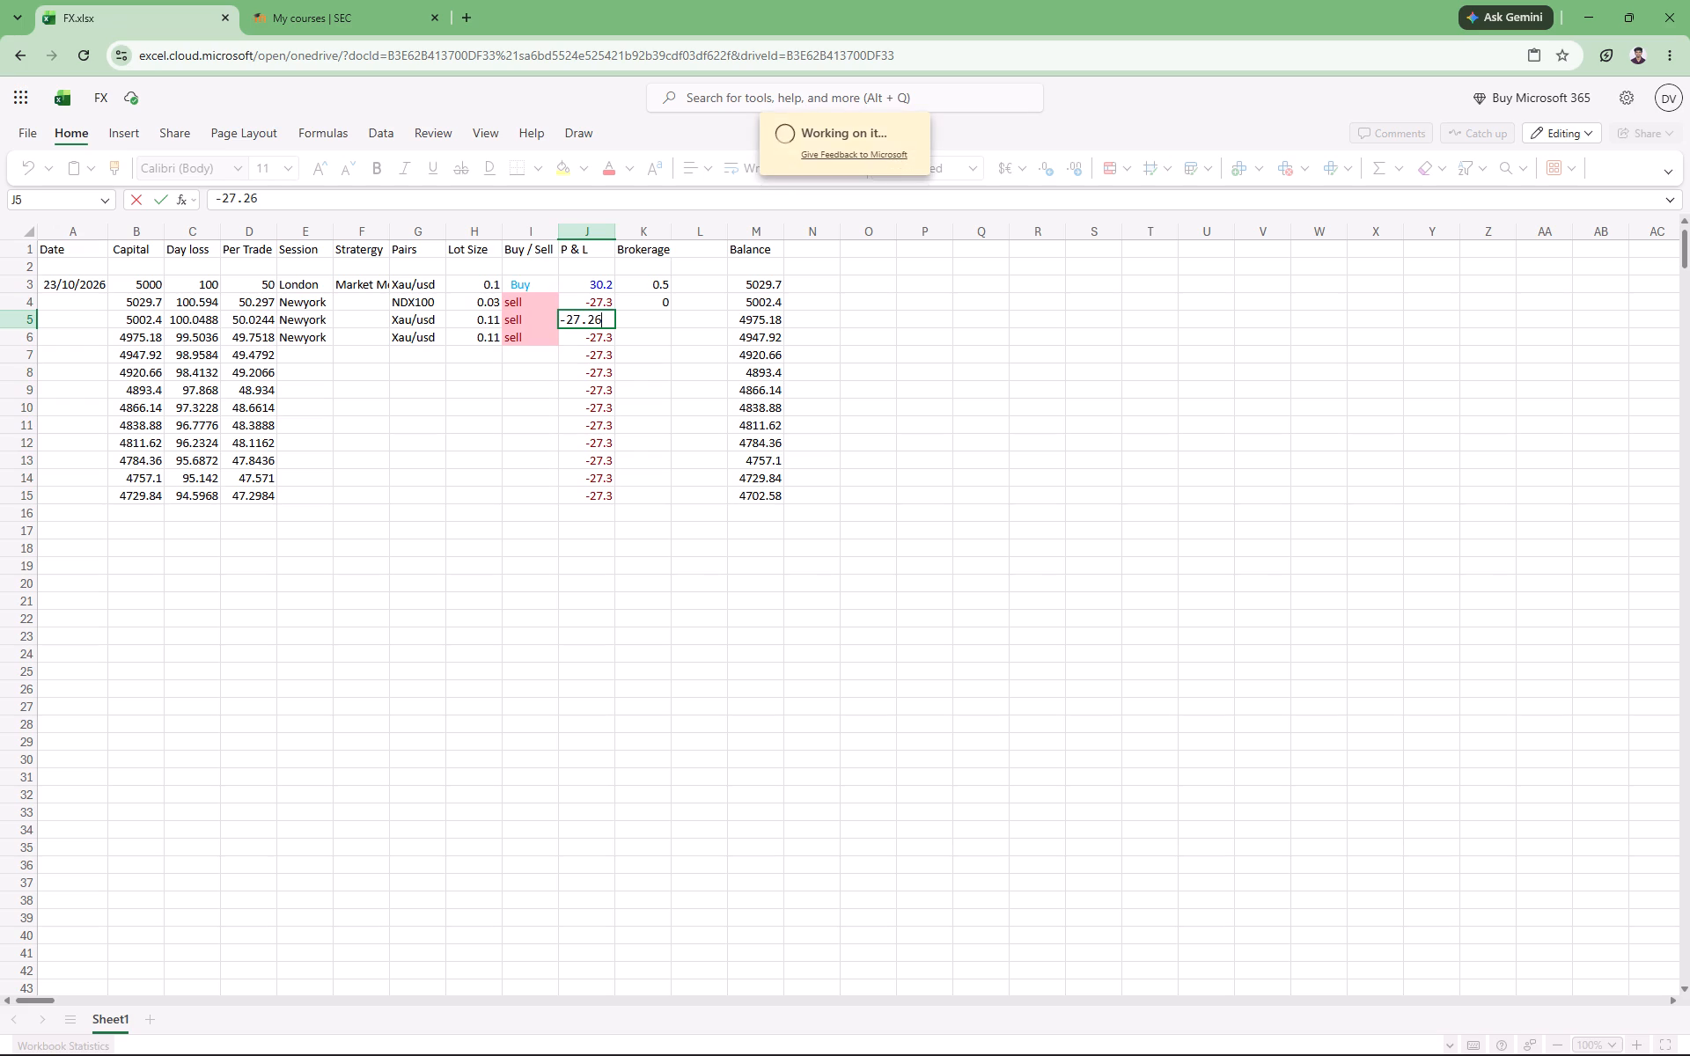
{"action": "key", "text": "BackSpace"}
{"action": "key", "text": "BackSpace"}
{"action": "key", "text": "BackSpace"}
{"action": "key", "text": "BackSpace"}
{"action": "key", "text": "BackSpace"}
{"action": "type", "text": "52"}
{"action": "type", "text": ".3"}
{"action": "key", "text": "6"}
{"action": "key", "text": "Return"}
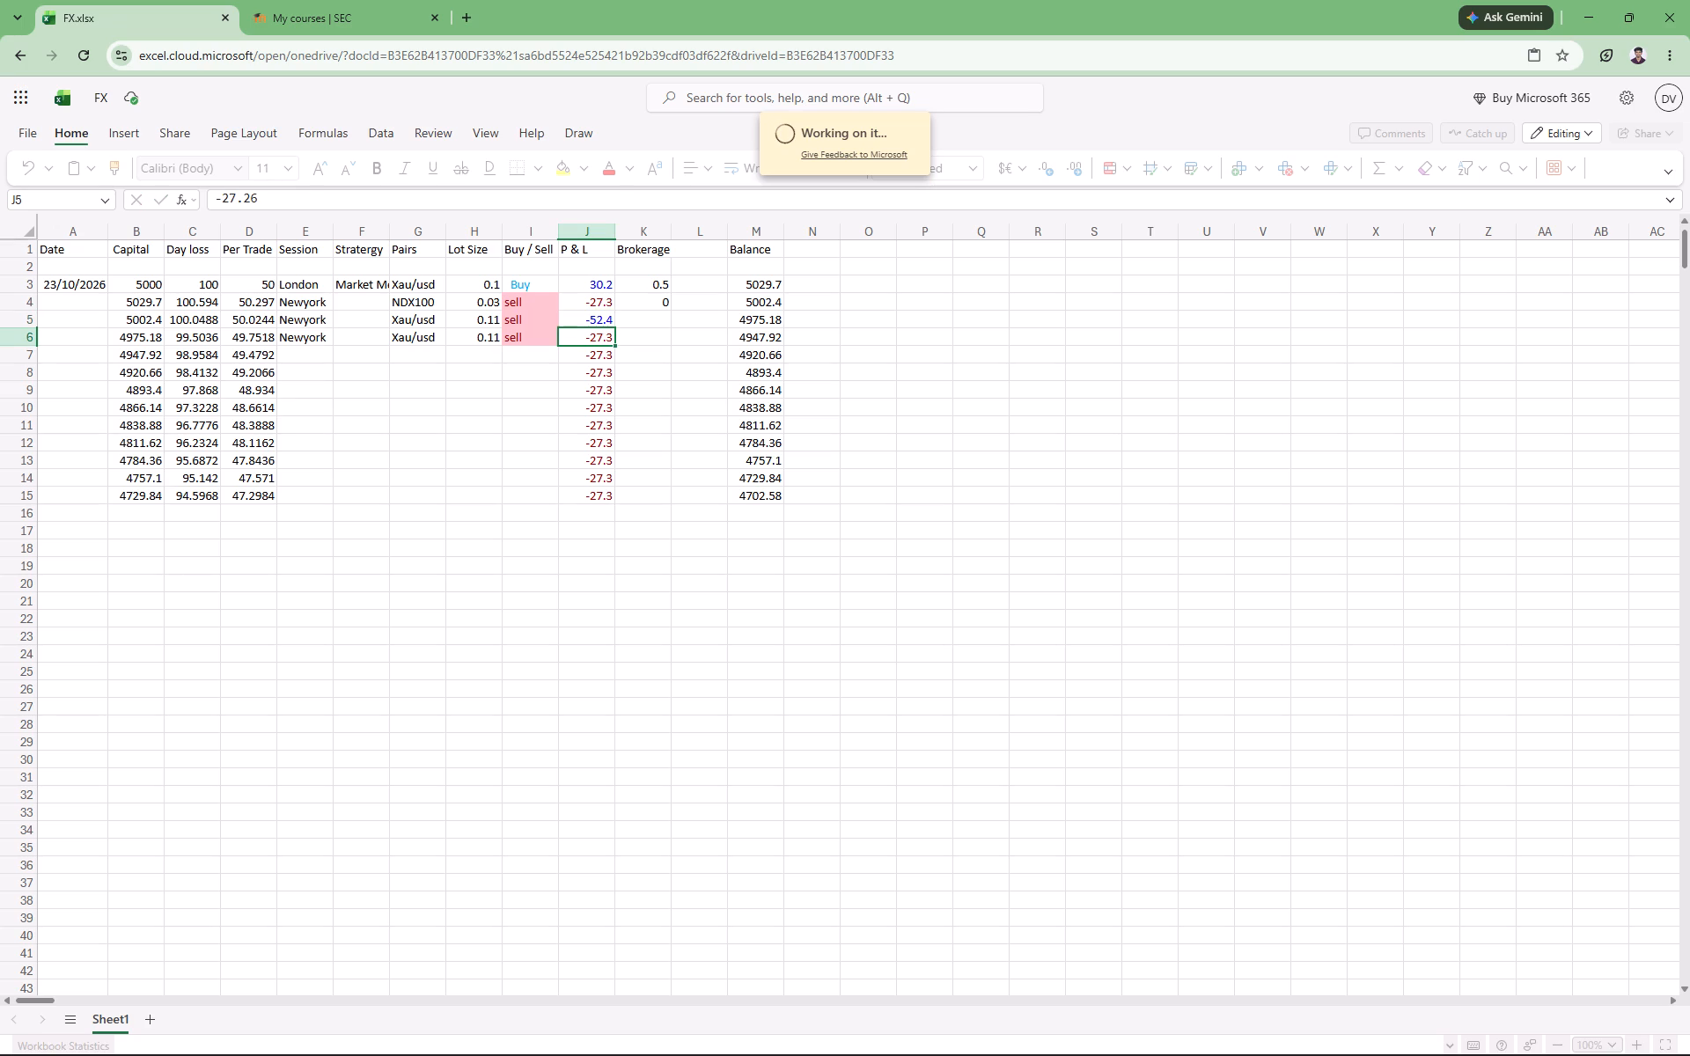
{"action": "double_click", "coordinate": [603, 323]}
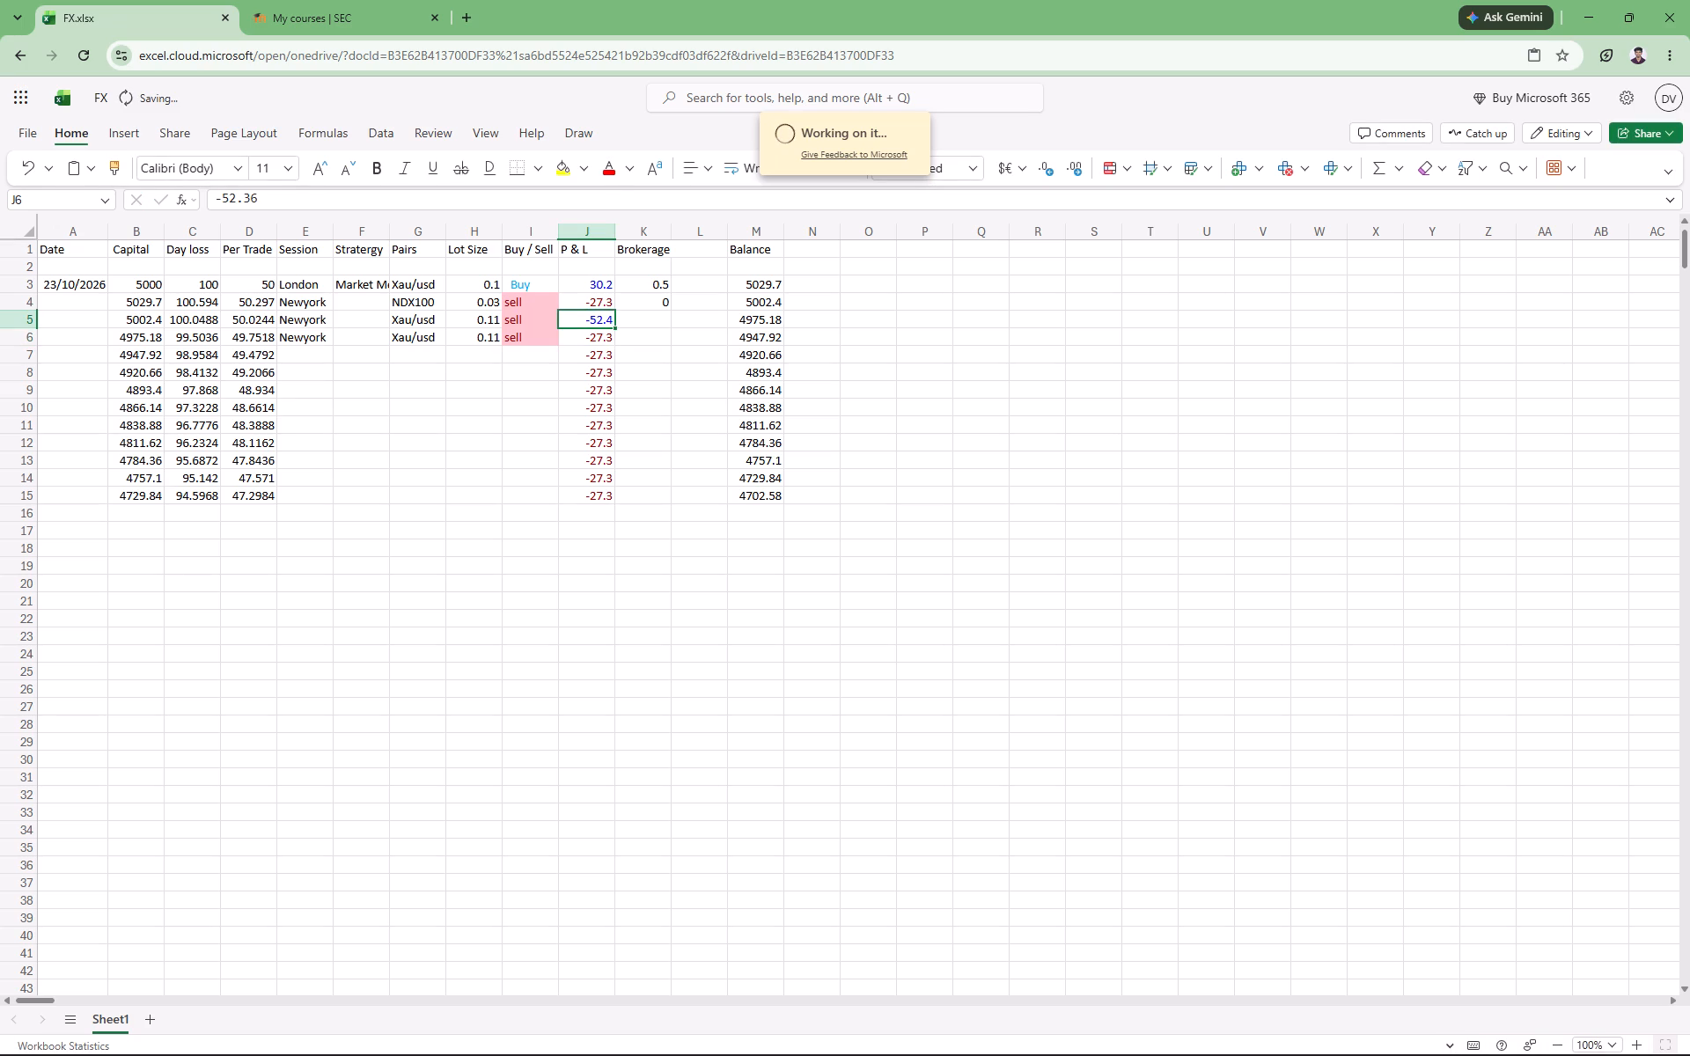
{"action": "double_click", "coordinate": [596, 293]}
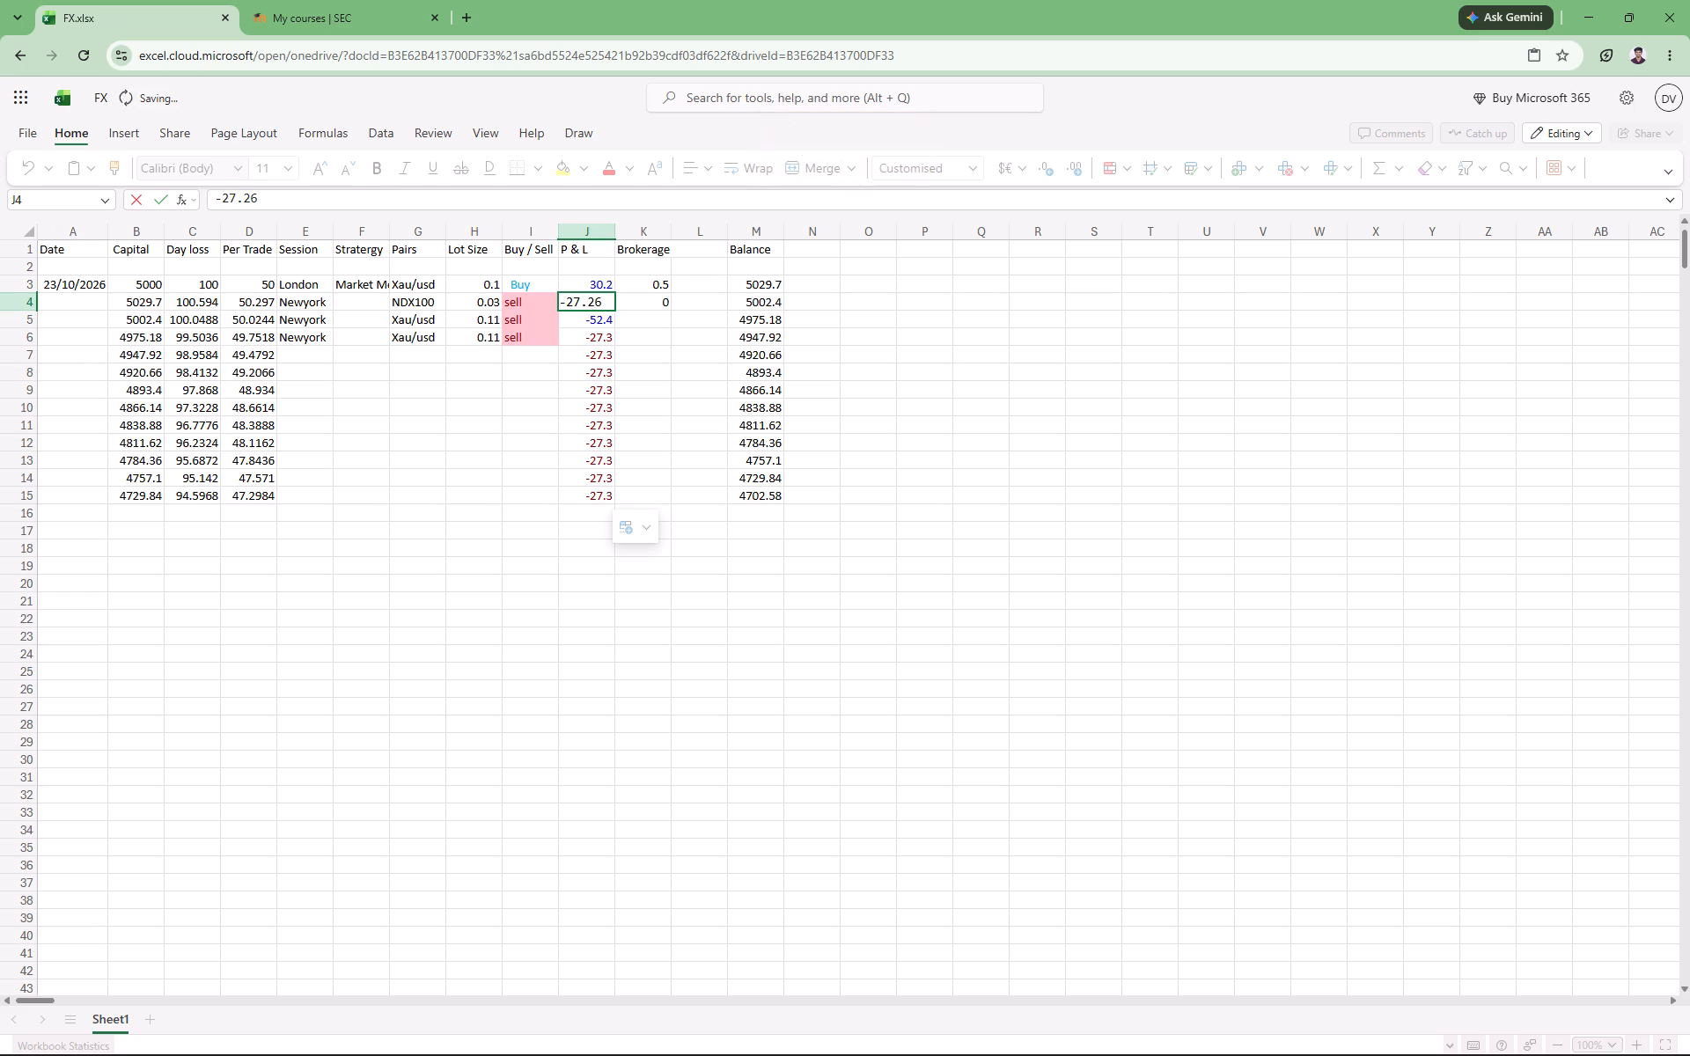
Set the P & L value in cell J6 to -52.03.
{"action": "double_click", "coordinate": [599, 337]}
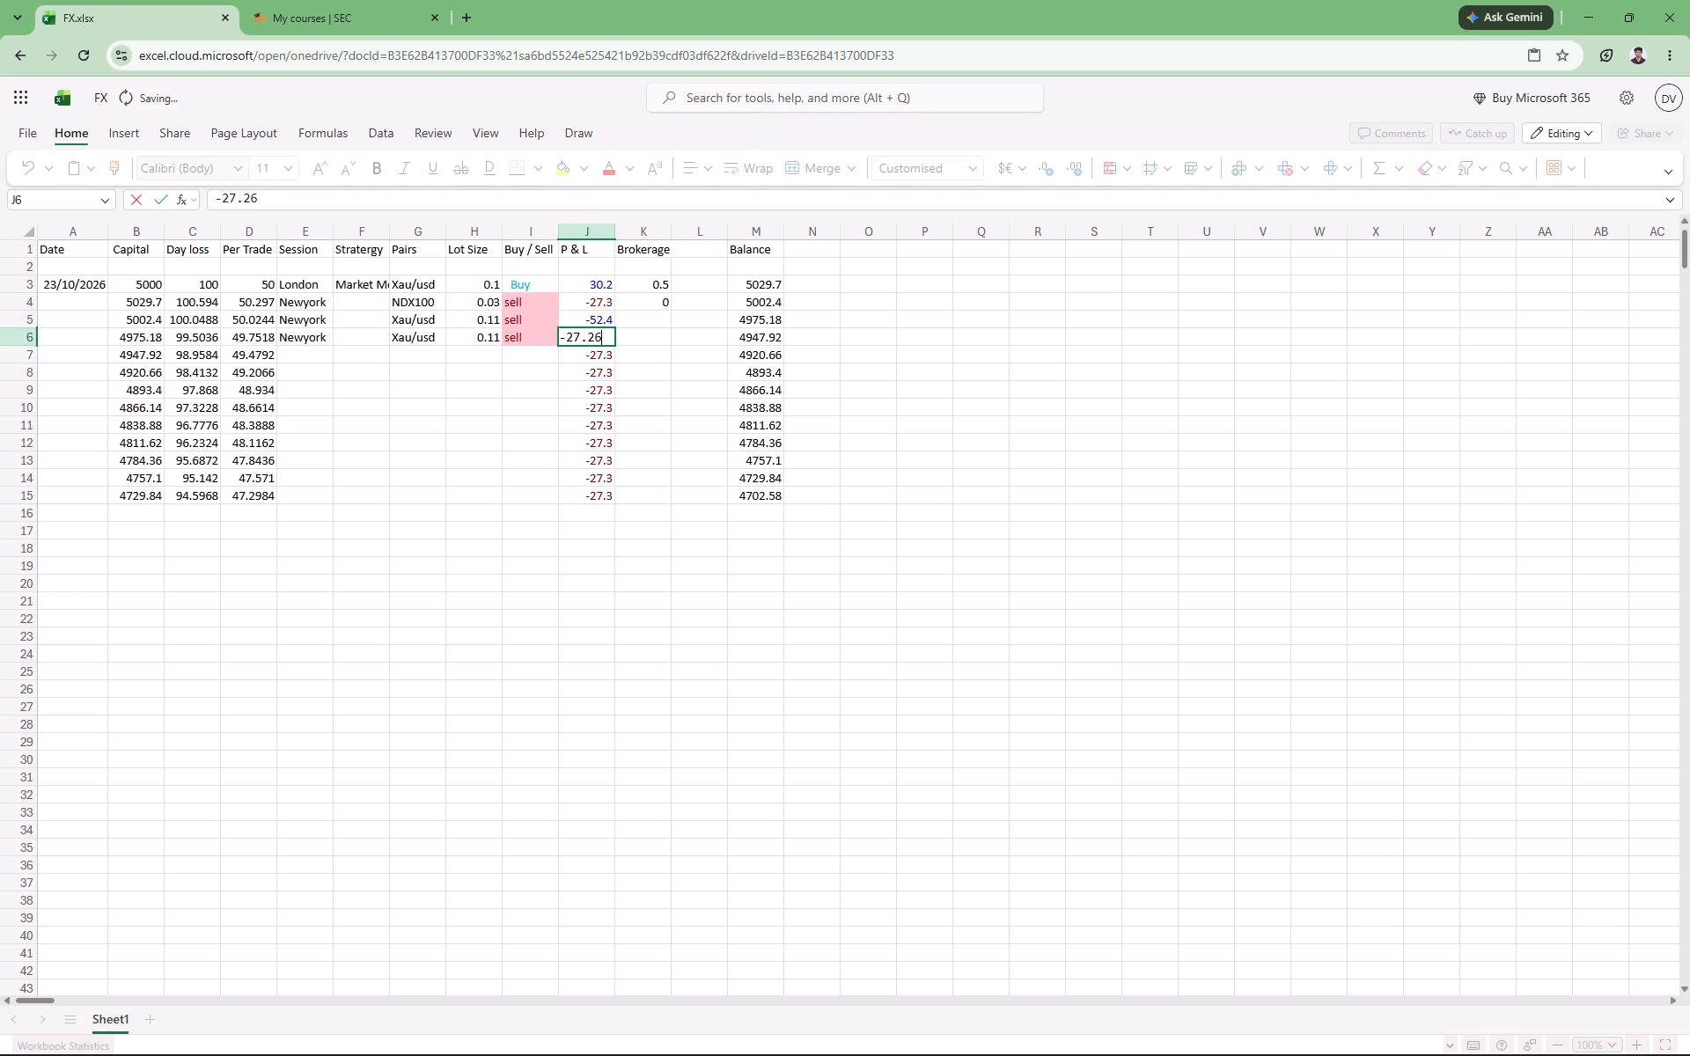
{"action": "key", "text": "BackSpace"}
{"action": "key", "text": "BackSpace"}
{"action": "key", "text": "BackSpace"}
{"action": "key", "text": "BackSpace"}
{"action": "key", "text": "BackSpace"}
{"action": "type", "text": "52."}
{"action": "key", "text": "0"}
{"action": "key", "text": "3"}
{"action": "key", "text": "Return"}
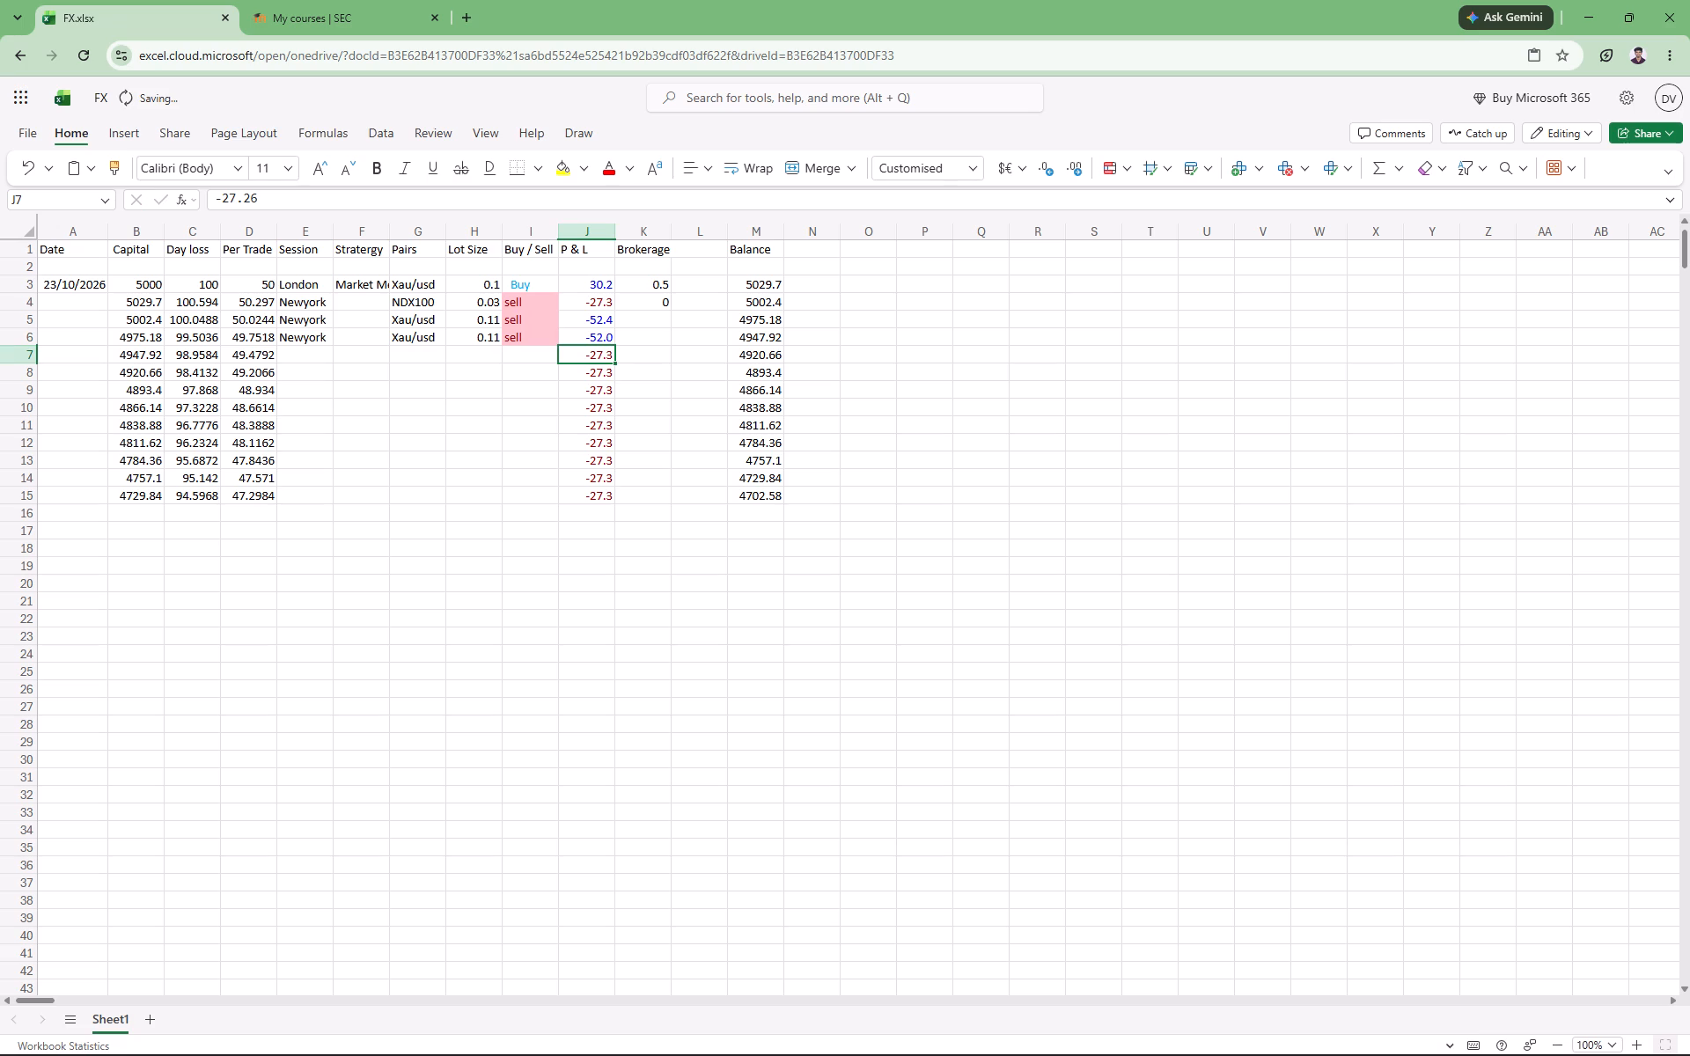
Clear the filled-down P & L value from cell J7.
{"action": "scroll", "coordinate": [644, 418], "scroll_direction": "down", "scroll_amount": 3}
{"action": "scroll", "coordinate": [644, 418], "scroll_direction": "up", "scroll_amount": 6}
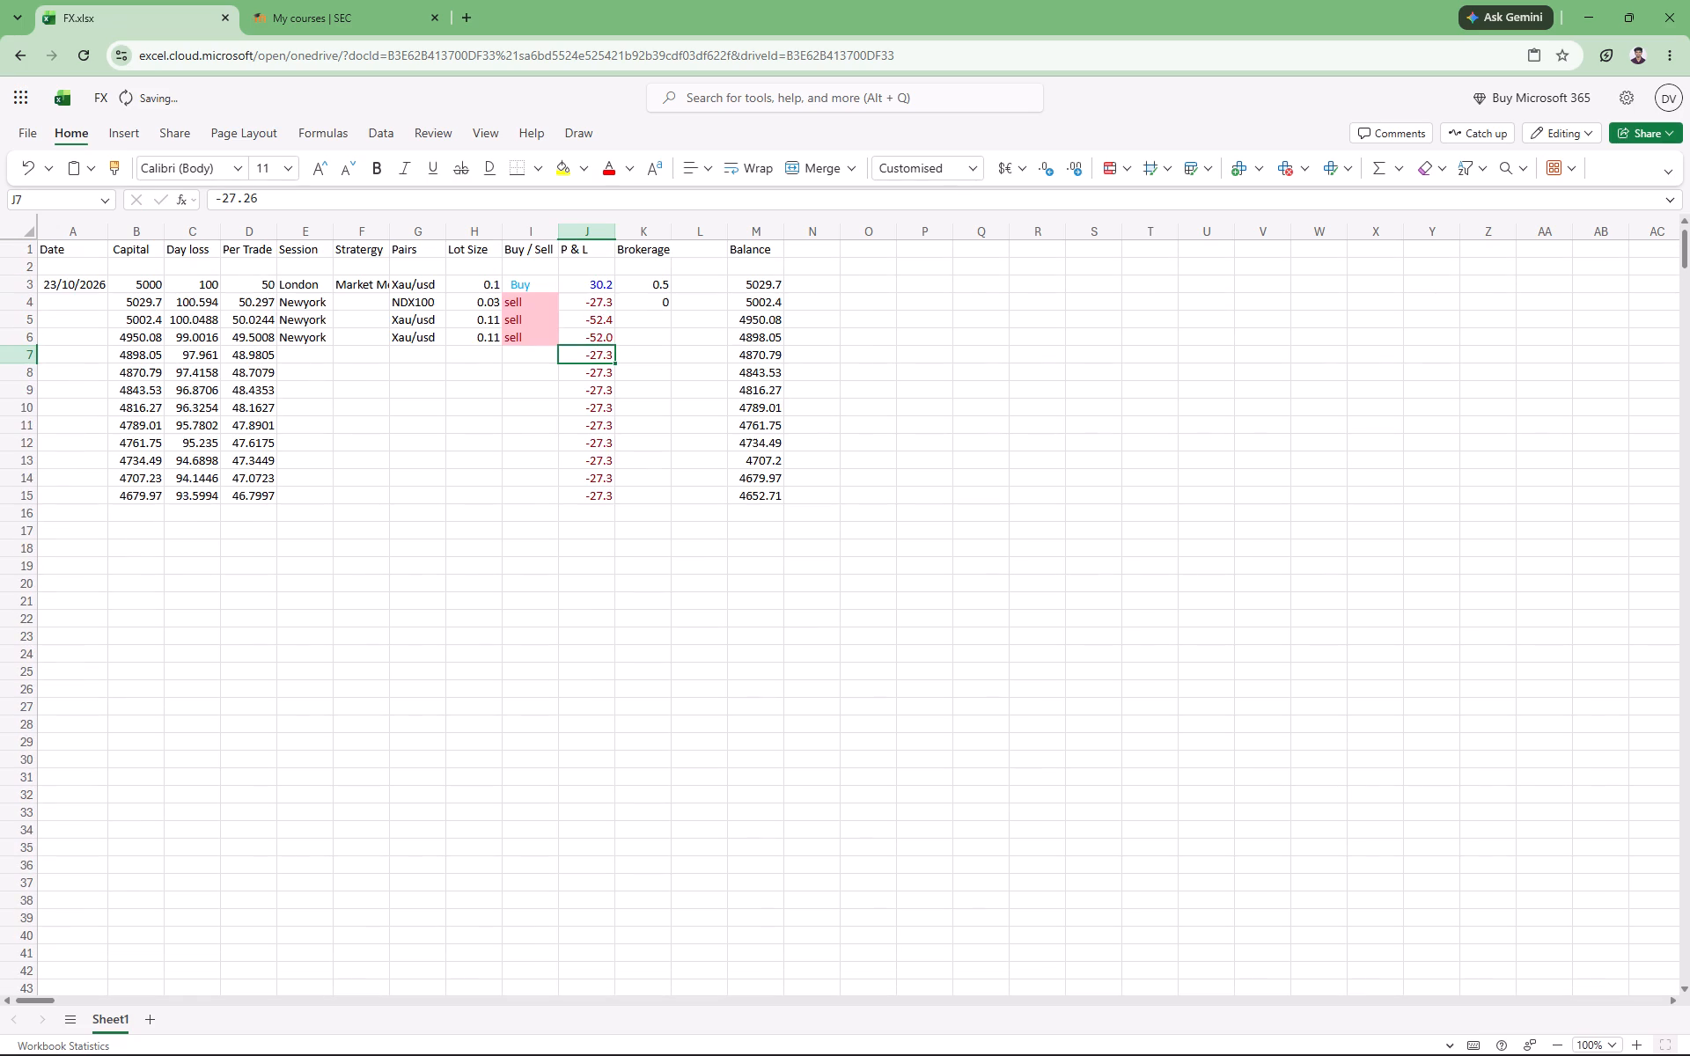
{"action": "double_click", "coordinate": [600, 354]}
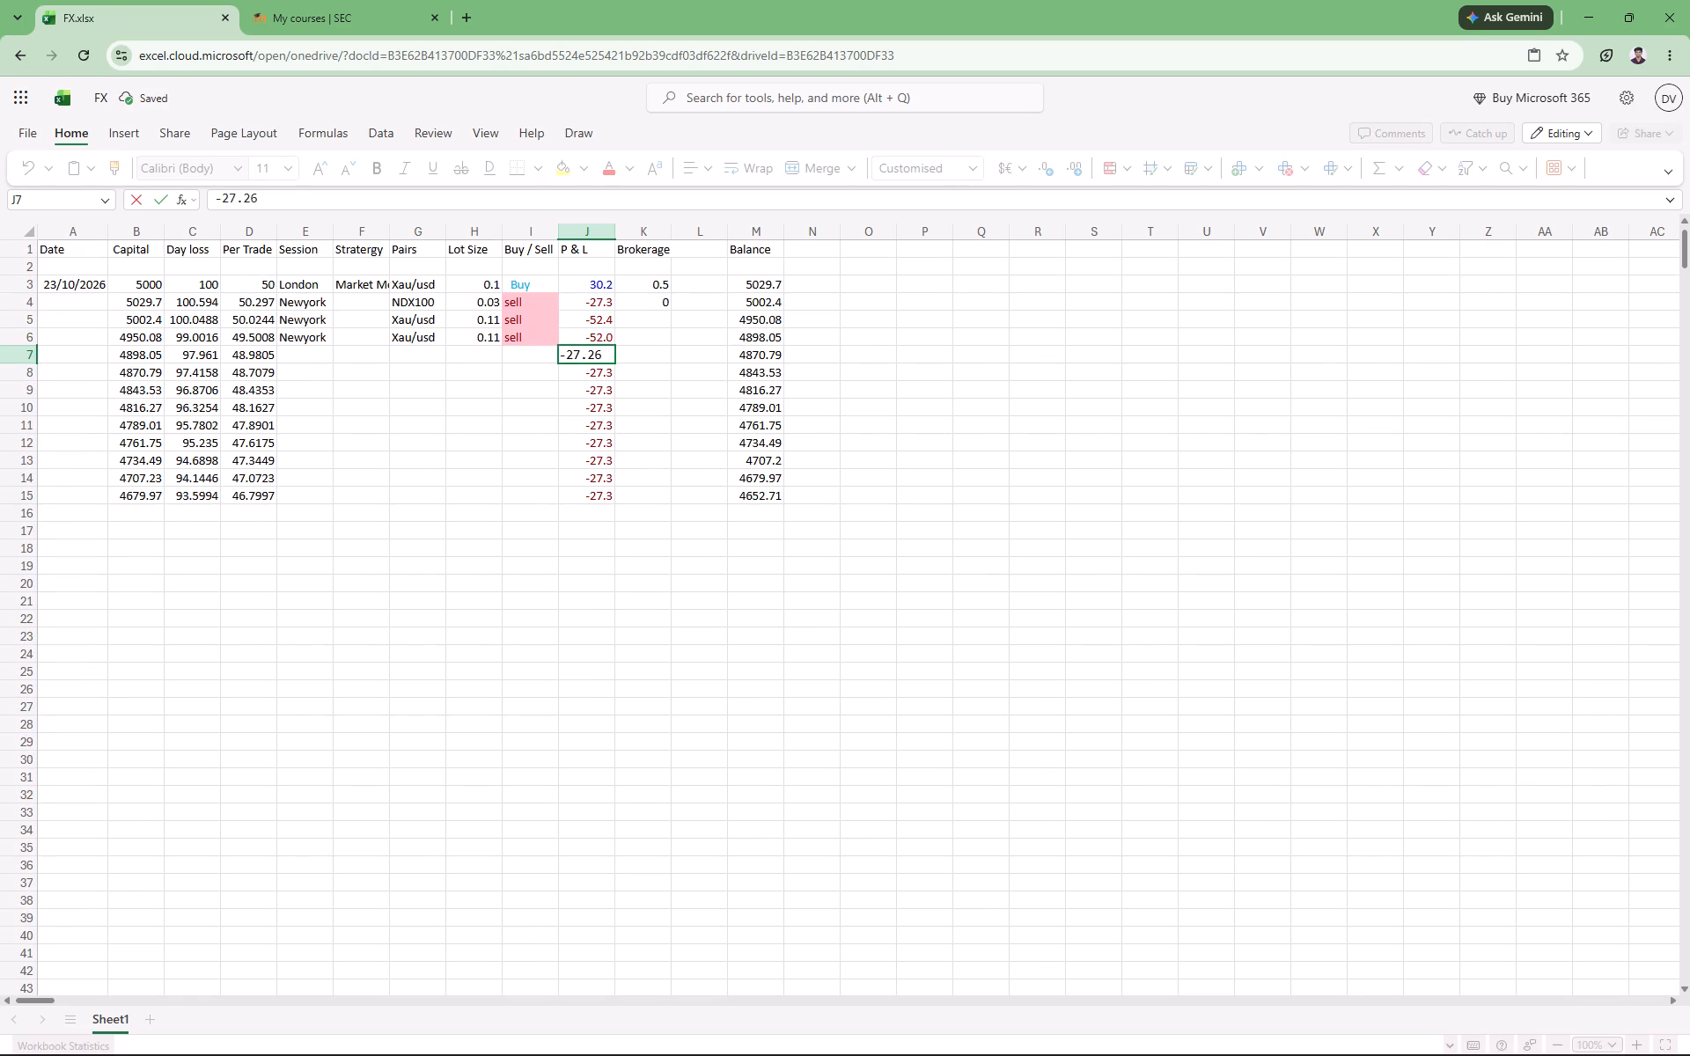
{"action": "key", "text": "BackSpace"}
{"action": "key", "text": "BackSpace"}
{"action": "key", "text": "BackSpace"}
{"action": "key", "text": "BackSpace"}
{"action": "key", "text": "BackSpace"}
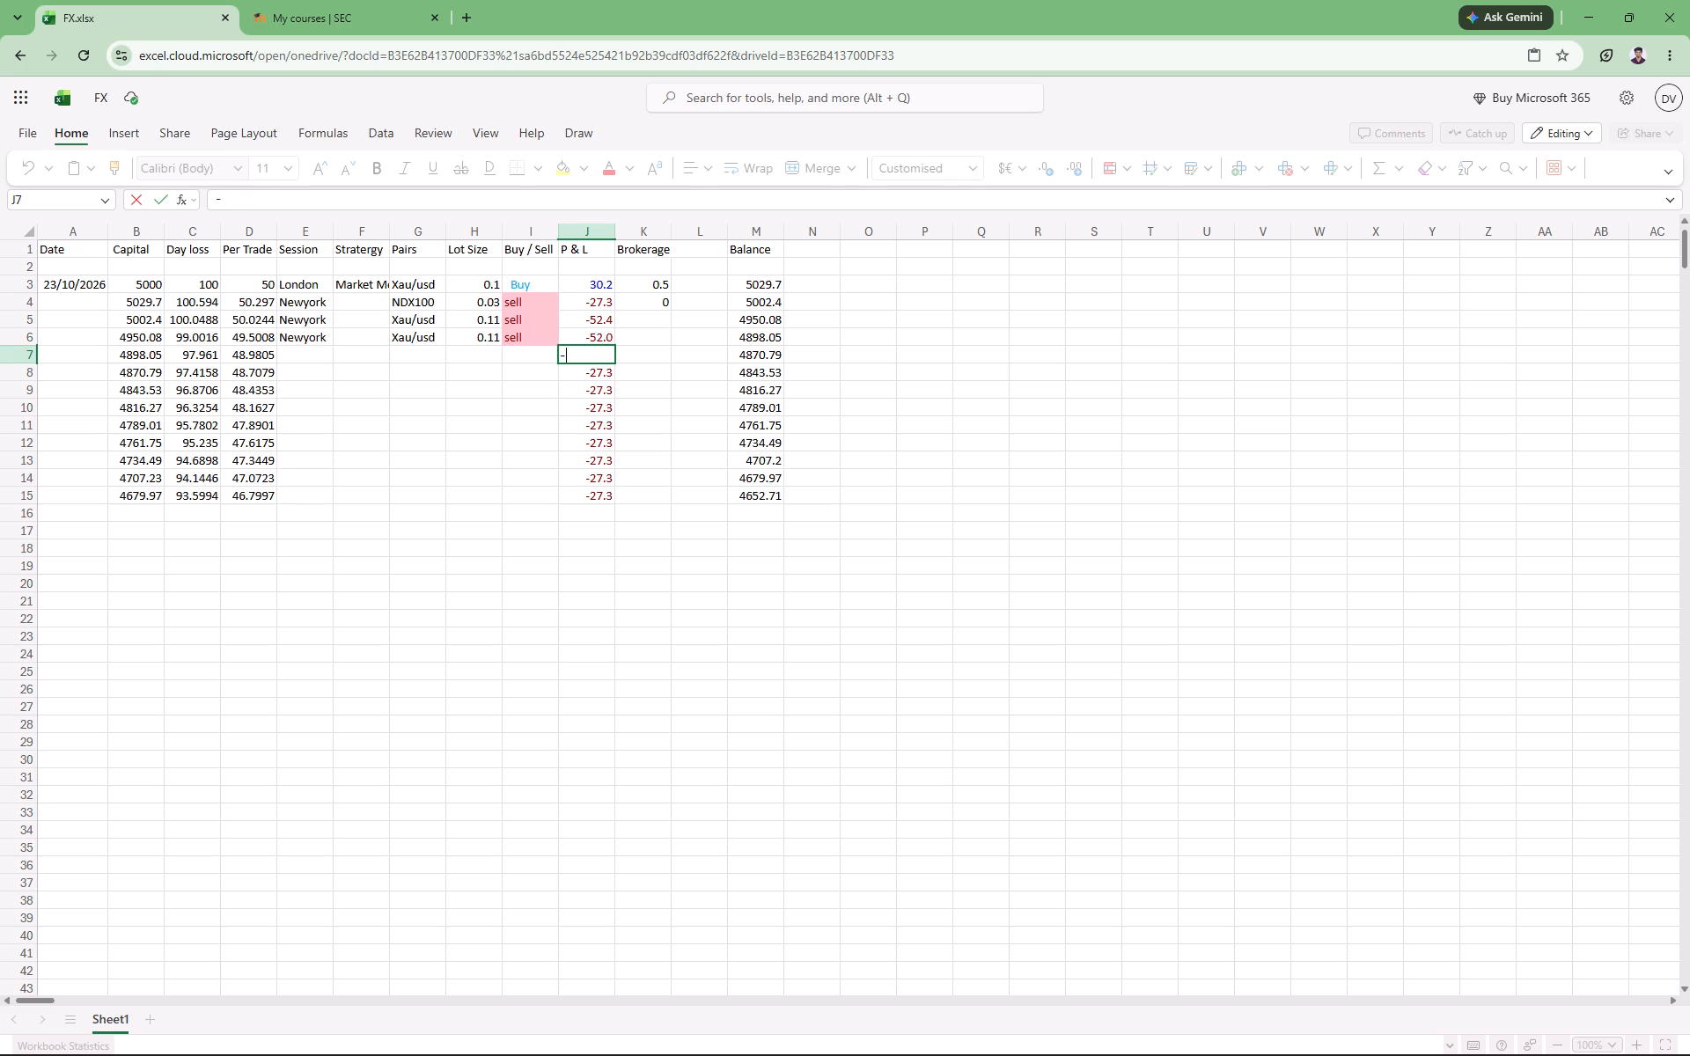
{"action": "key", "text": "BackSpace"}
{"action": "key", "text": "Return"}
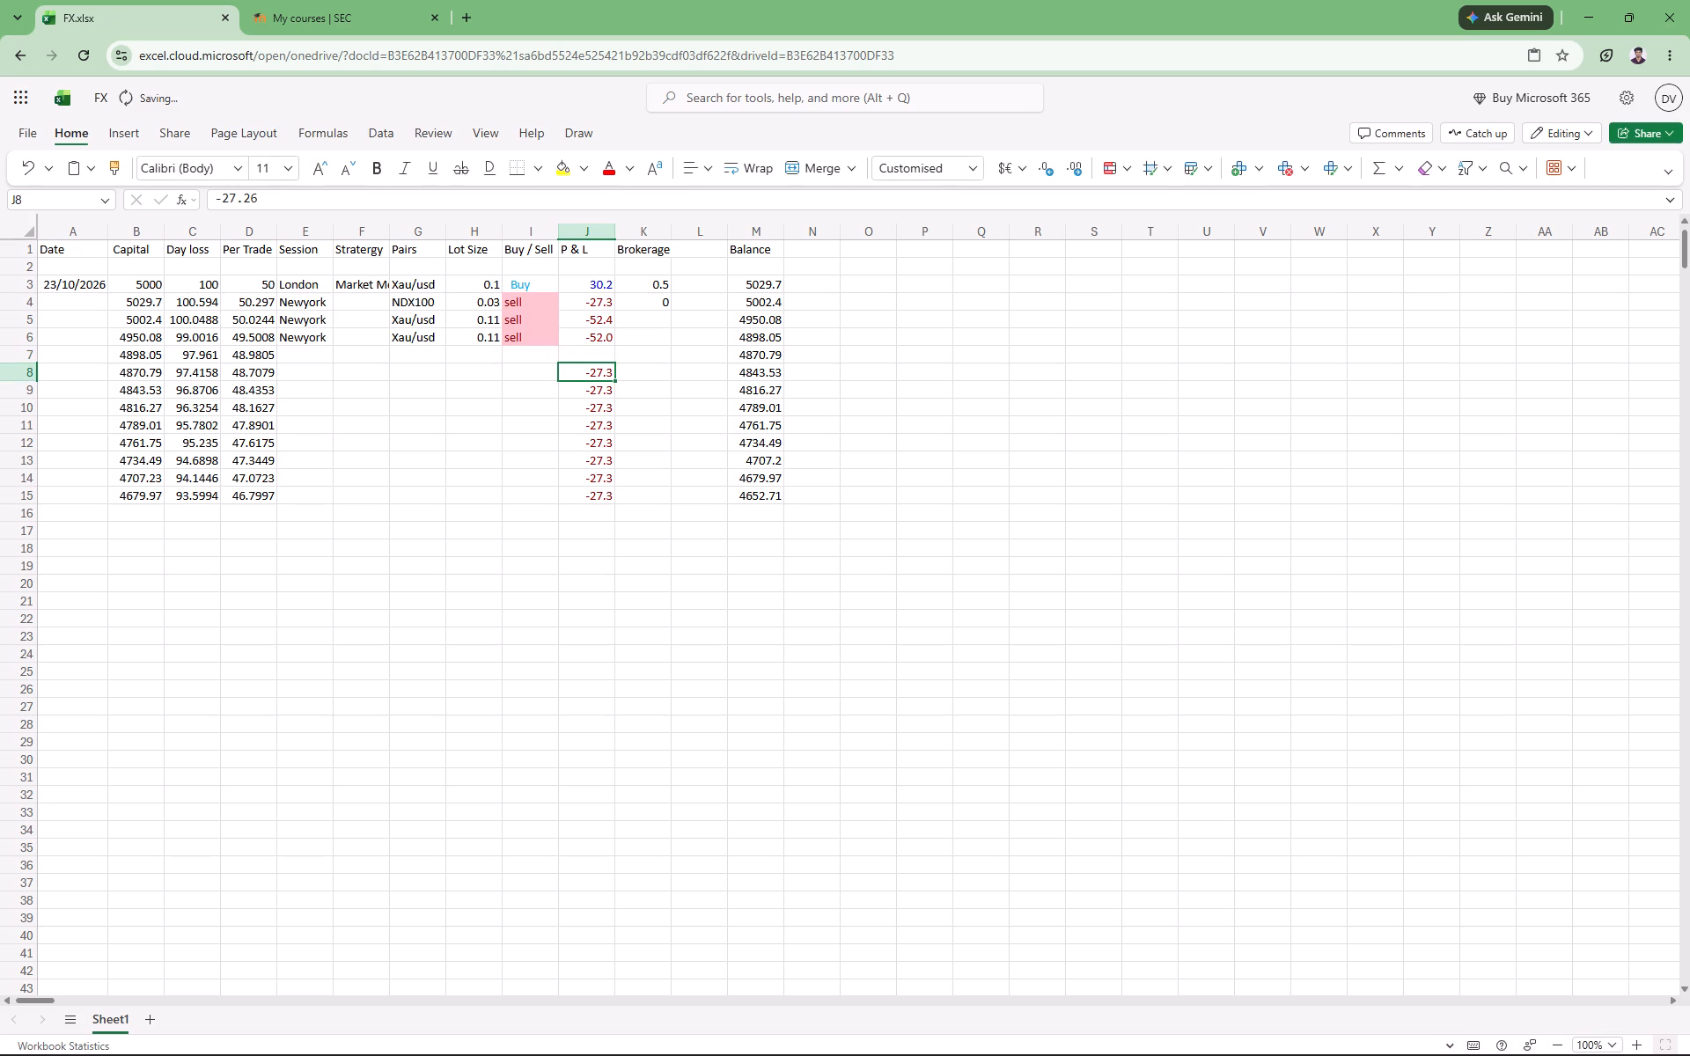
Clear the filled-down P & L value from cell J8.
{"action": "double_click", "coordinate": [603, 377]}
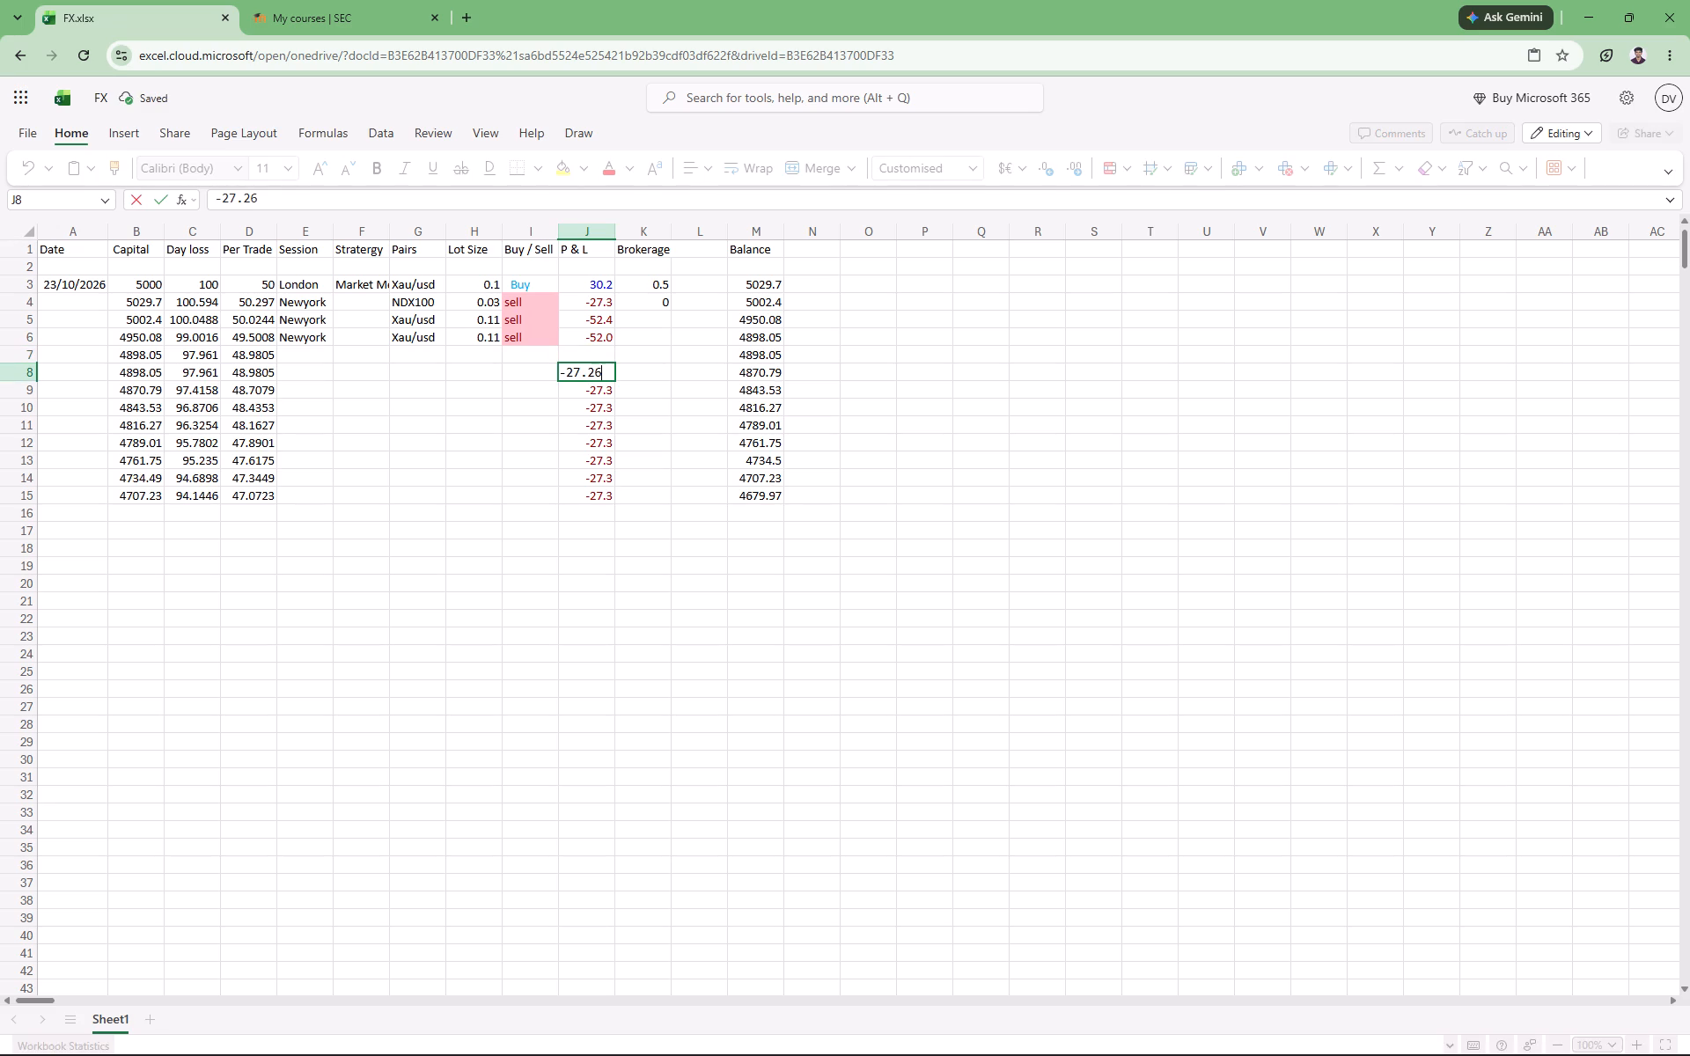
{"action": "key", "text": "BackSpace"}
{"action": "key", "text": "BackSpace"}
{"action": "key", "text": "BackSpace"}
{"action": "key", "text": "BackSpace"}
{"action": "key", "text": "BackSpace"}
{"action": "key", "text": "BackSpace"}
{"action": "key", "text": "BackSpace"}
{"action": "key", "text": "BackSpace"}
{"action": "key", "text": "BackSpace"}
{"action": "key", "text": "Return"}
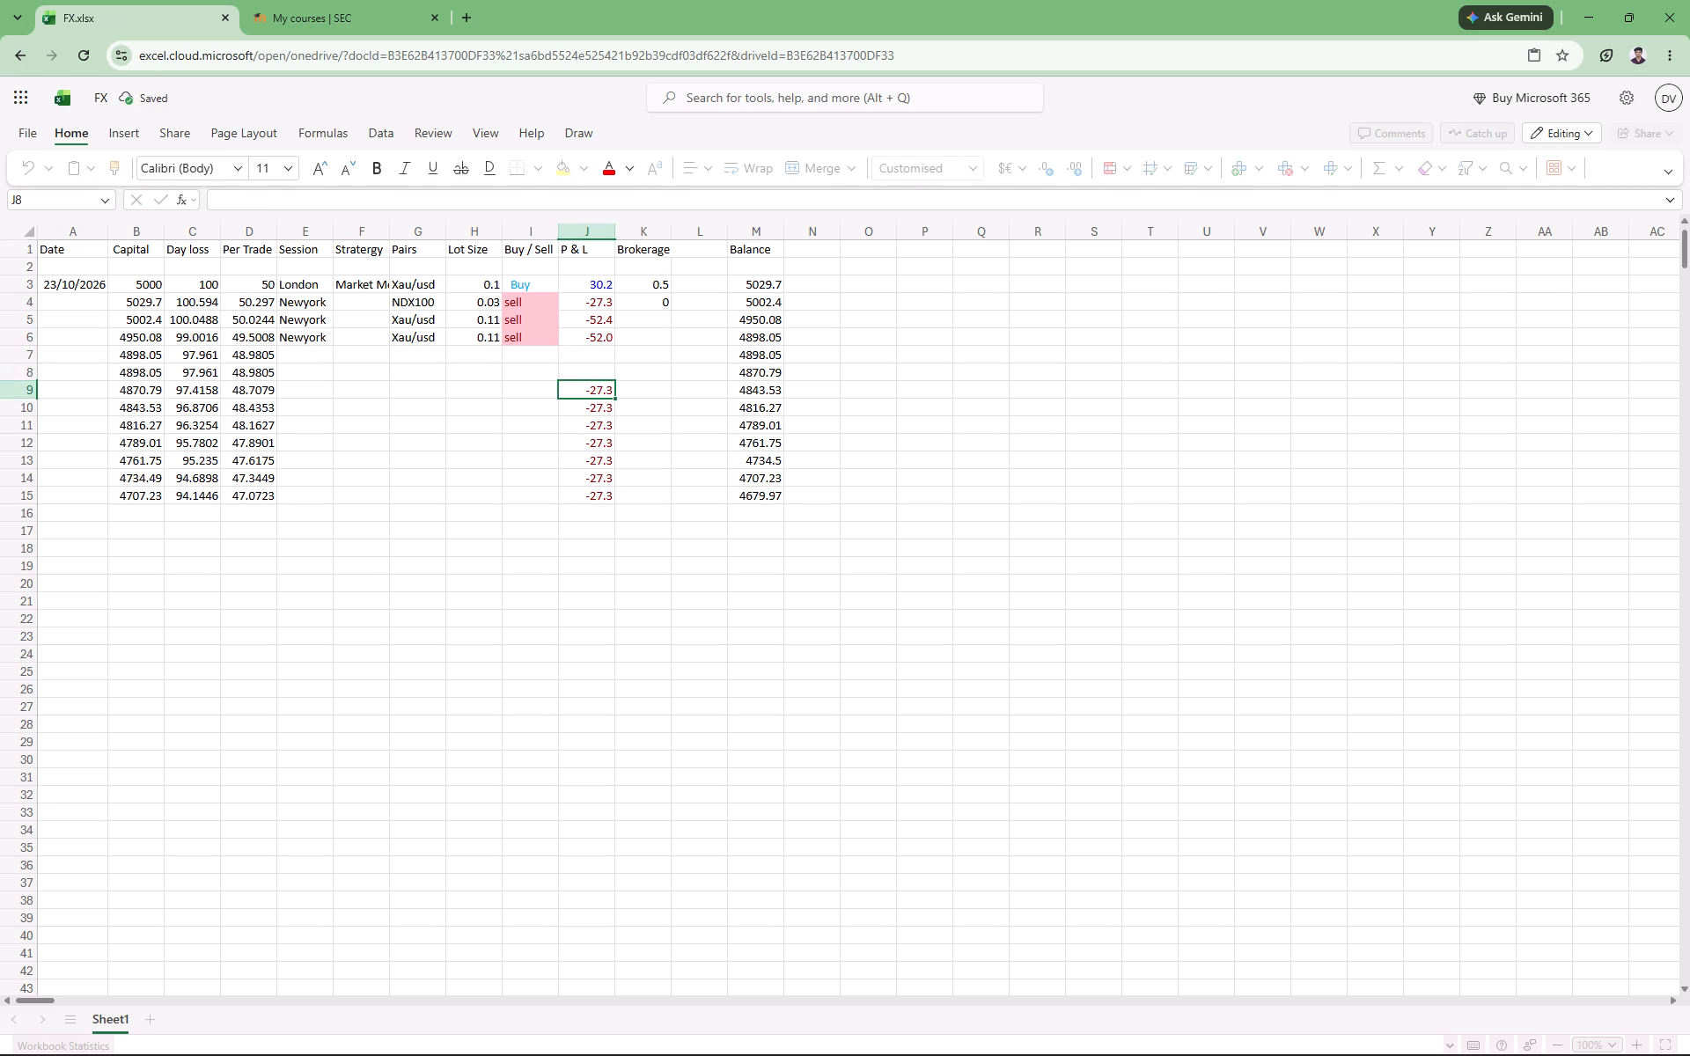
Clear the filled-down P & L value from cell J9.
{"action": "double_click", "coordinate": [606, 389]}
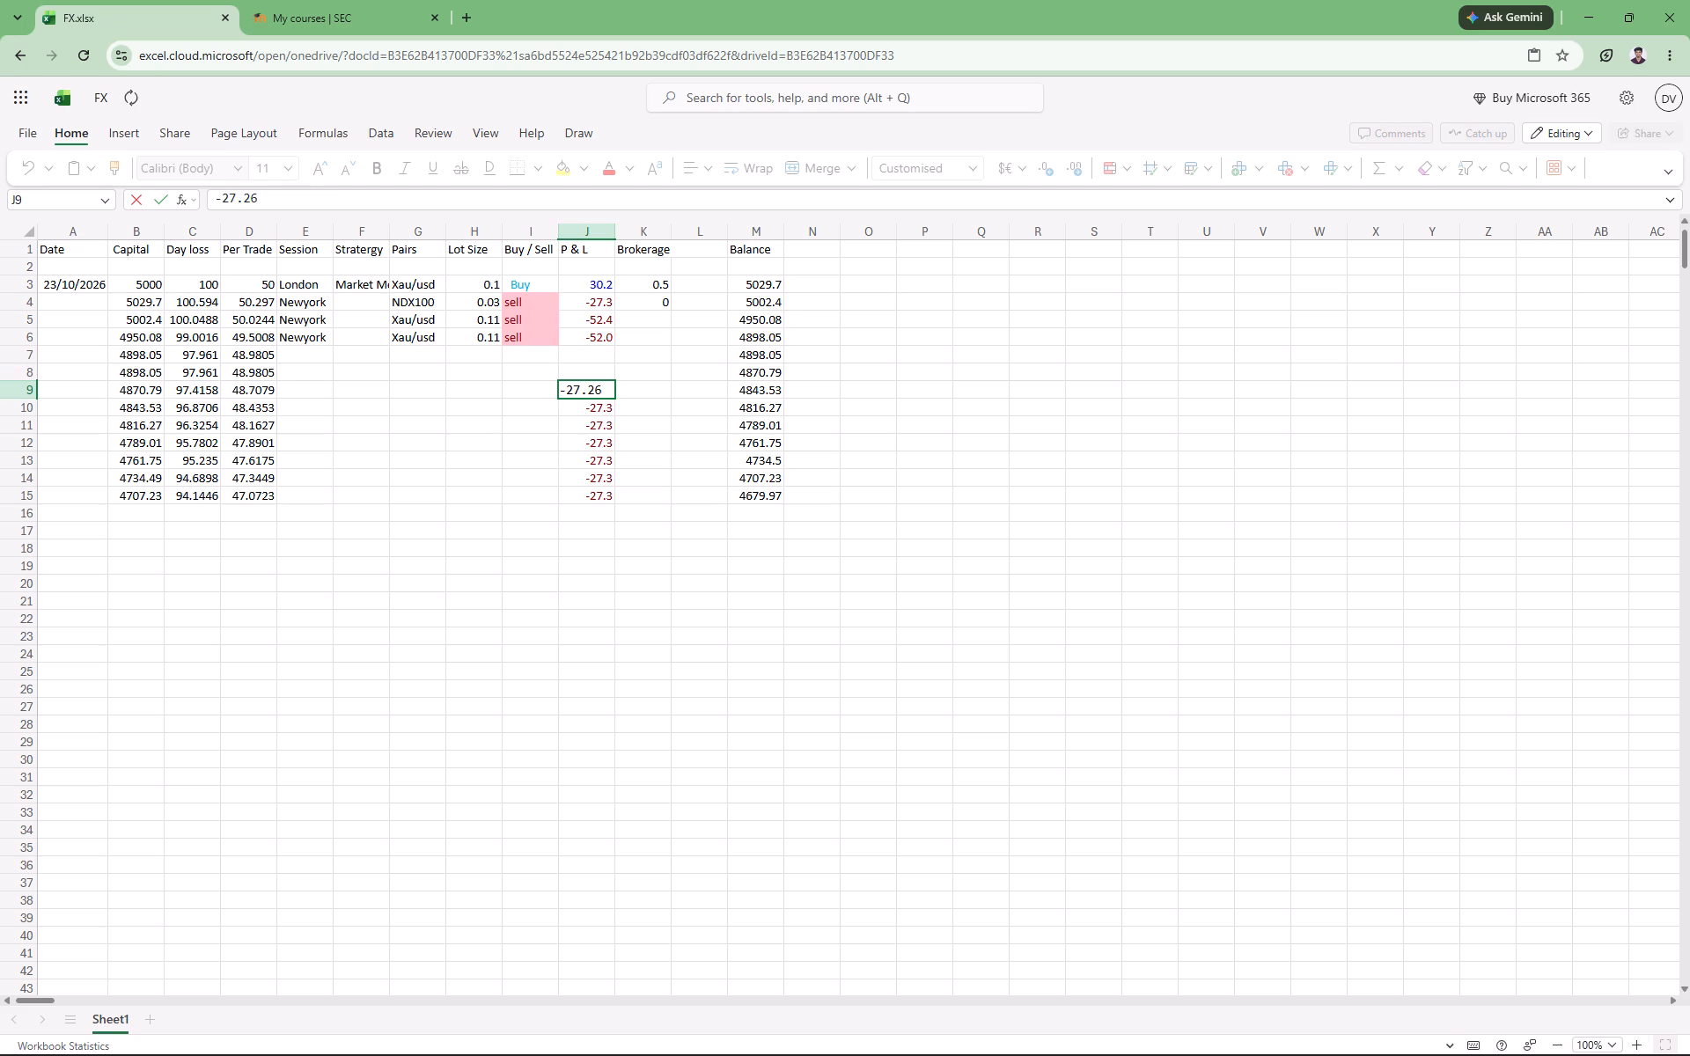
{"action": "key", "text": "BackSpace"}
{"action": "key", "text": "BackSpace"}
{"action": "key", "text": "BackSpace"}
{"action": "key", "text": "BackSpace"}
{"action": "key", "text": "BackSpace"}
{"action": "key", "text": "BackSpace"}
{"action": "key", "text": "BackSpace"}
{"action": "key", "text": "BackSpace"}
{"action": "key", "text": "BackSpace"}
{"action": "key", "text": "Return"}
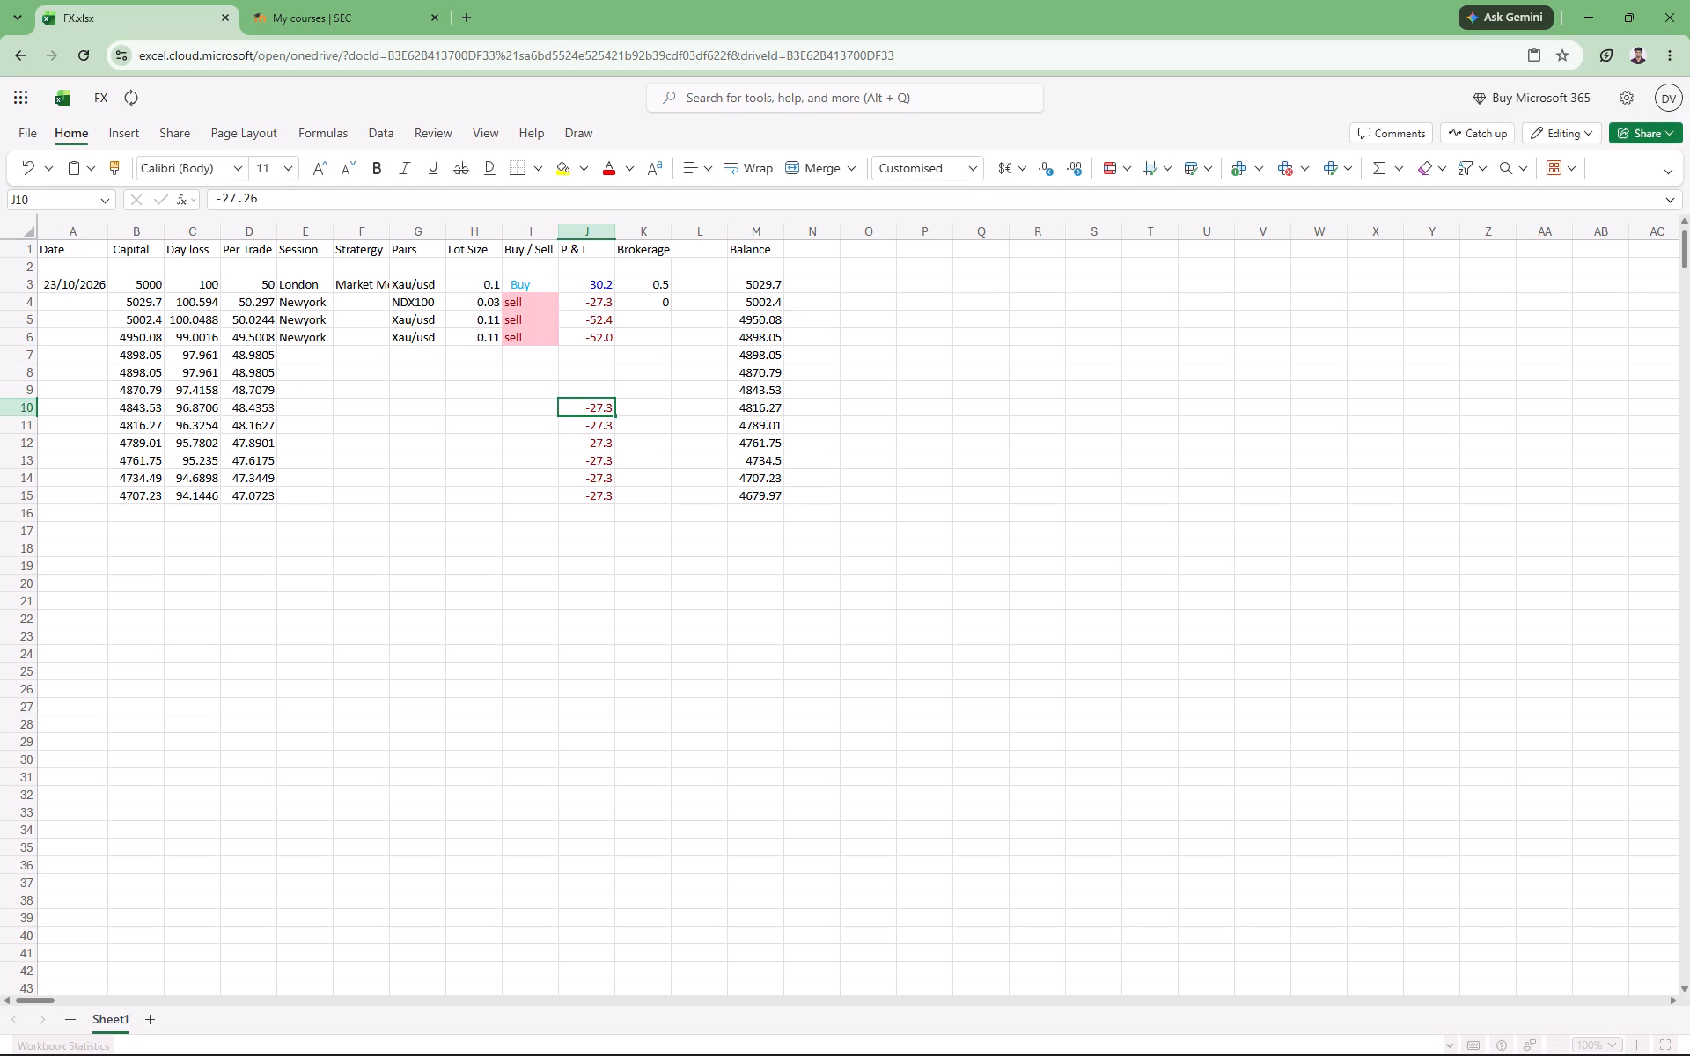
Clear the filled-down P & L values from cells J10 and J11.
{"action": "left_click", "coordinate": [606, 393]}
{"action": "triple_click", "coordinate": [606, 402]}
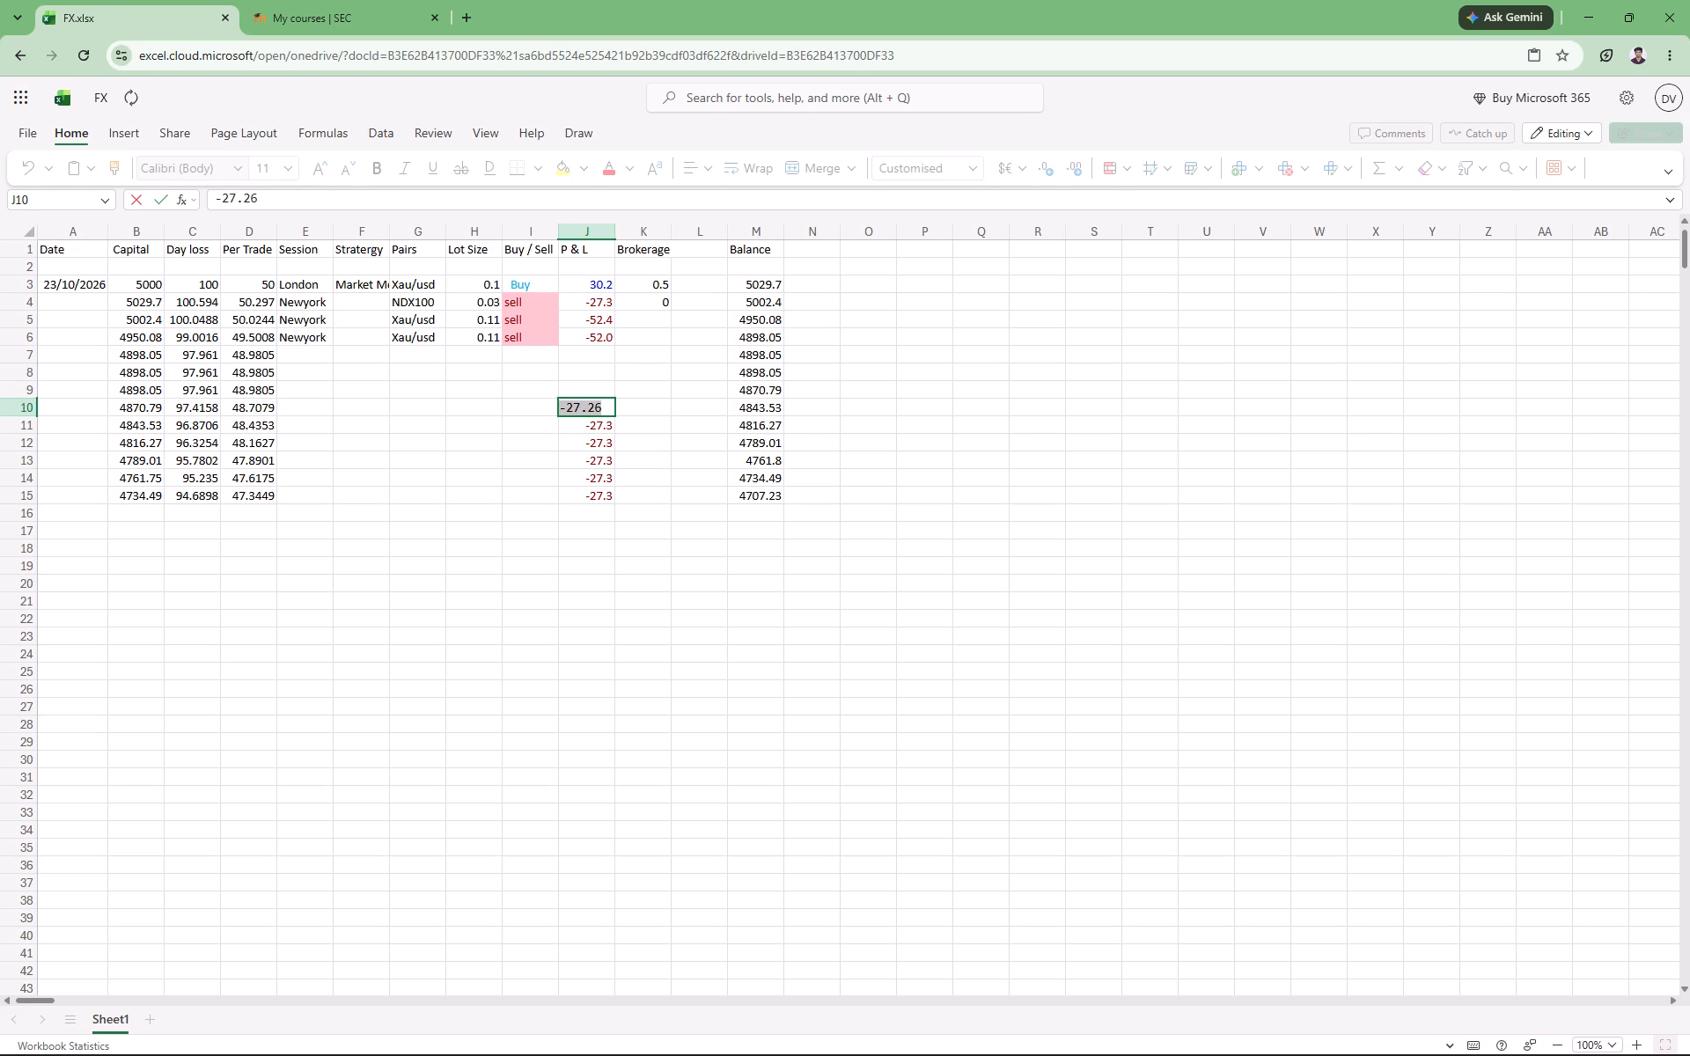
{"action": "key", "text": "BackSpace"}
{"action": "double_click", "coordinate": [605, 424]}
{"action": "key", "text": "BackSpace"}
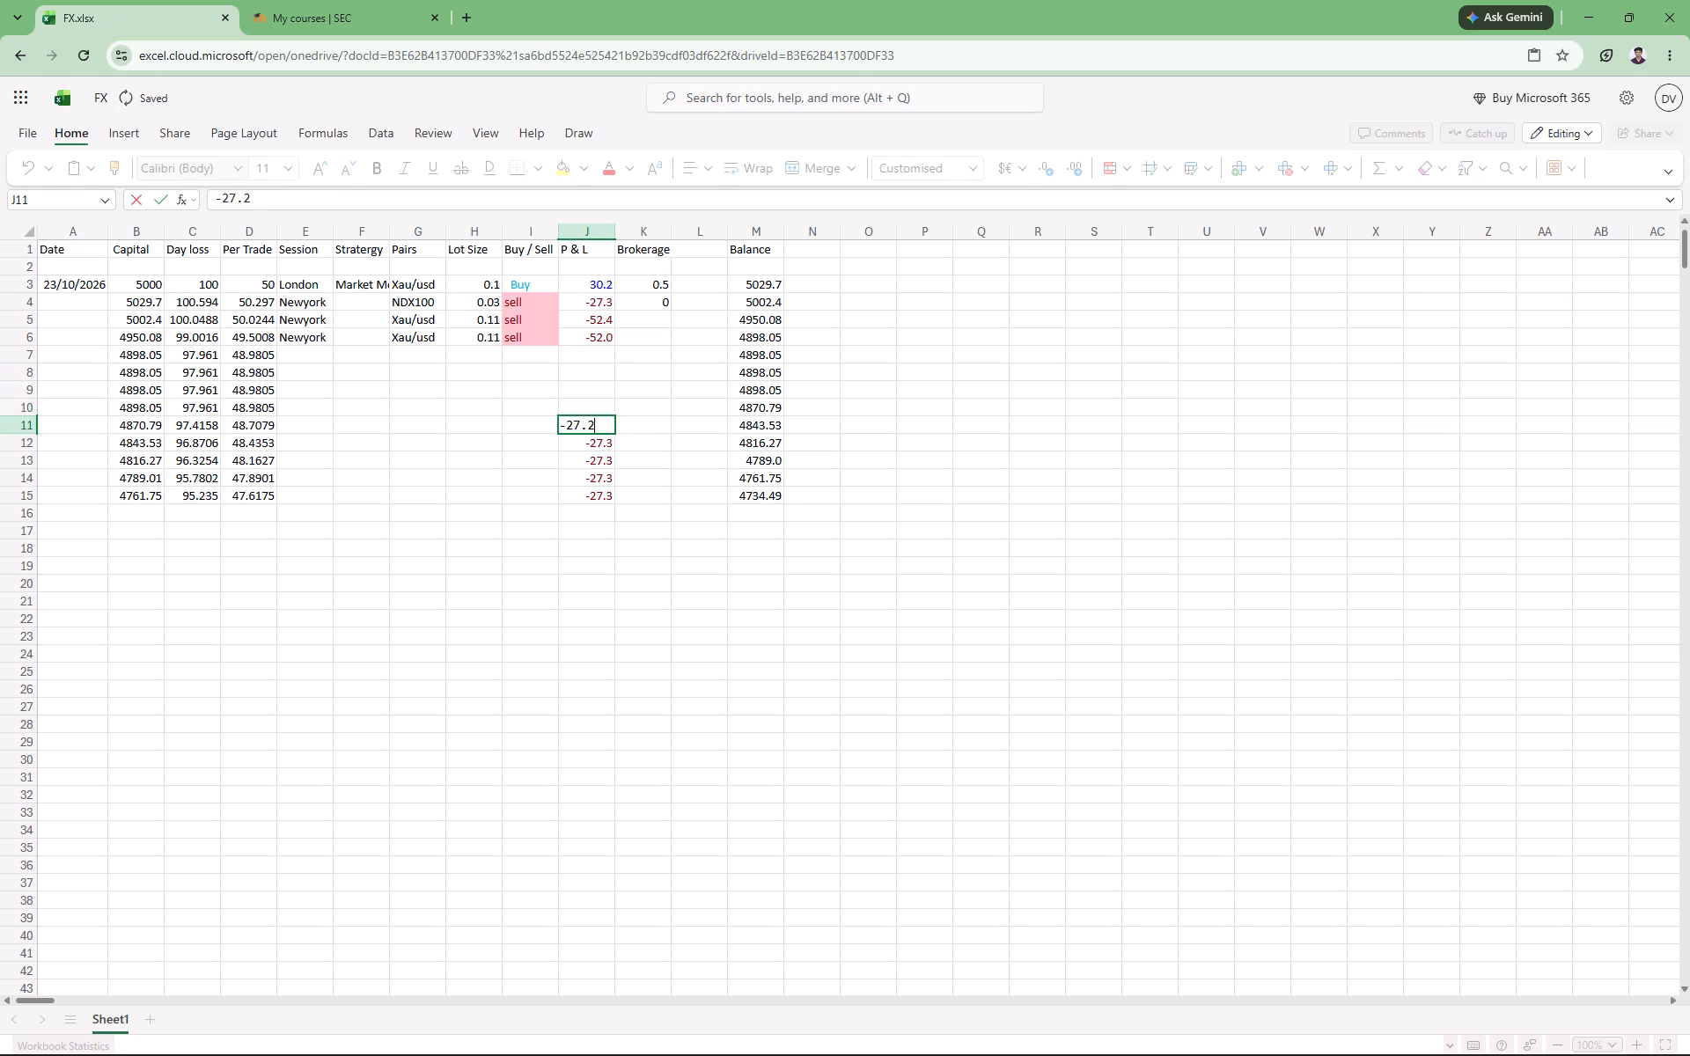
{"action": "key", "text": "BackSpace"}
{"action": "key", "text": "BackSpace"}
{"action": "key", "text": "BackSpace"}
{"action": "key", "text": "BackSpace"}
{"action": "key", "text": "BackSpace"}
{"action": "key", "text": "BackSpace"}
{"action": "key", "text": "BackSpace"}
{"action": "key", "text": "BackSpace"}
{"action": "key", "text": "BackSpace"}
{"action": "key", "text": "BackSpace"}
{"action": "key", "text": "Return"}
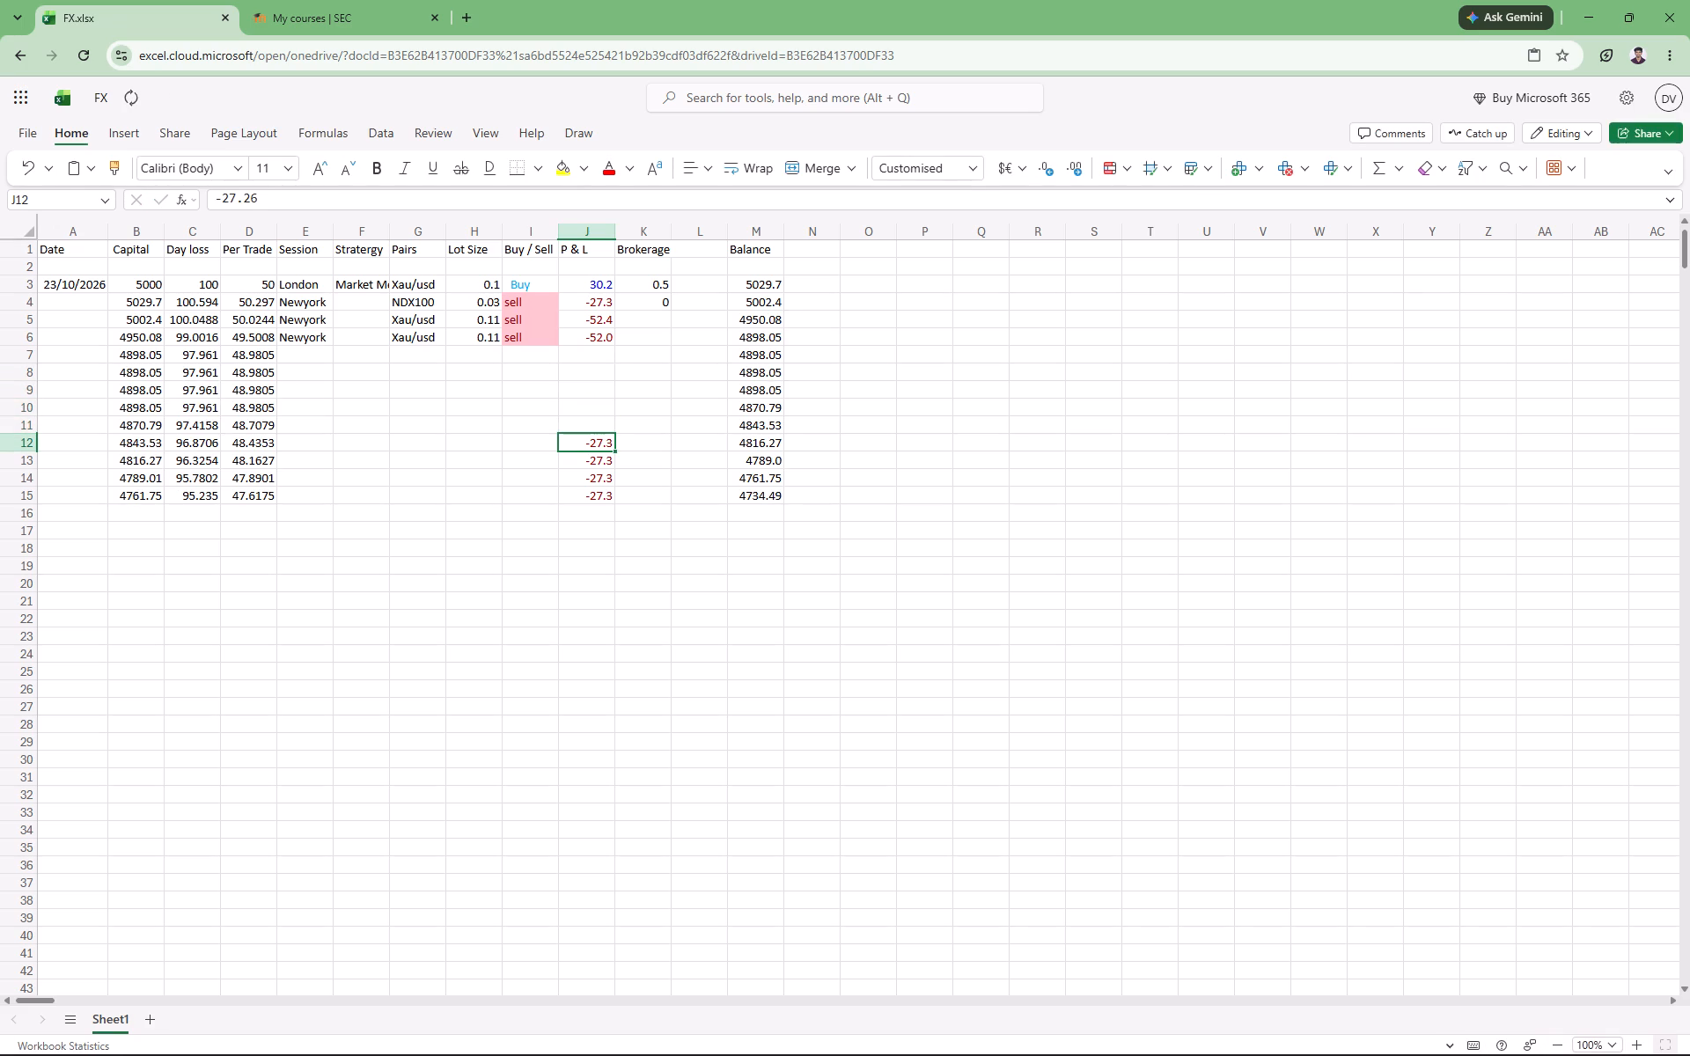
Clear the filled-down P & L value from cell J12.
{"action": "double_click", "coordinate": [599, 444]}
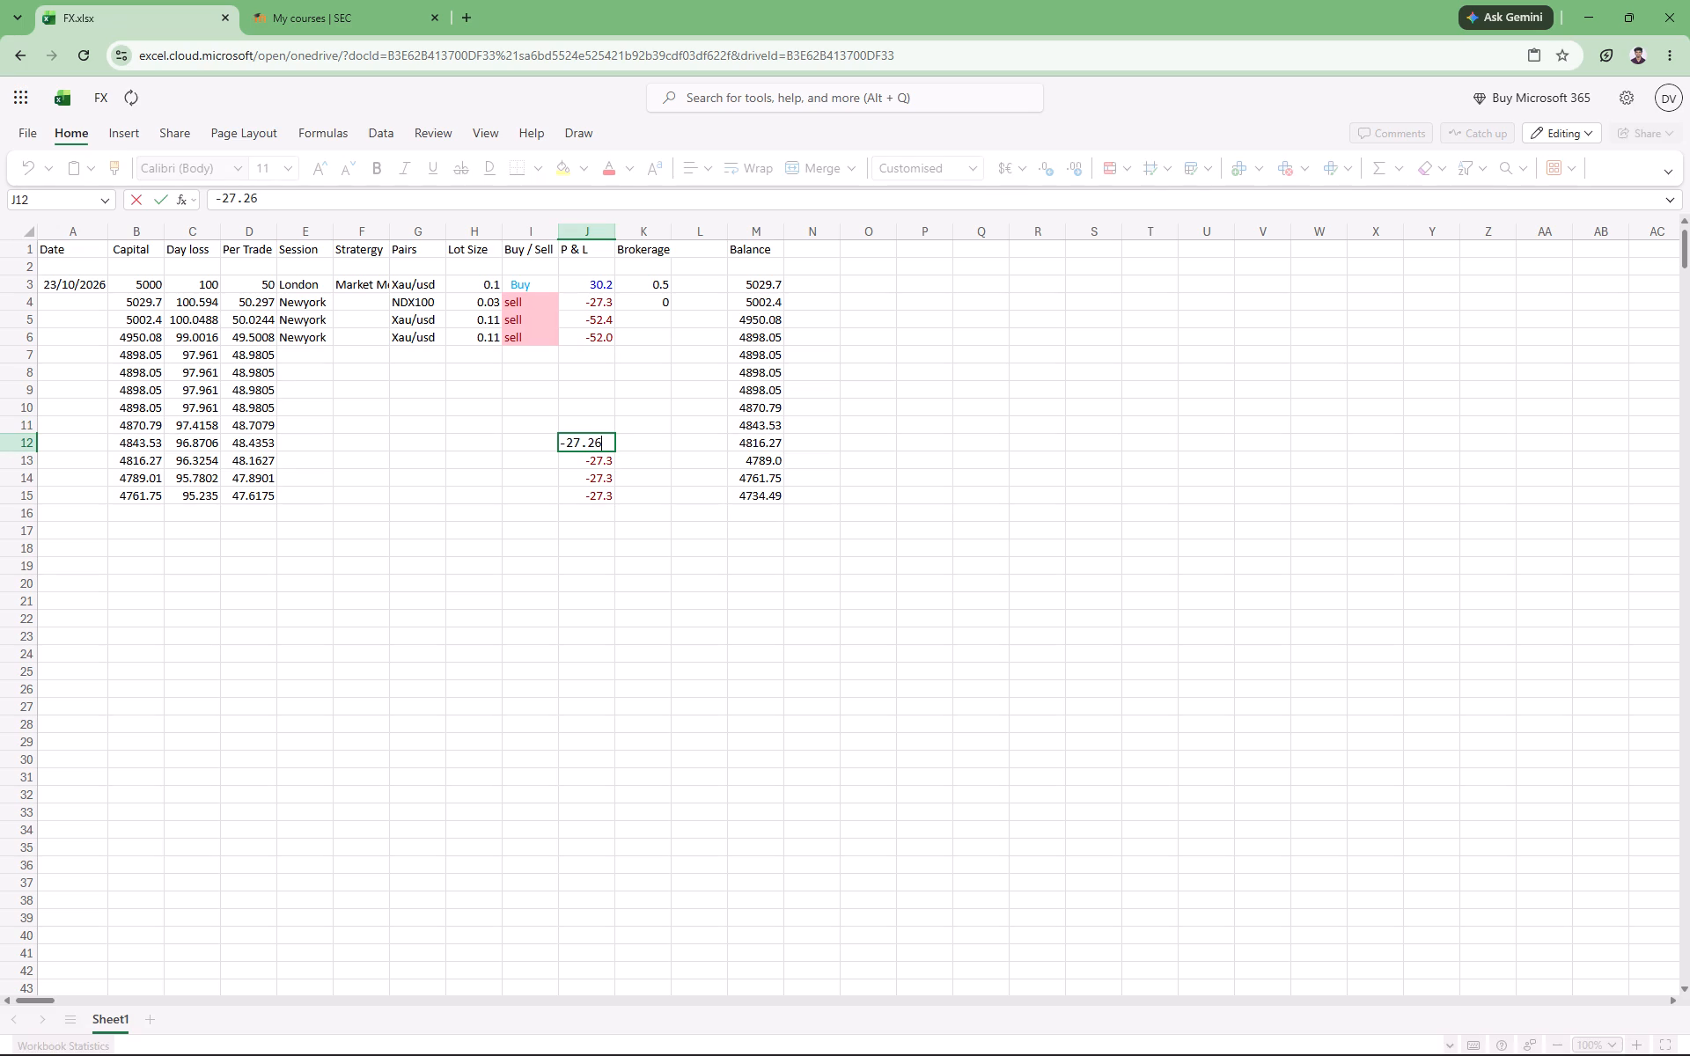
{"action": "key", "text": "BackSpace"}
{"action": "key", "text": "BackSpace"}
{"action": "key", "text": "BackSpace"}
{"action": "key", "text": "BackSpace"}
{"action": "key", "text": "BackSpace"}
{"action": "key", "text": "BackSpace"}
{"action": "key", "text": "BackSpace"}
{"action": "key", "text": "BackSpace"}
{"action": "key", "text": "BackSpace"}
{"action": "key", "text": "BackSpace"}
{"action": "key", "text": "BackSpace"}
{"action": "key", "text": "BackSpace"}
{"action": "key", "text": "BackSpace"}
{"action": "key", "text": "BackSpace"}
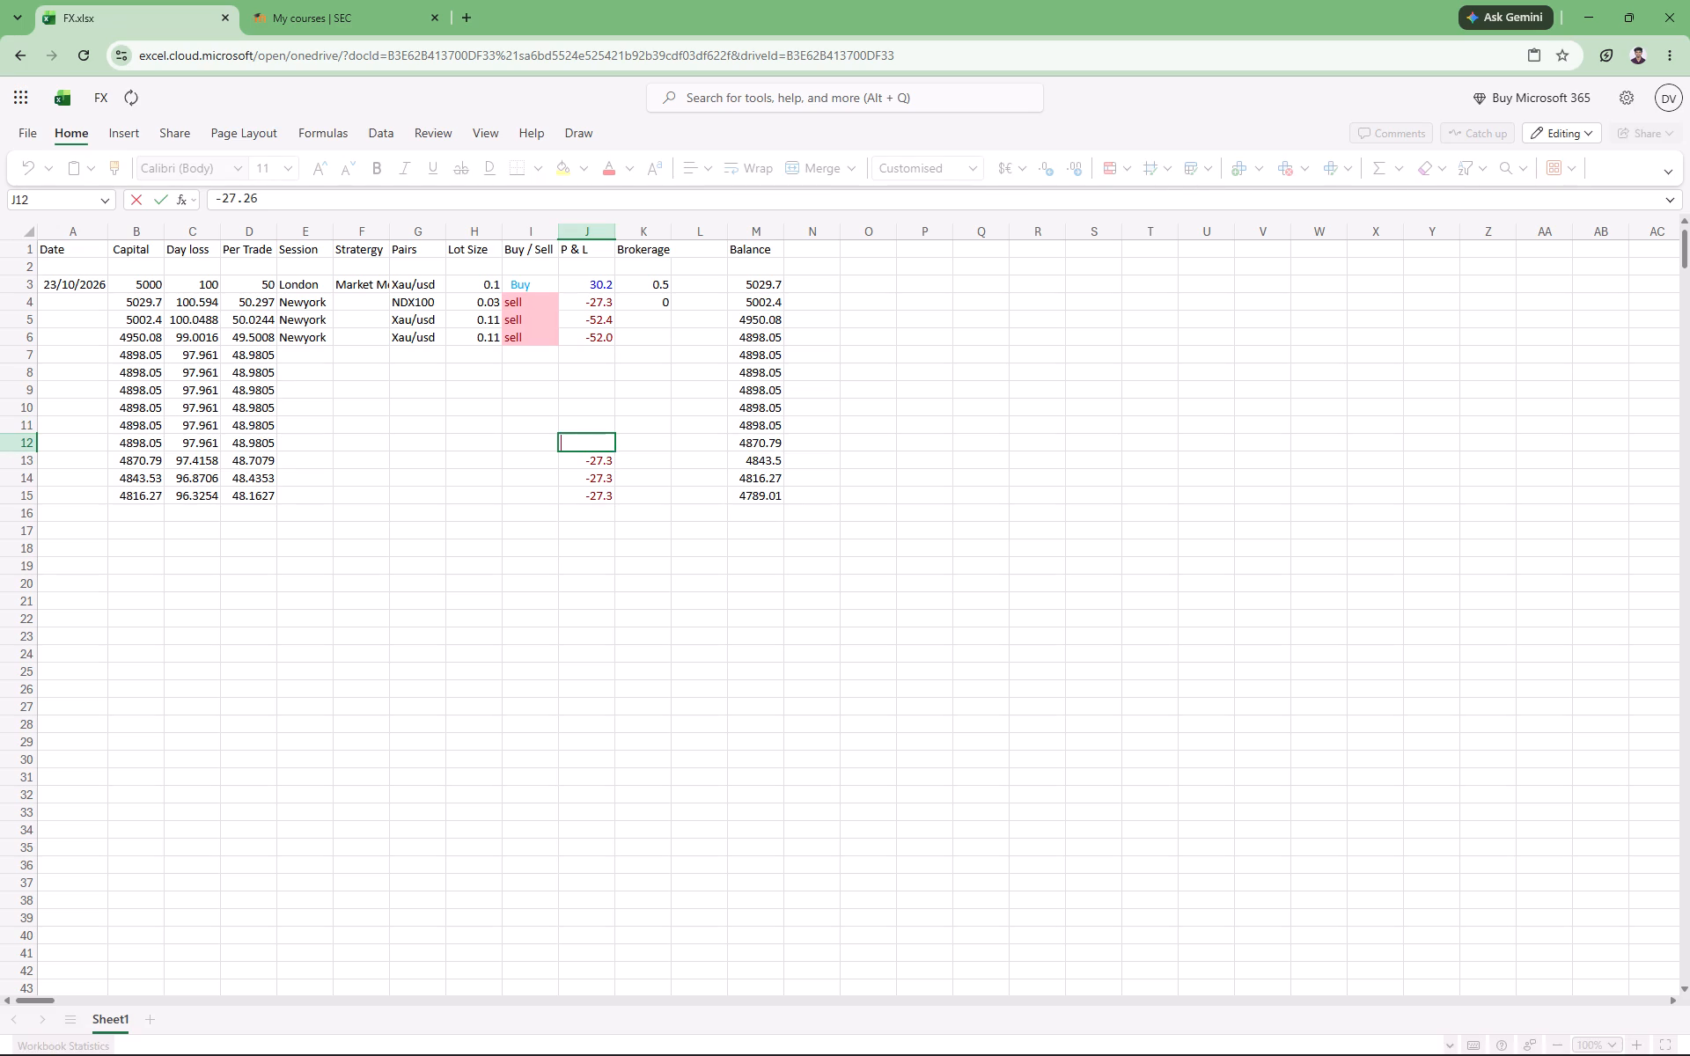
{"action": "key", "text": "Return"}
Clear the filled-down P & L value from cell J13.
{"action": "double_click", "coordinate": [606, 465]}
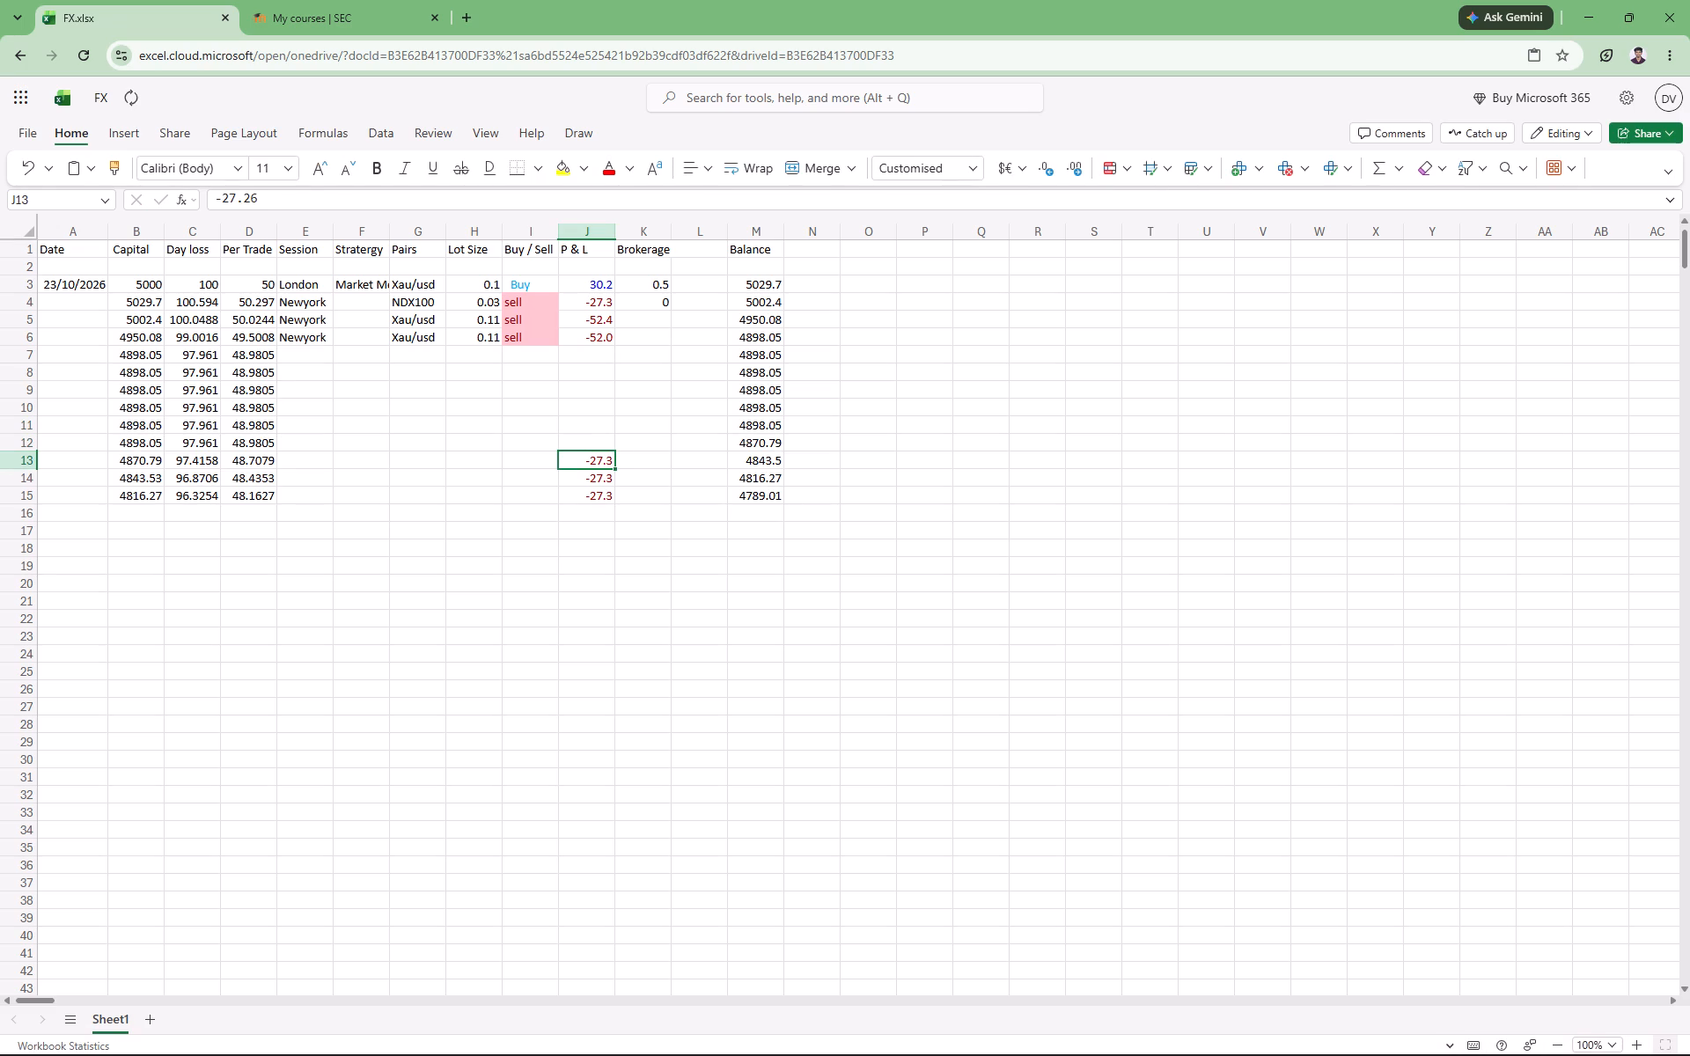
{"action": "key", "text": "BackSpace"}
{"action": "key", "text": "BackSpace"}
{"action": "key", "text": "BackSpace"}
{"action": "key", "text": "BackSpace"}
{"action": "key", "text": "BackSpace"}
{"action": "key", "text": "BackSpace"}
{"action": "key", "text": "BackSpace"}
{"action": "key", "text": "BackSpace"}
{"action": "key", "text": "BackSpace"}
{"action": "key", "text": "BackSpace"}
{"action": "key", "text": "BackSpace"}
{"action": "key", "text": "BackSpace"}
{"action": "key", "text": "BackSpace"}
{"action": "key", "text": "Return"}
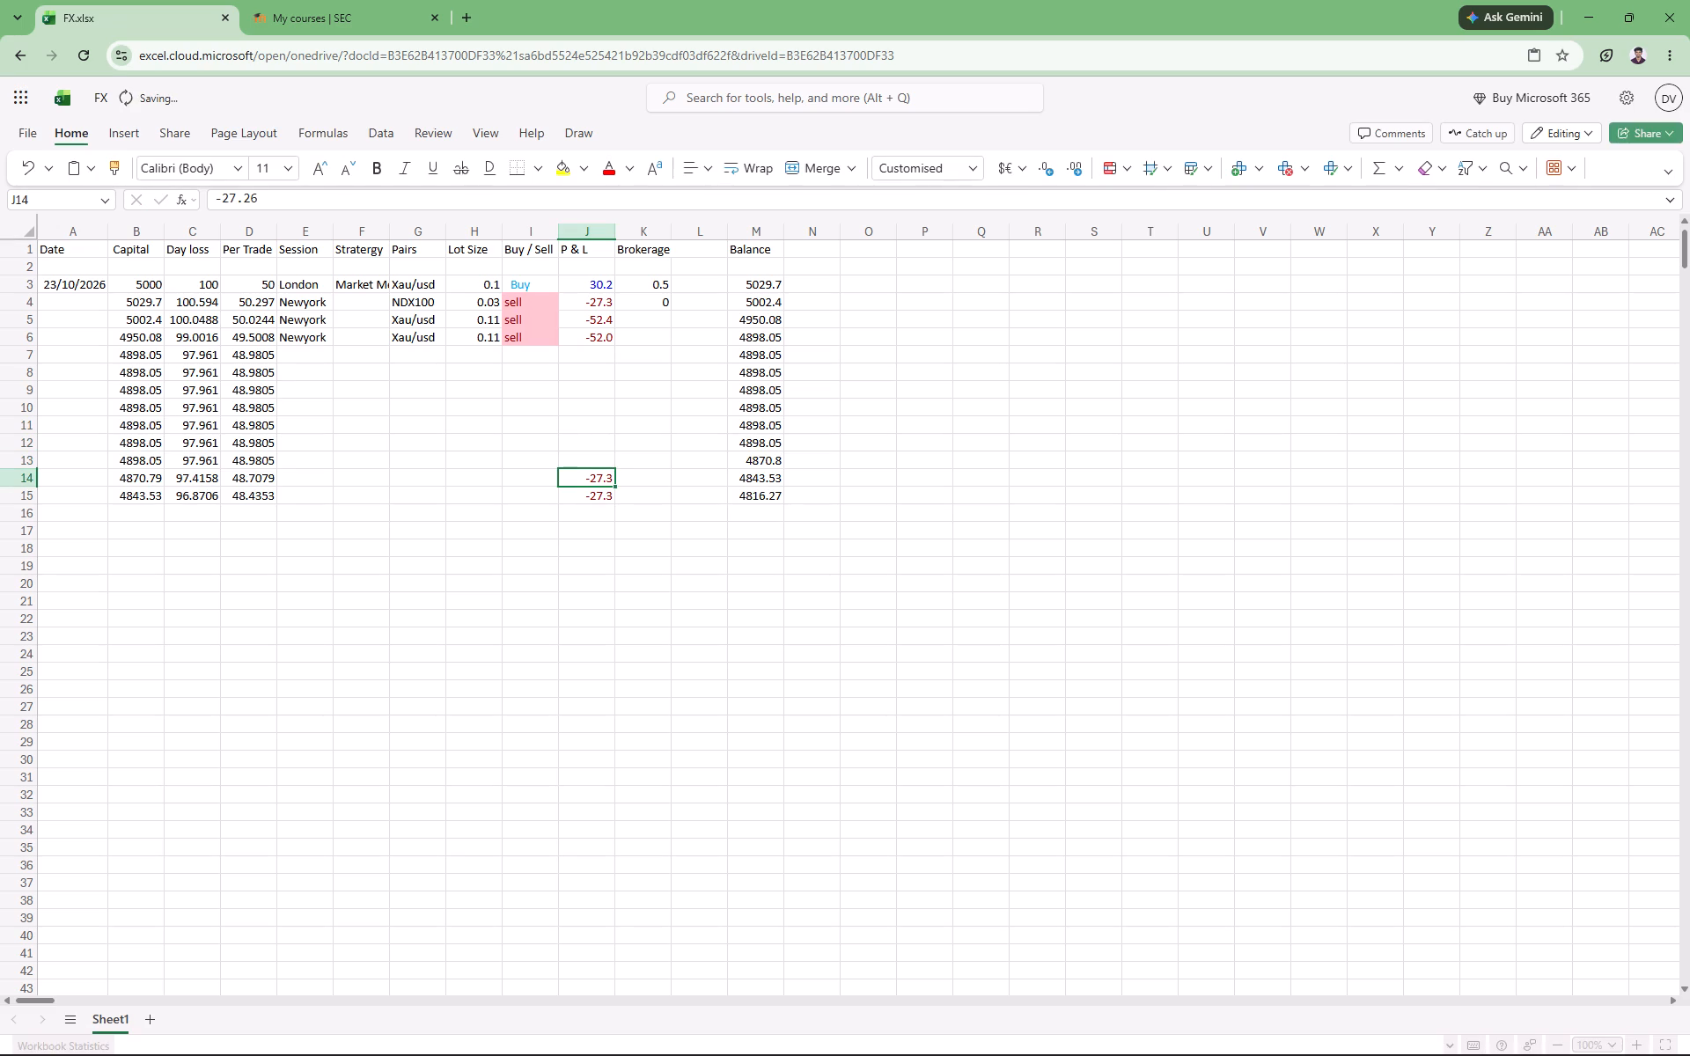
Clear the filled-down P & L value from cell J14.
{"action": "double_click", "coordinate": [584, 478]}
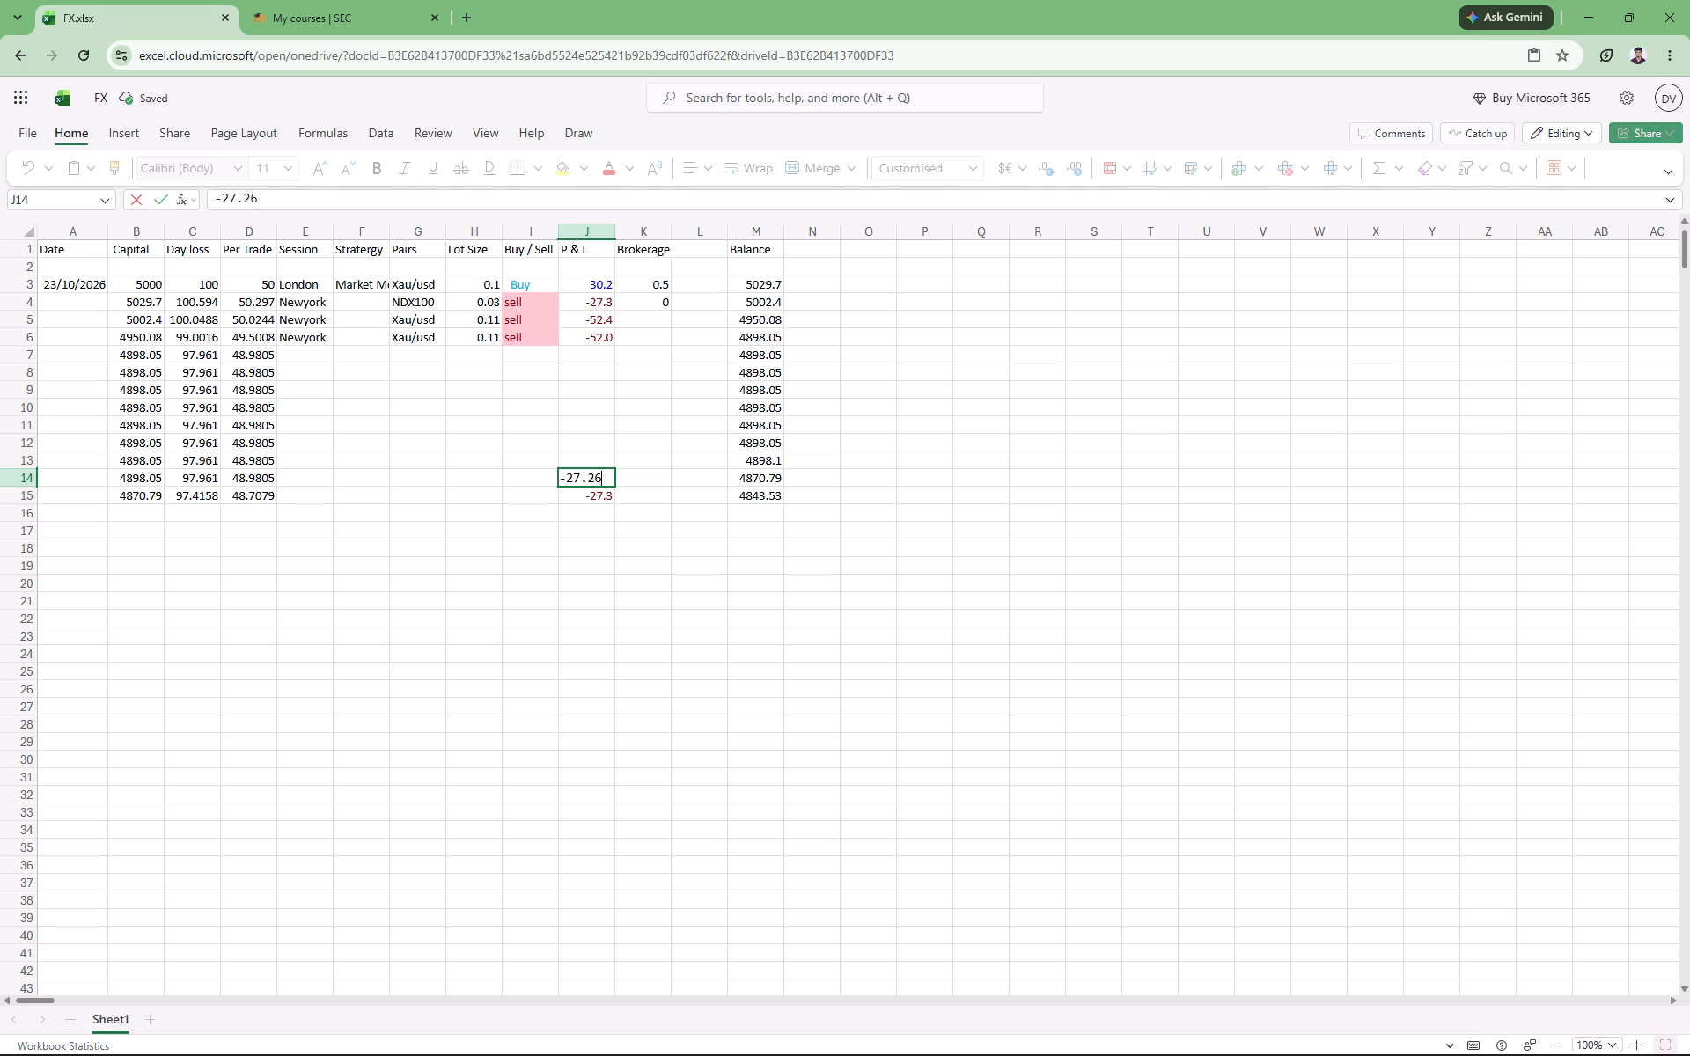
{"action": "key", "text": "BackSpace"}
{"action": "key", "text": "BackSpace"}
{"action": "key", "text": "BackSpace"}
{"action": "key", "text": "BackSpace"}
{"action": "key", "text": "BackSpace"}
{"action": "key", "text": "BackSpace"}
{"action": "key", "text": "BackSpace"}
{"action": "key", "text": "BackSpace"}
{"action": "key", "text": "BackSpace"}
{"action": "key", "text": "BackSpace"}
{"action": "key", "text": "BackSpace"}
{"action": "key", "text": "BackSpace"}
{"action": "key", "text": "BackSpace"}
{"action": "key", "text": "Return"}
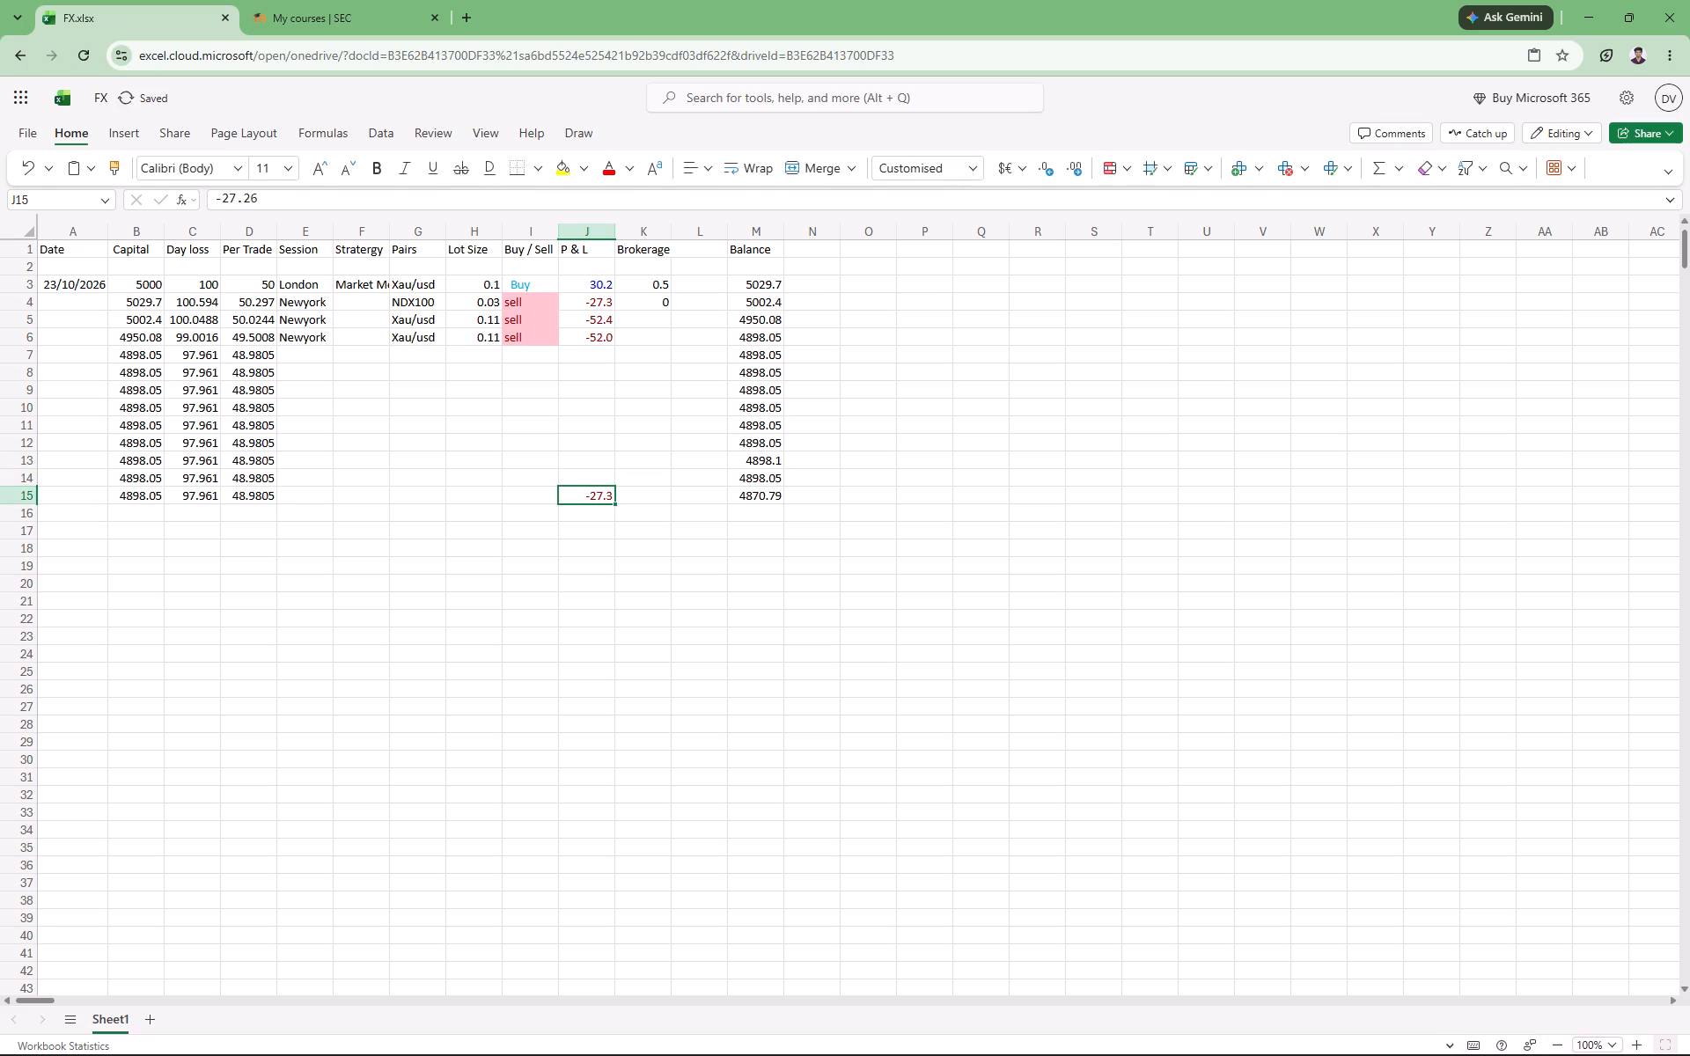
Clear the last filled-down P & L value from cell J15.
{"action": "double_click", "coordinate": [604, 498]}
{"action": "key", "text": "BackSpace"}
{"action": "key", "text": "BackSpace"}
{"action": "key", "text": "BackSpace"}
{"action": "key", "text": "BackSpace"}
{"action": "key", "text": "BackSpace"}
{"action": "key", "text": "BackSpace"}
{"action": "key", "text": "BackSpace"}
{"action": "key", "text": "BackSpace"}
{"action": "key", "text": "BackSpace"}
{"action": "key", "text": "BackSpace"}
{"action": "key", "text": "BackSpace"}
{"action": "key", "text": "BackSpace"}
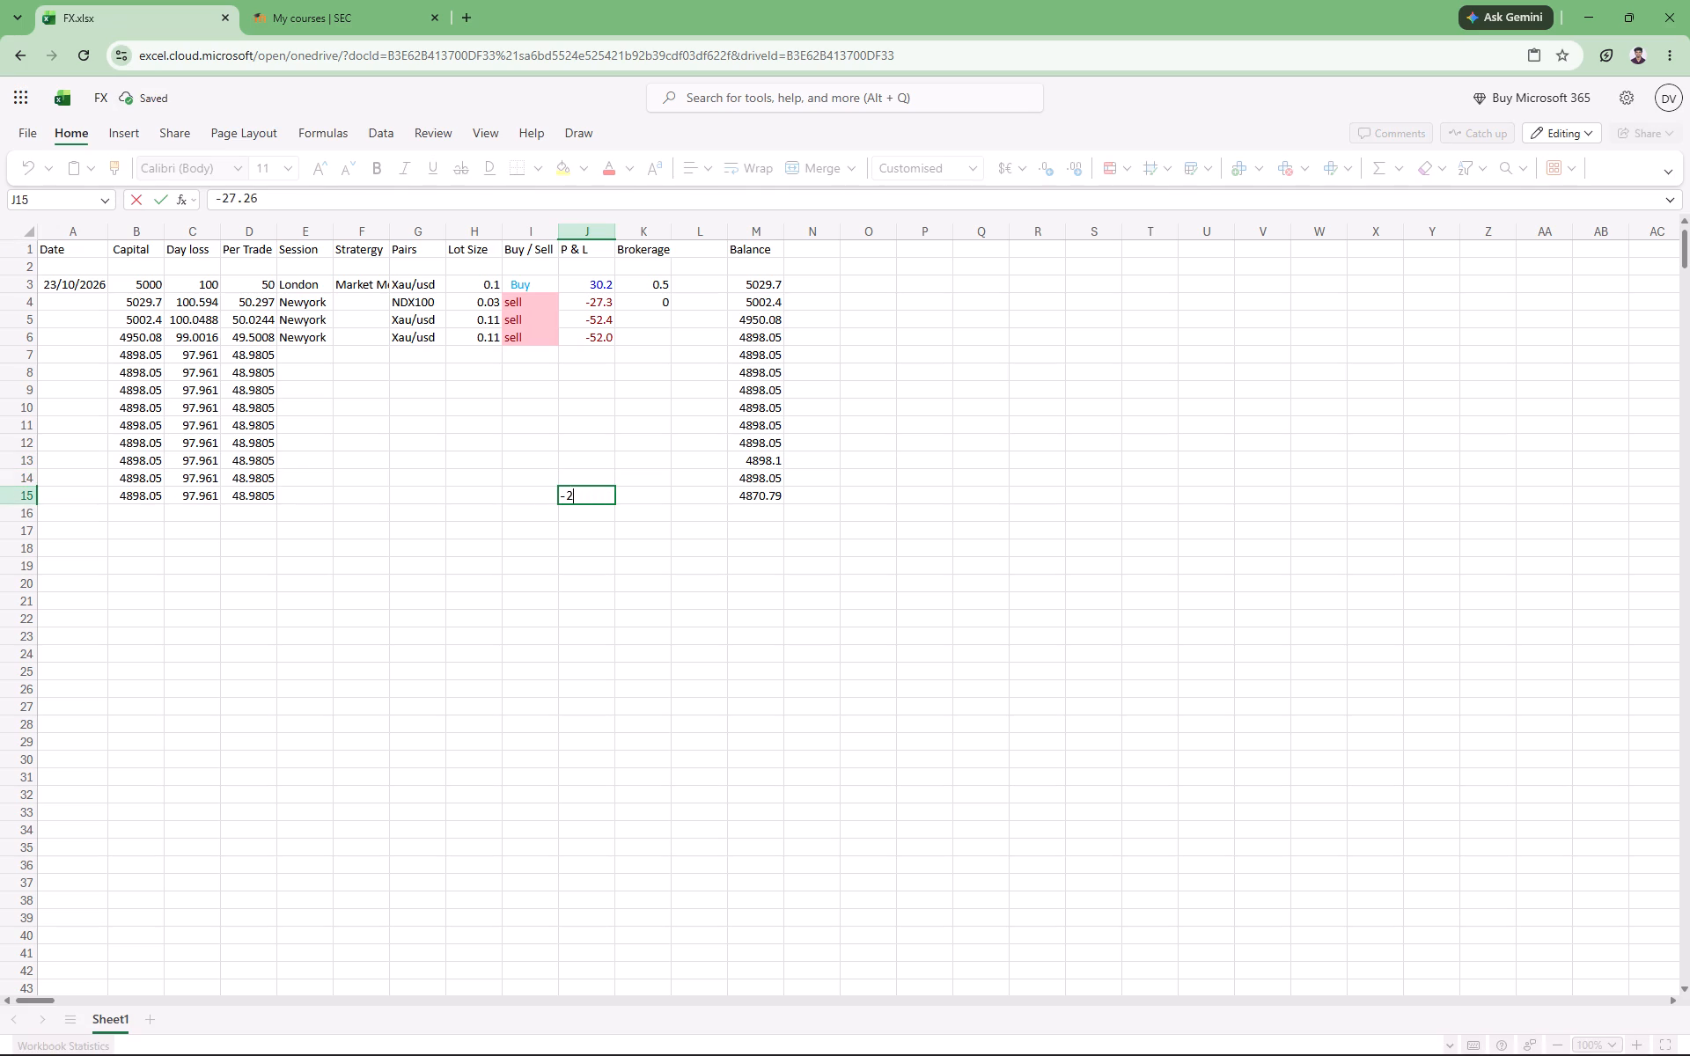
{"action": "key", "text": "Return"}
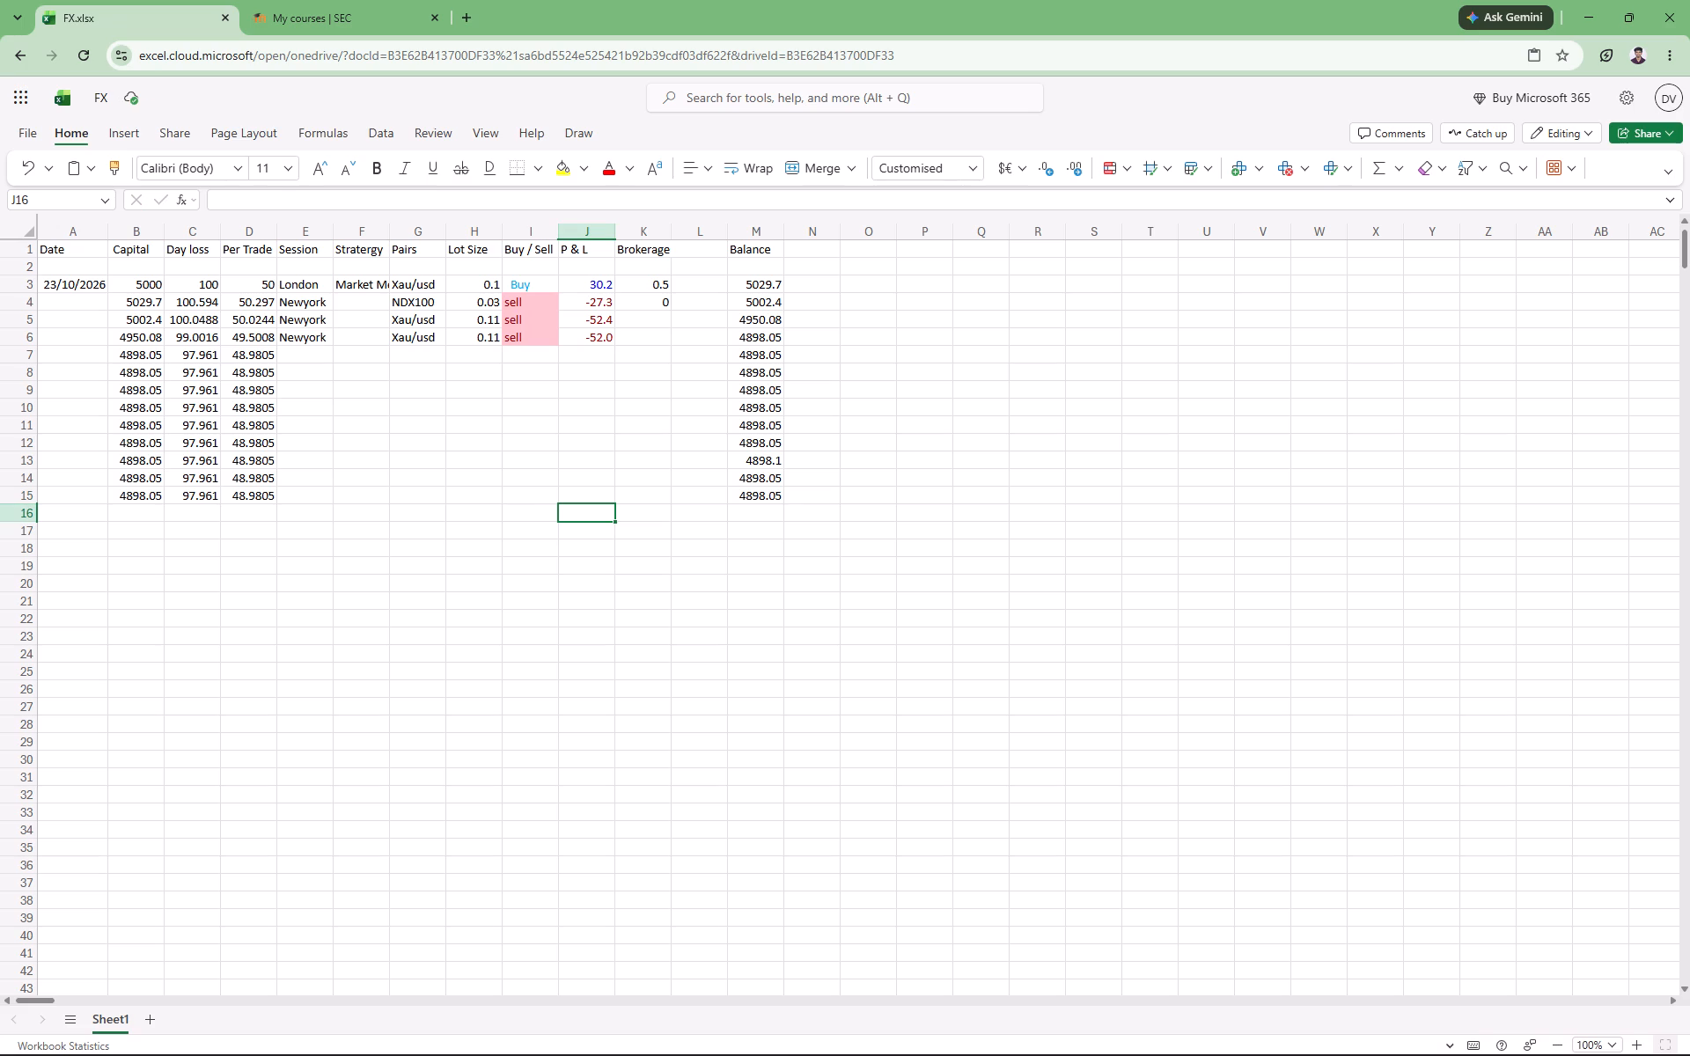
Enter a dash indented with leading spaces in the Stratergy cell F4 of the NDX100 trade.
{"action": "double_click", "coordinate": [369, 305]}
{"action": "key", "text": "space"}
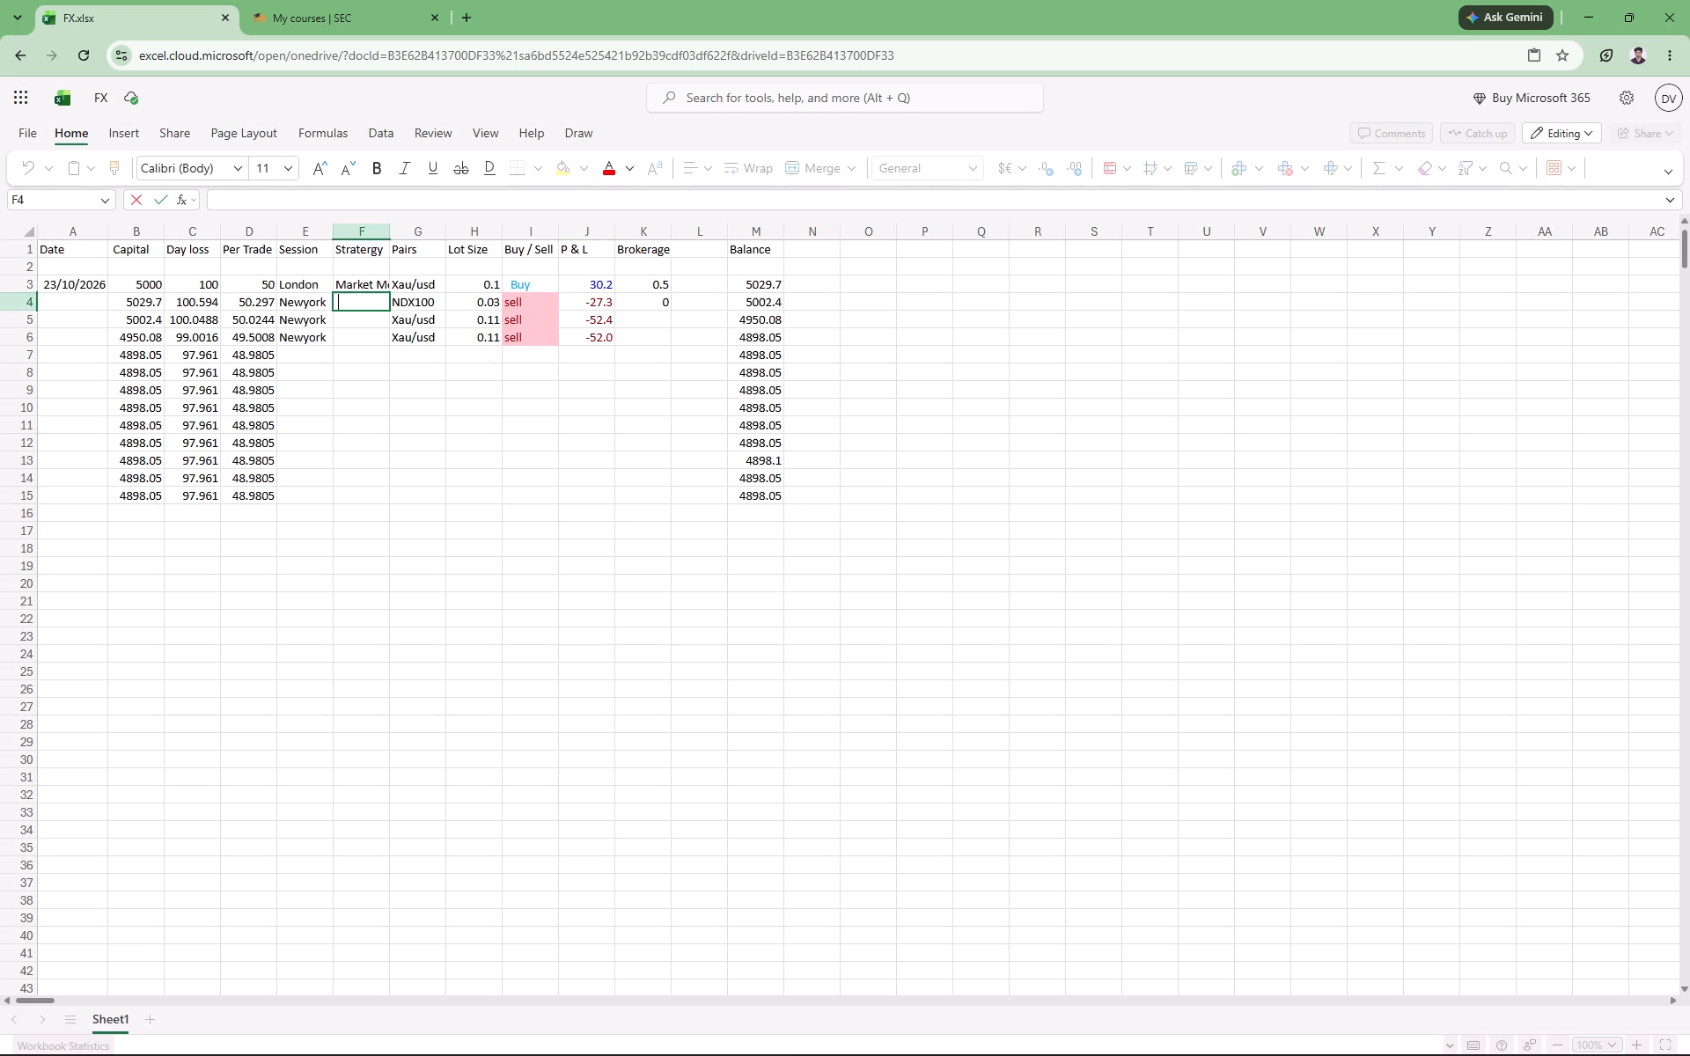
{"action": "key", "text": "space"}
{"action": "key", "text": "space"}
{"action": "key", "text": "space"}
{"action": "type", "text": "="}
{"action": "key", "text": "BackSpace"}
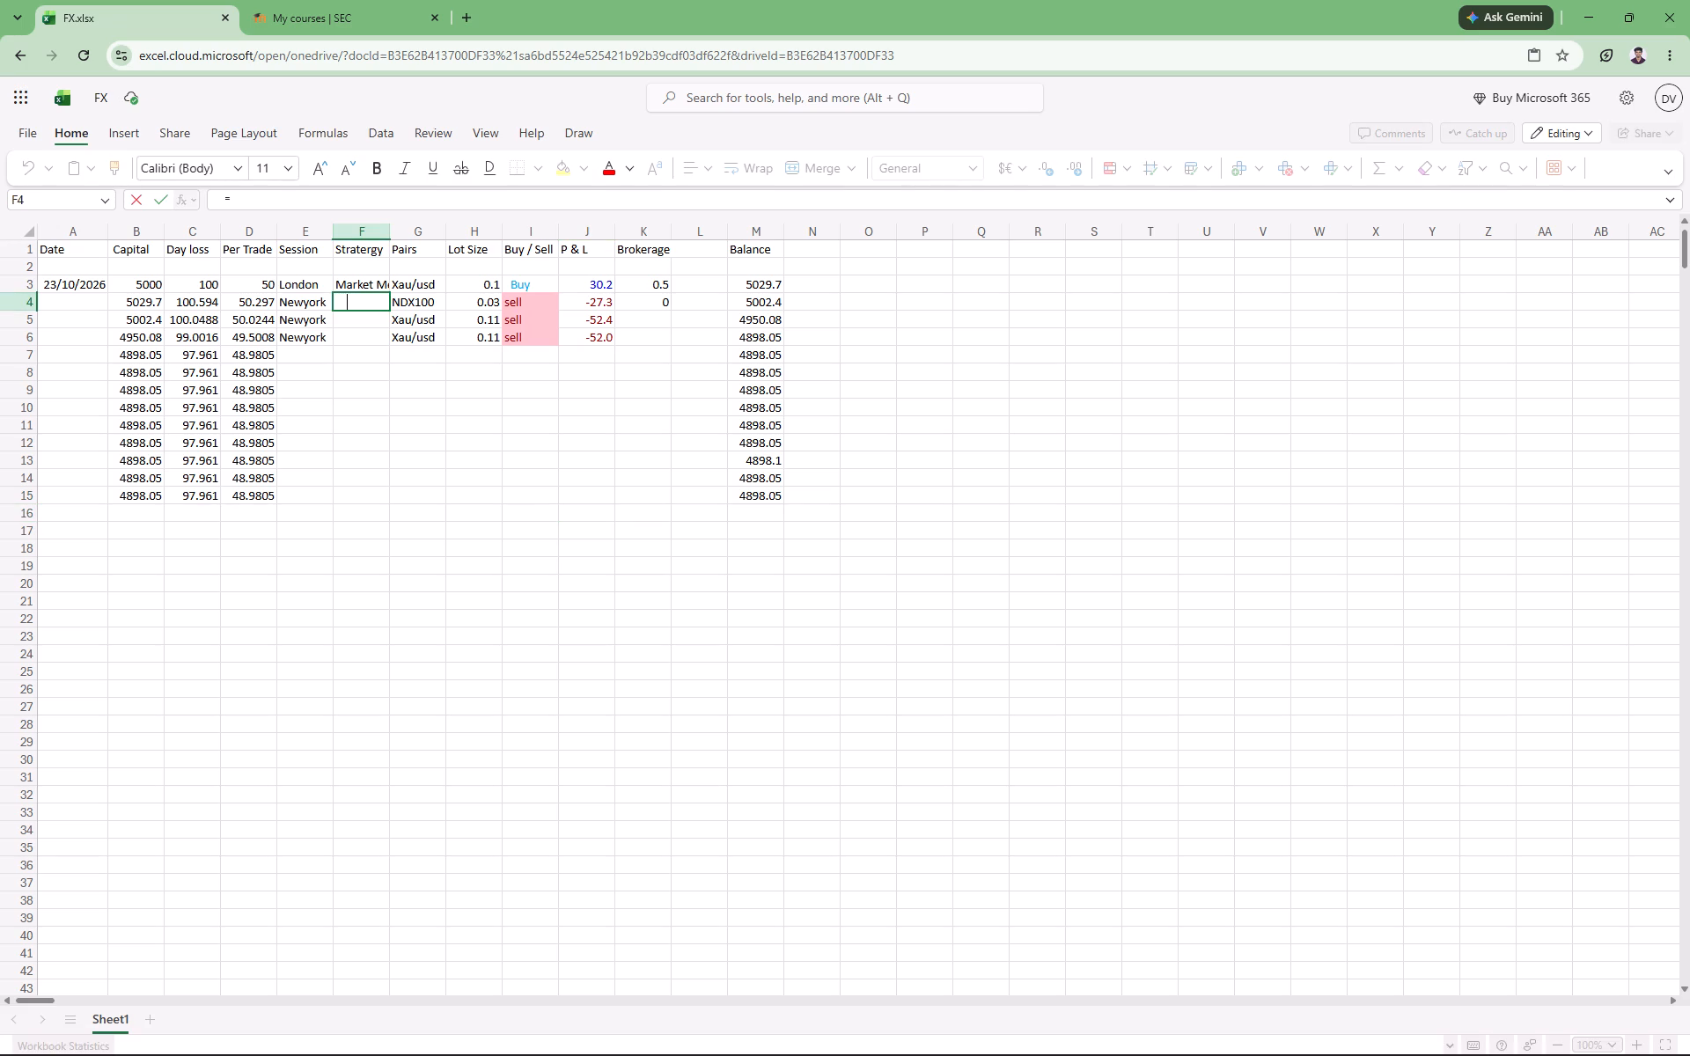
{"action": "key", "text": "minus"}
Enter a dash in the Stratergy cell F5 of the first Newyork Xau/usd trade.
{"action": "double_click", "coordinate": [372, 321]}
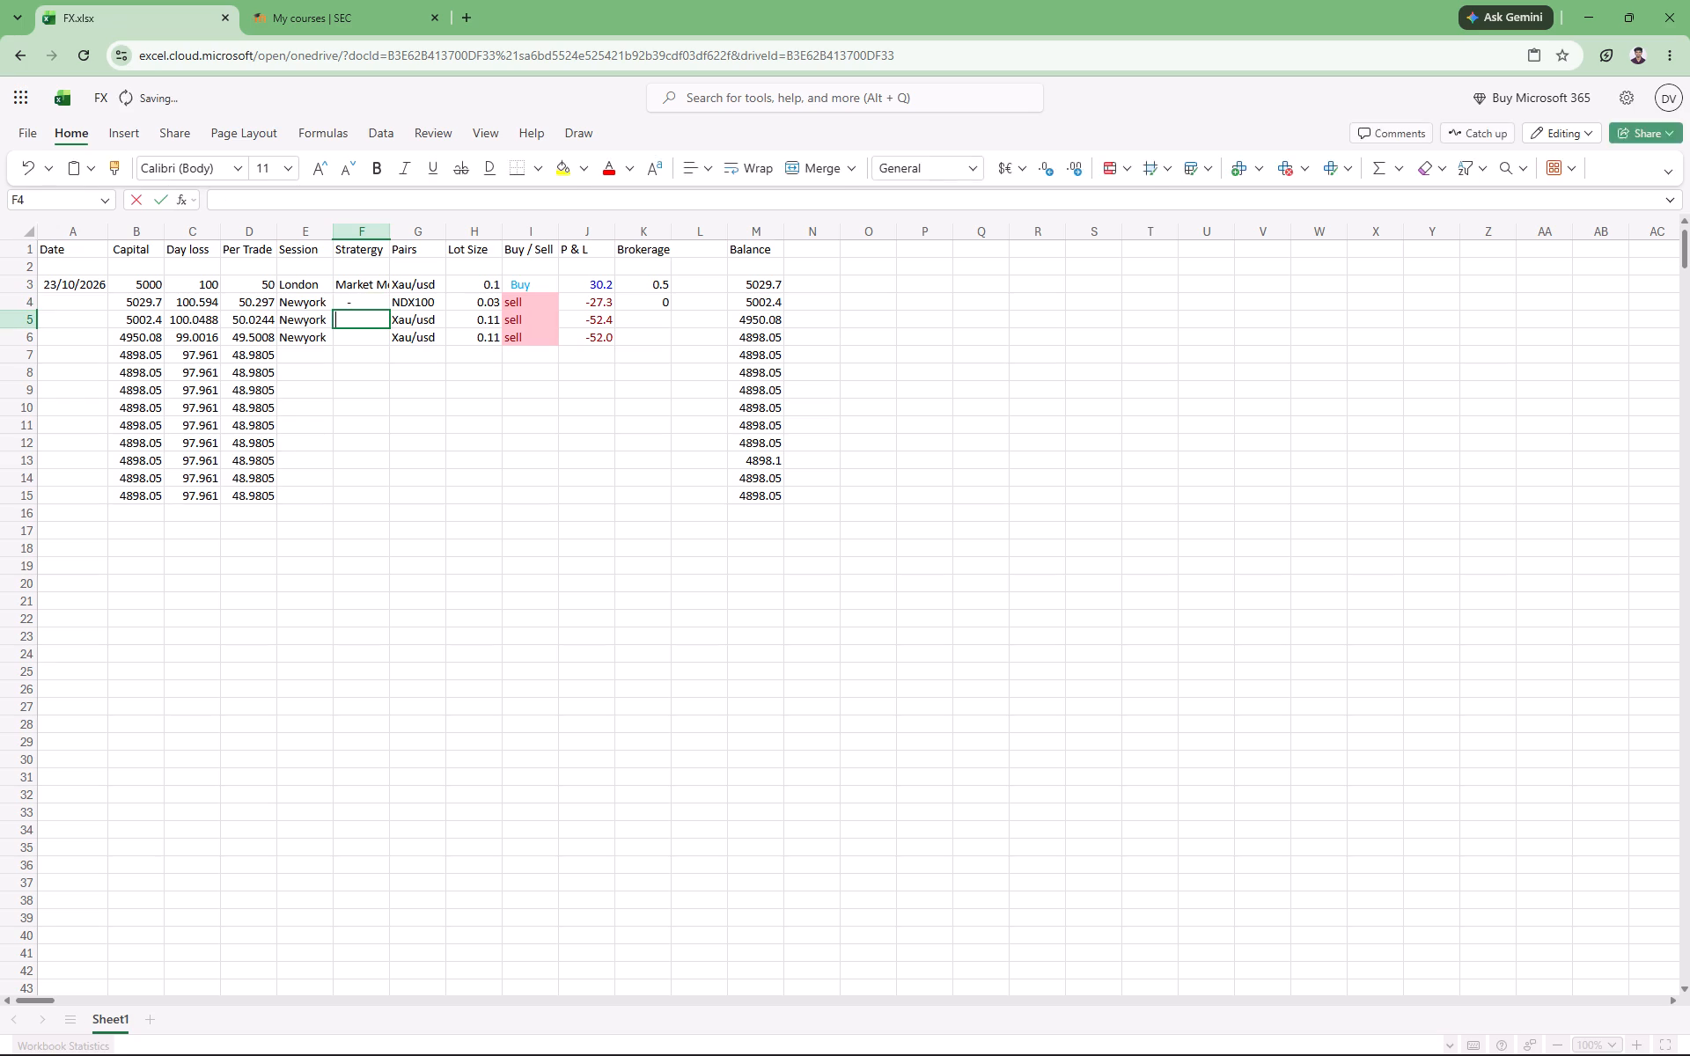
{"action": "key", "text": "minus"}
{"action": "key", "text": "Return"}
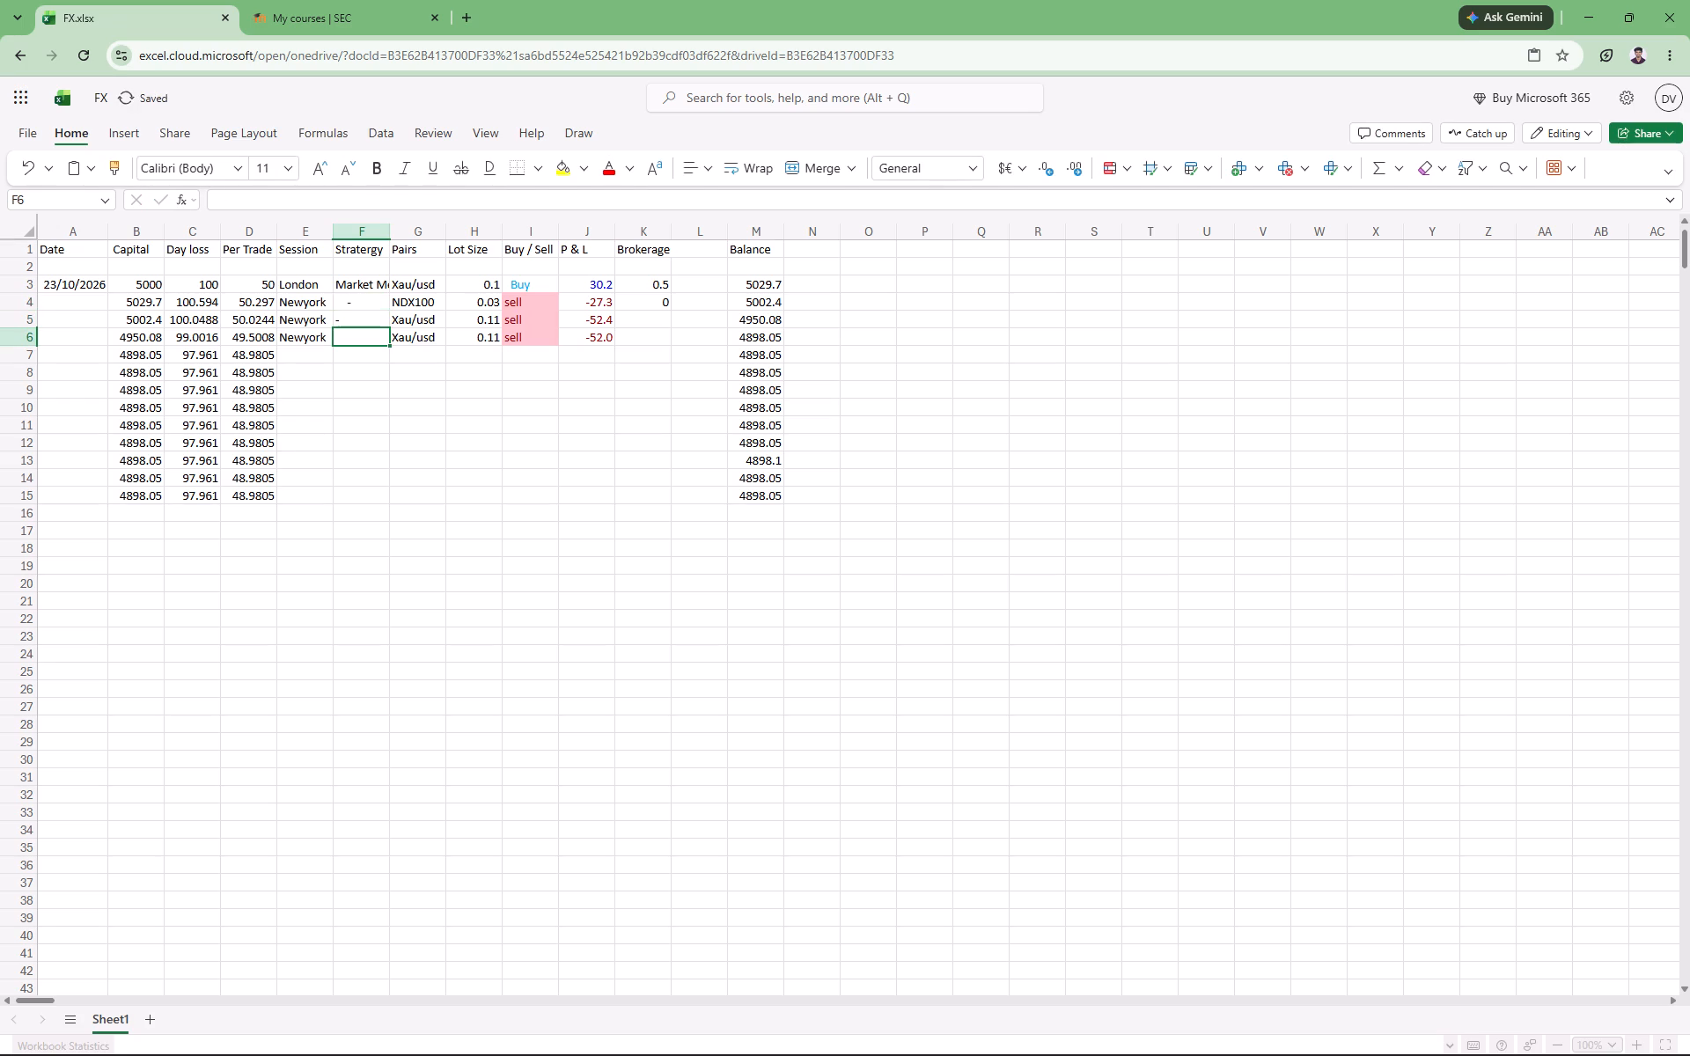
Enter a dash indented with leading spaces in Stratergy cell F6.
{"action": "key", "text": "space"}
{"action": "key", "text": "space"}
{"action": "key", "text": "space"}
{"action": "key", "text": "space"}
{"action": "key", "text": "space"}
{"action": "key", "text": "space"}
{"action": "key", "text": "space"}
{"action": "key", "text": "space"}
{"action": "key", "text": "space"}
{"action": "key", "text": "space"}
{"action": "key", "text": "space"}
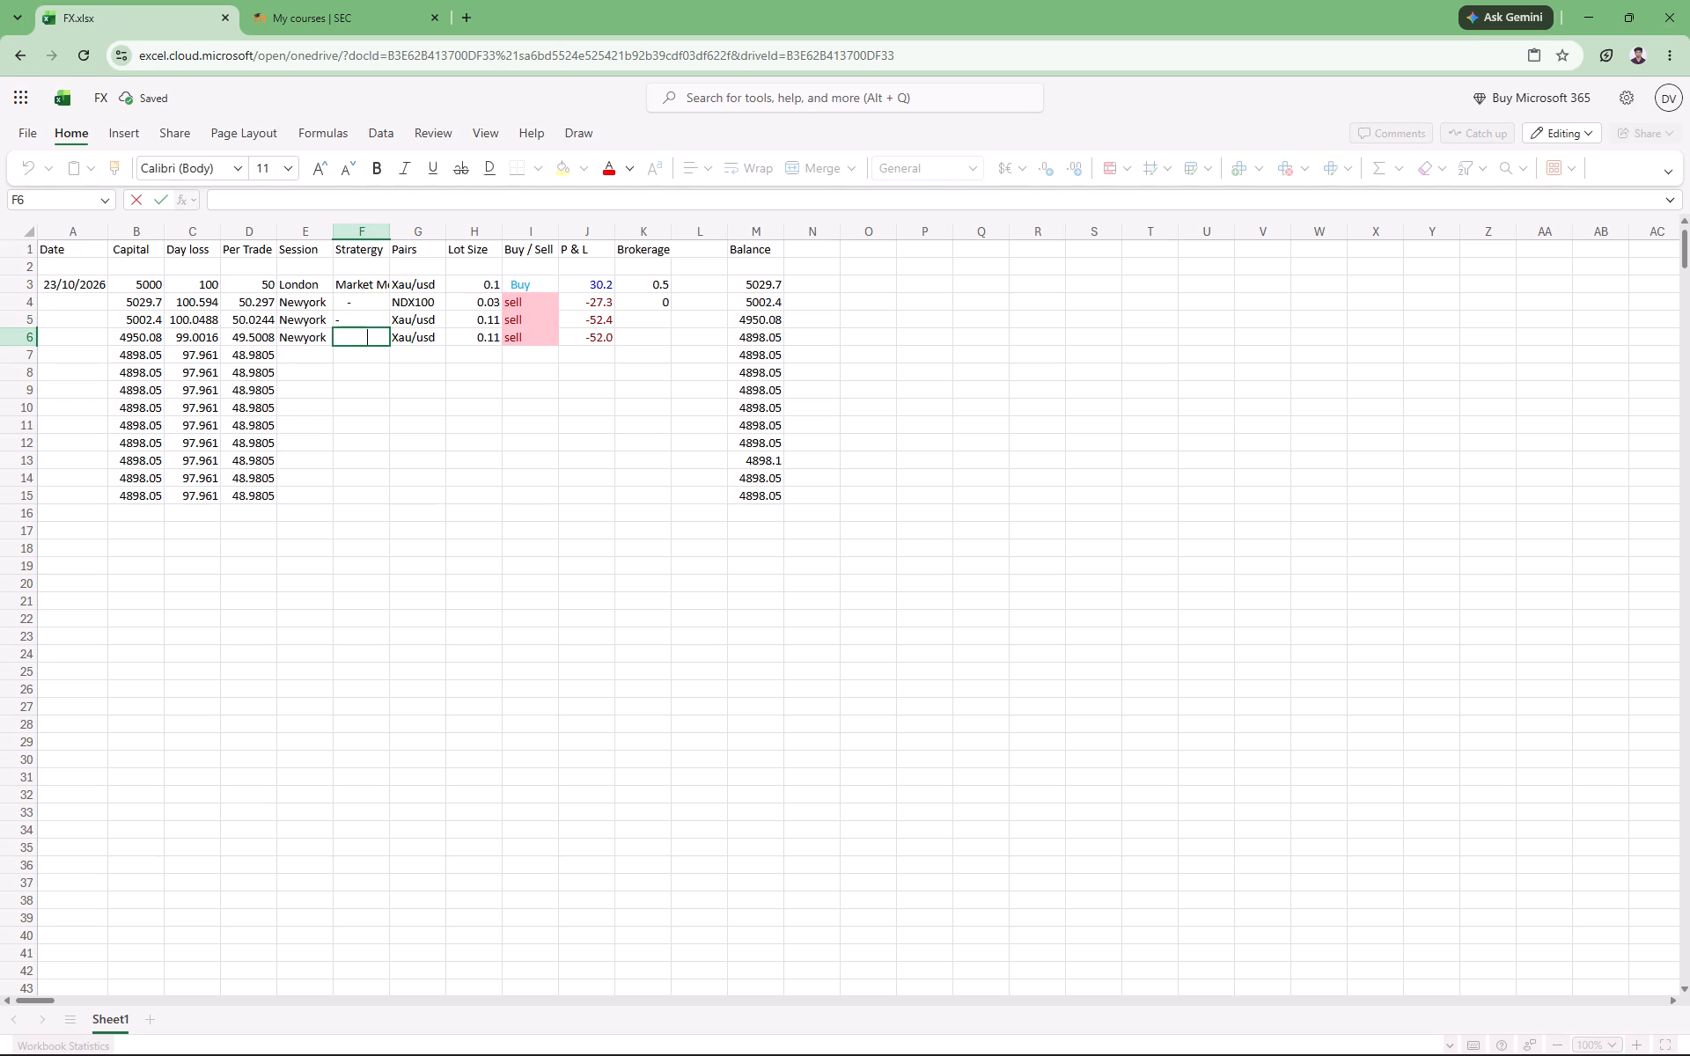
{"action": "key", "text": "minus"}
{"action": "key", "text": "Return"}
Indent the dash in Stratergy cell F5 with leading spaces.
{"action": "double_click", "coordinate": [356, 322]}
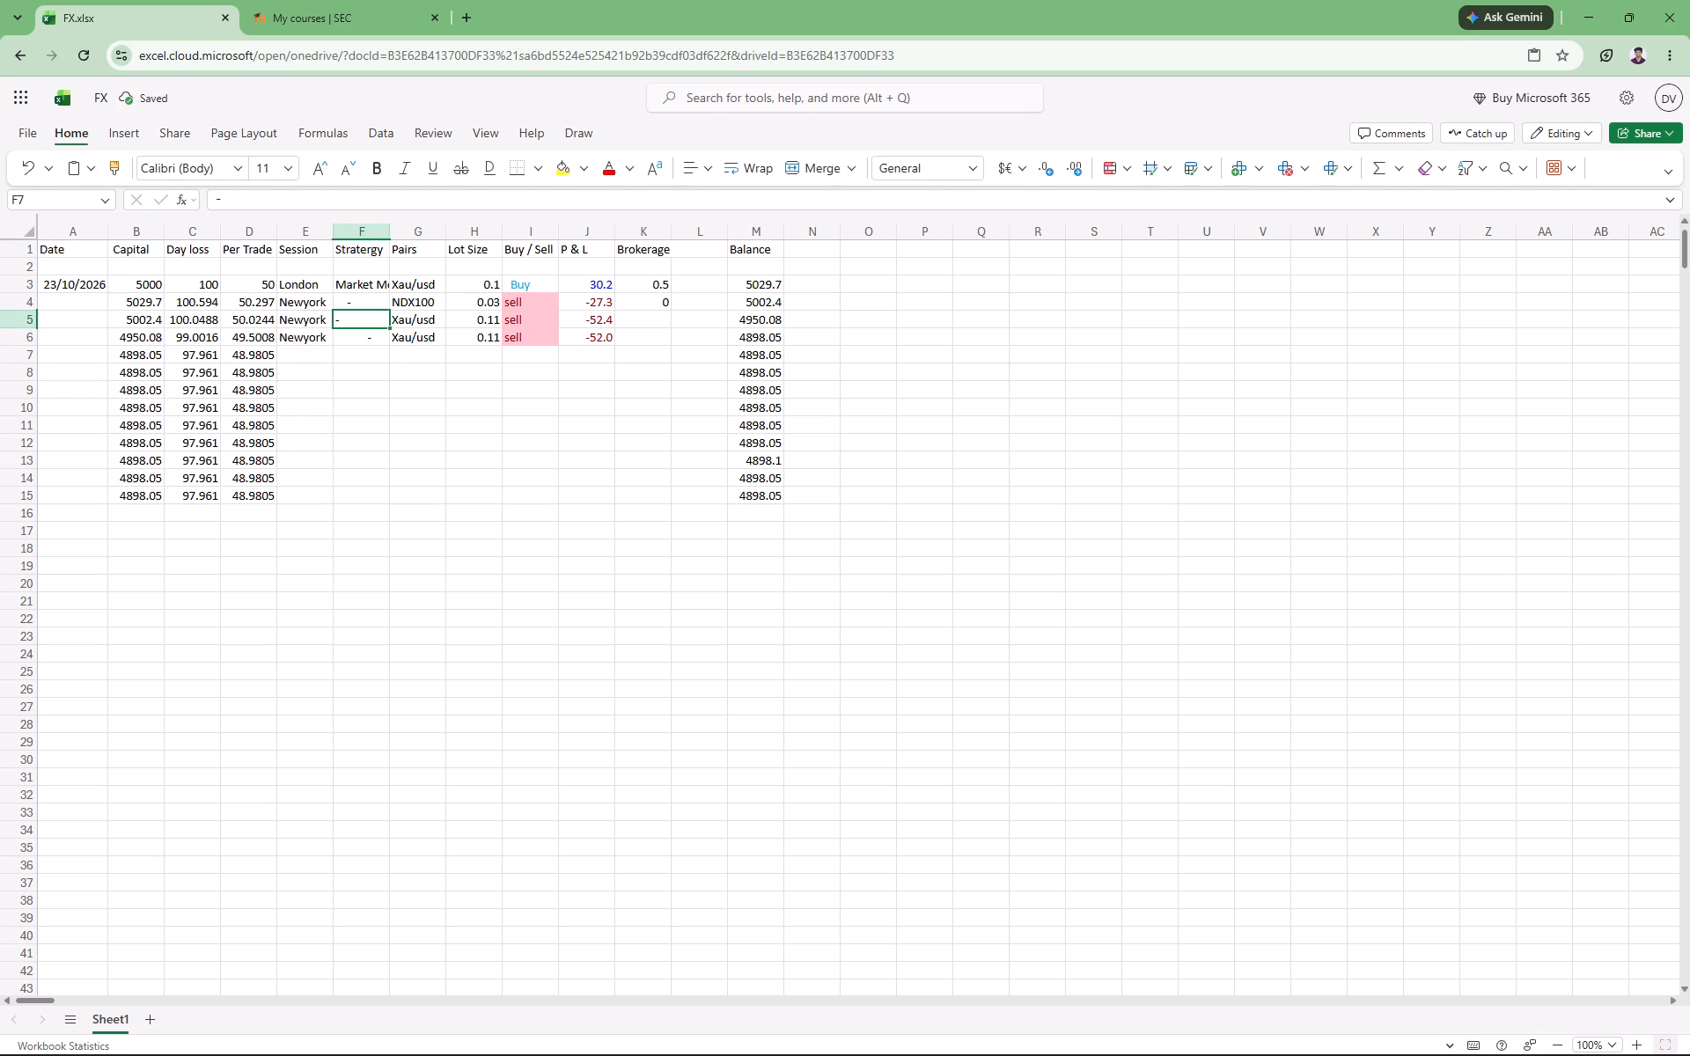
{"action": "key", "text": "Left"}
{"action": "key", "text": "space"}
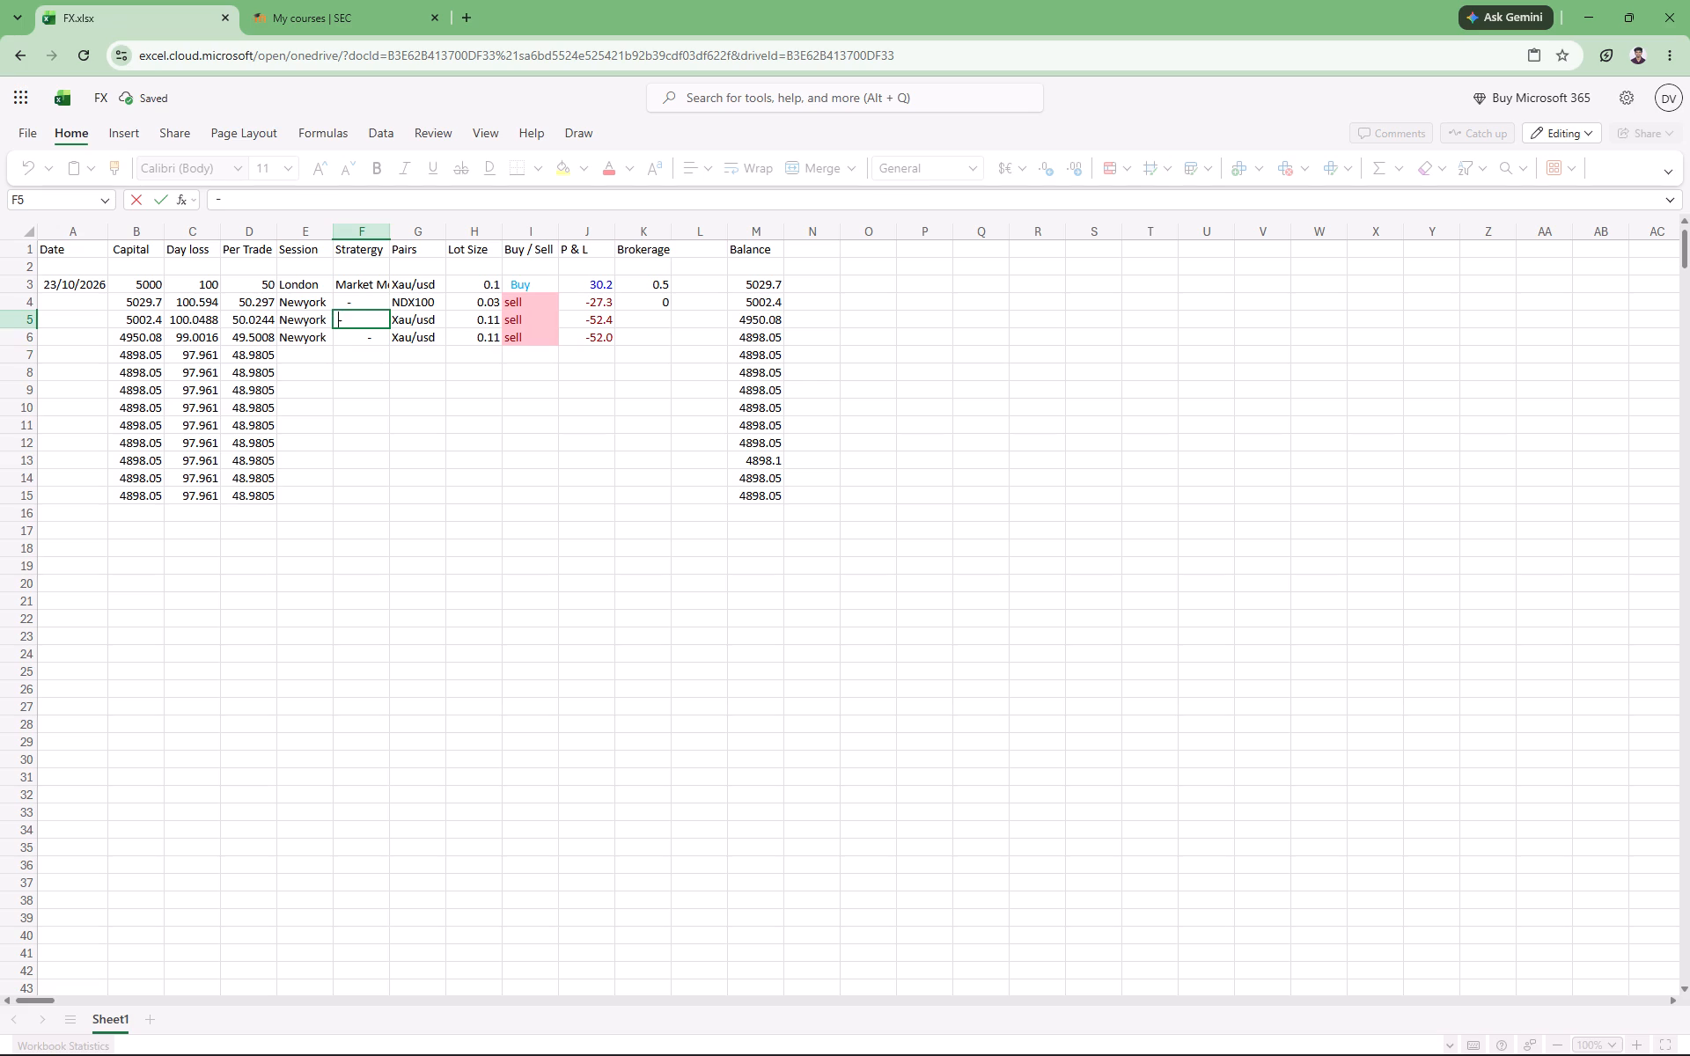
{"action": "key", "text": "space"}
{"action": "key", "text": "space"}
{"action": "key", "text": "space"}
{"action": "key", "text": "Return"}
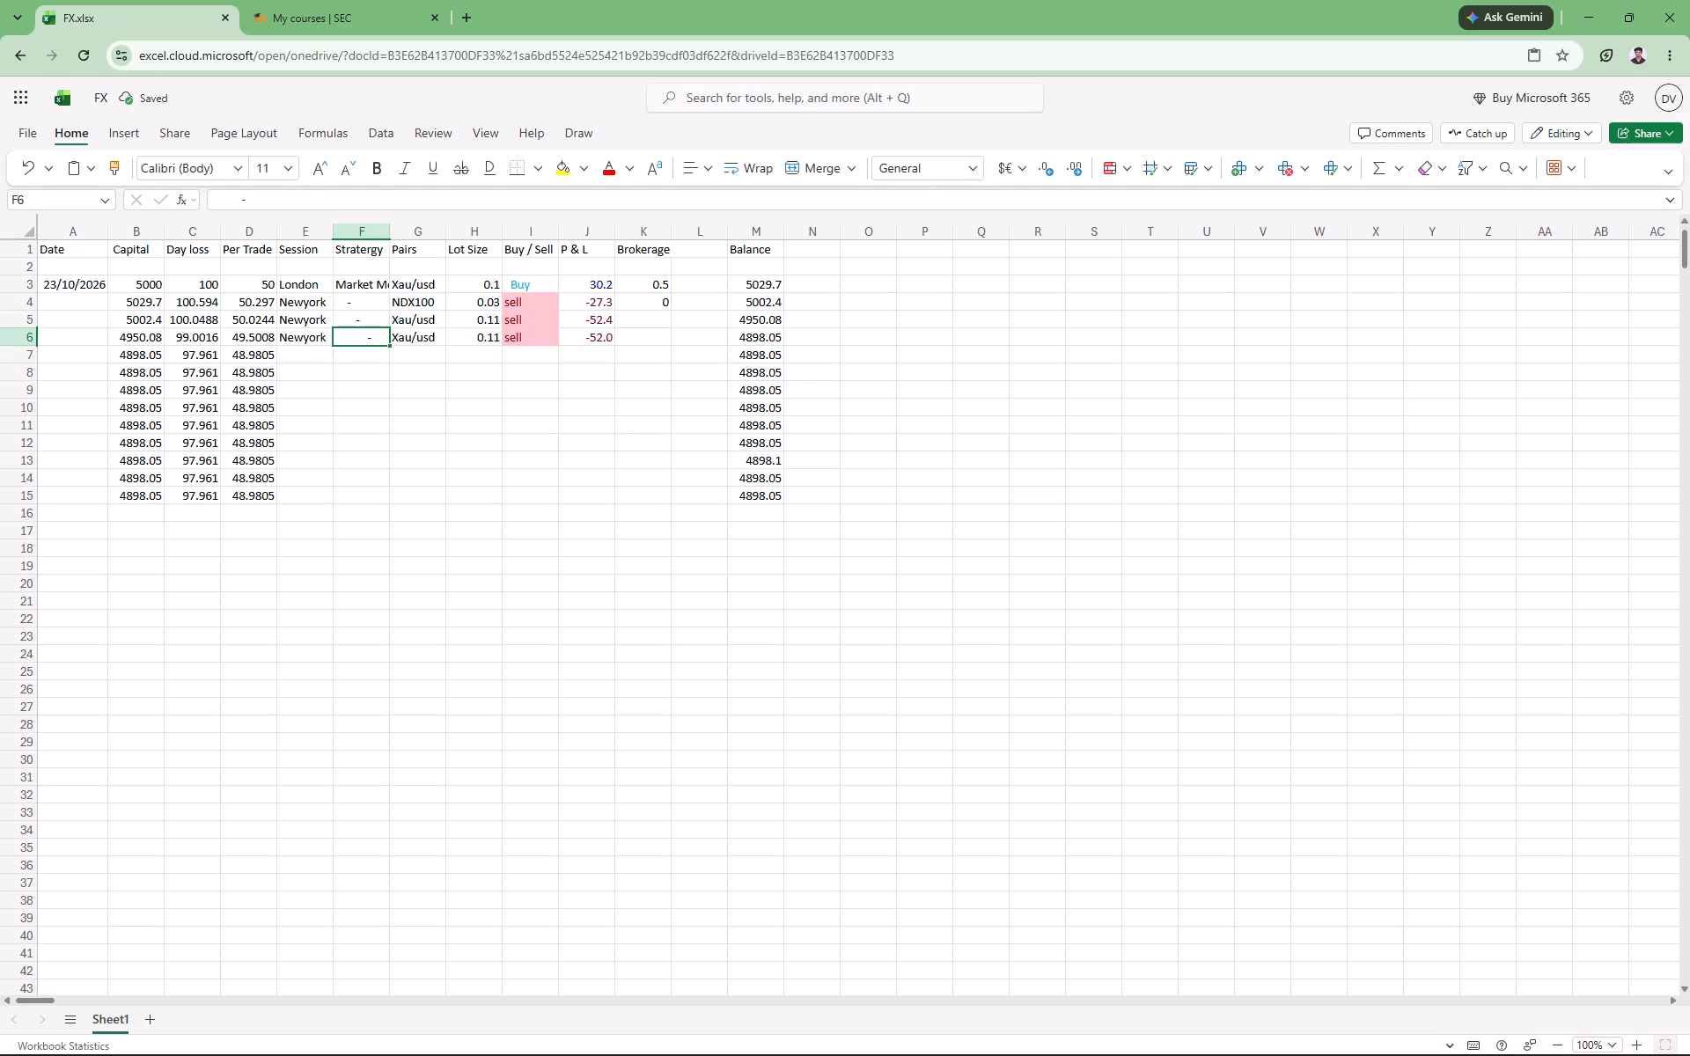
Enter a brokerage of 0.55 in cell K5 for the first Newyork Xau/usd sell trade.
{"action": "double_click", "coordinate": [662, 317]}
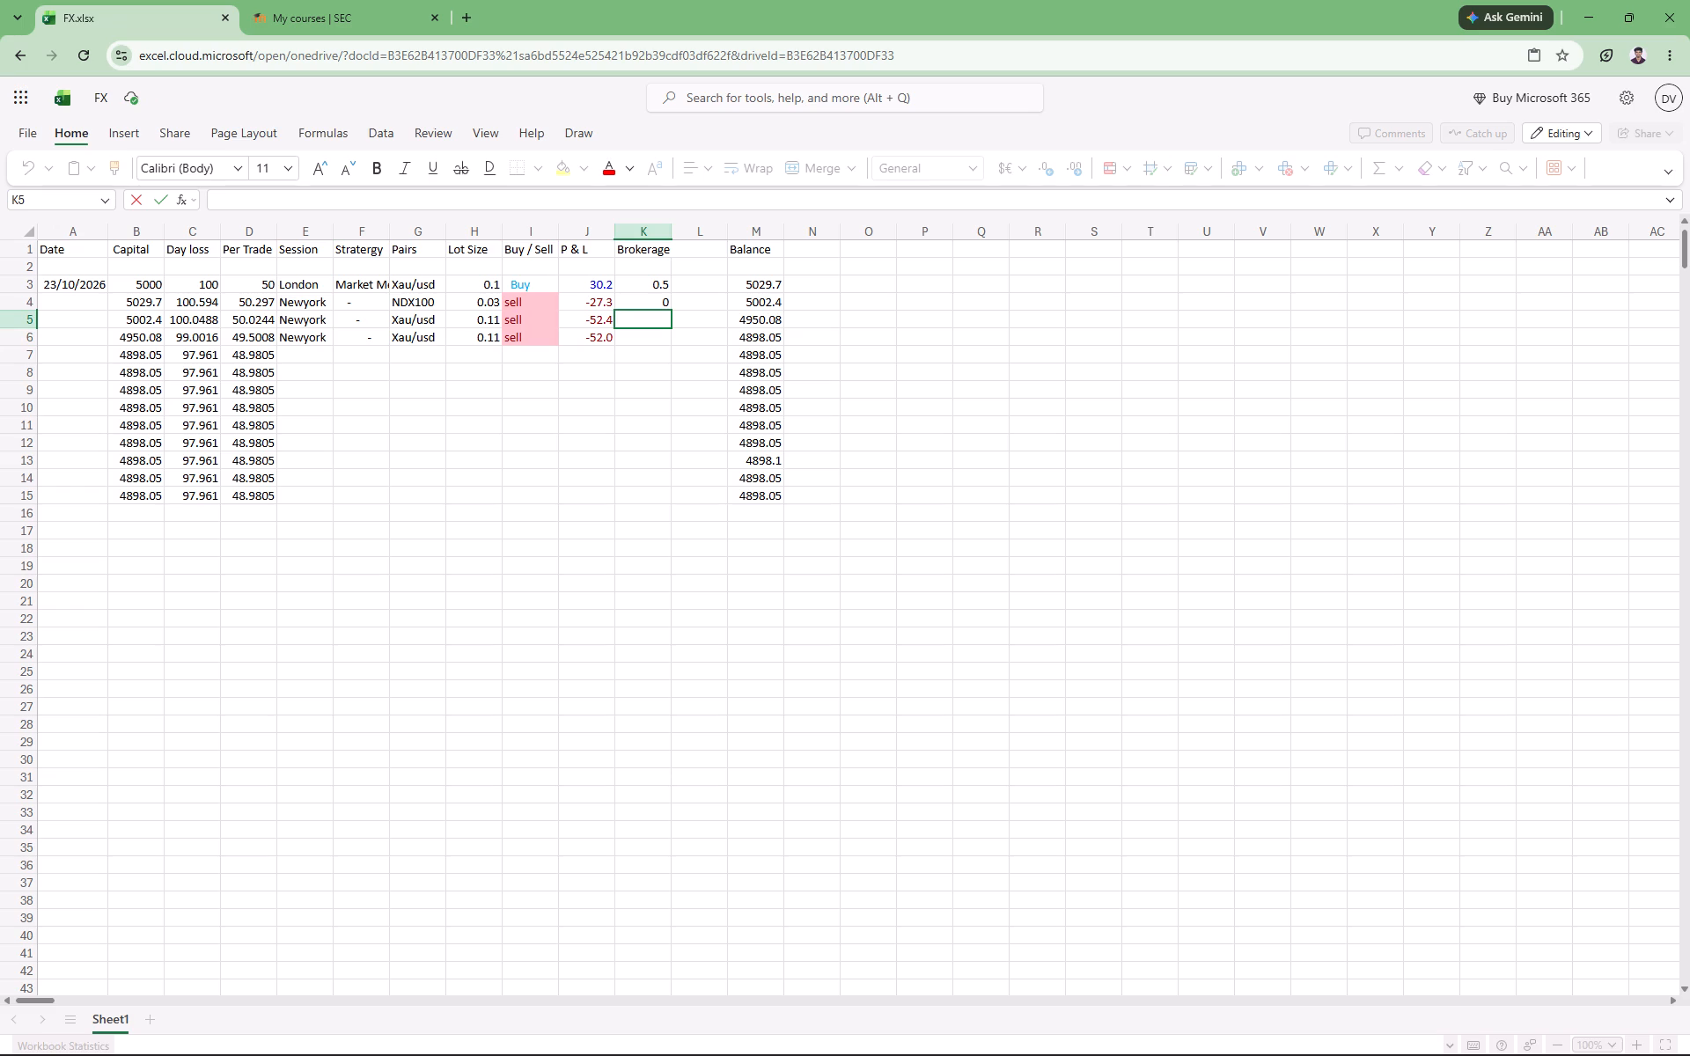
{"action": "type", "text": "0.55"}
{"action": "key", "text": "Return"}
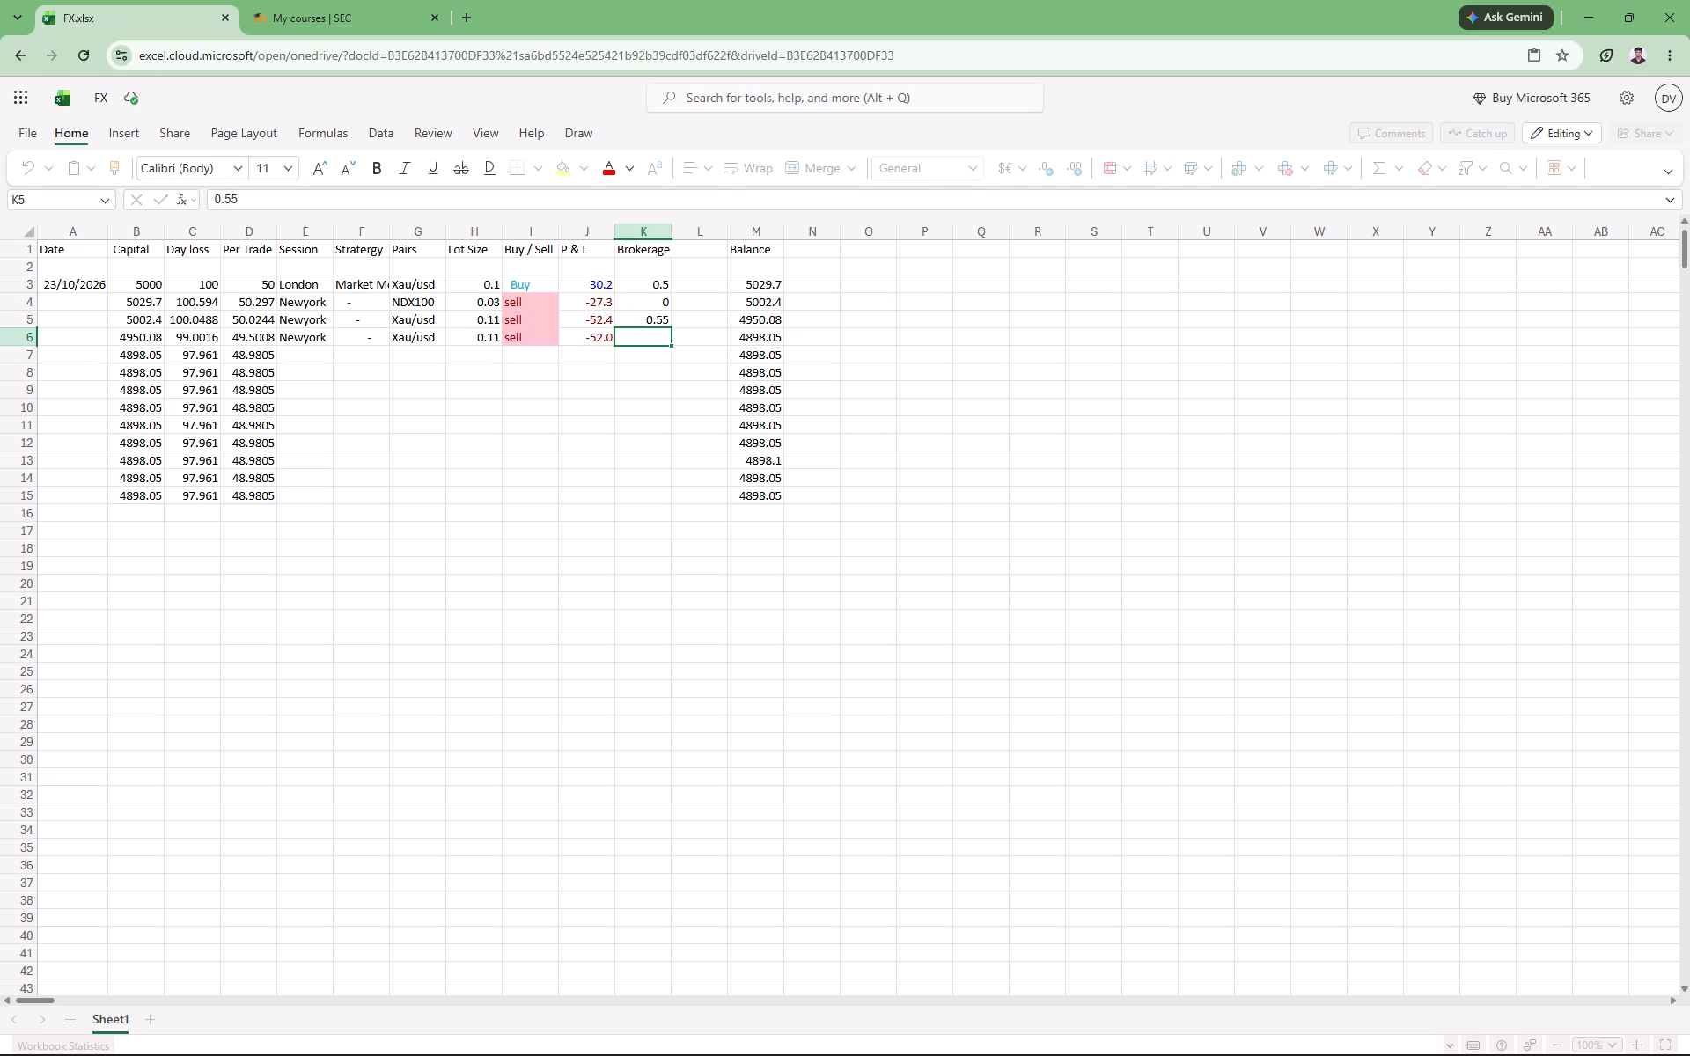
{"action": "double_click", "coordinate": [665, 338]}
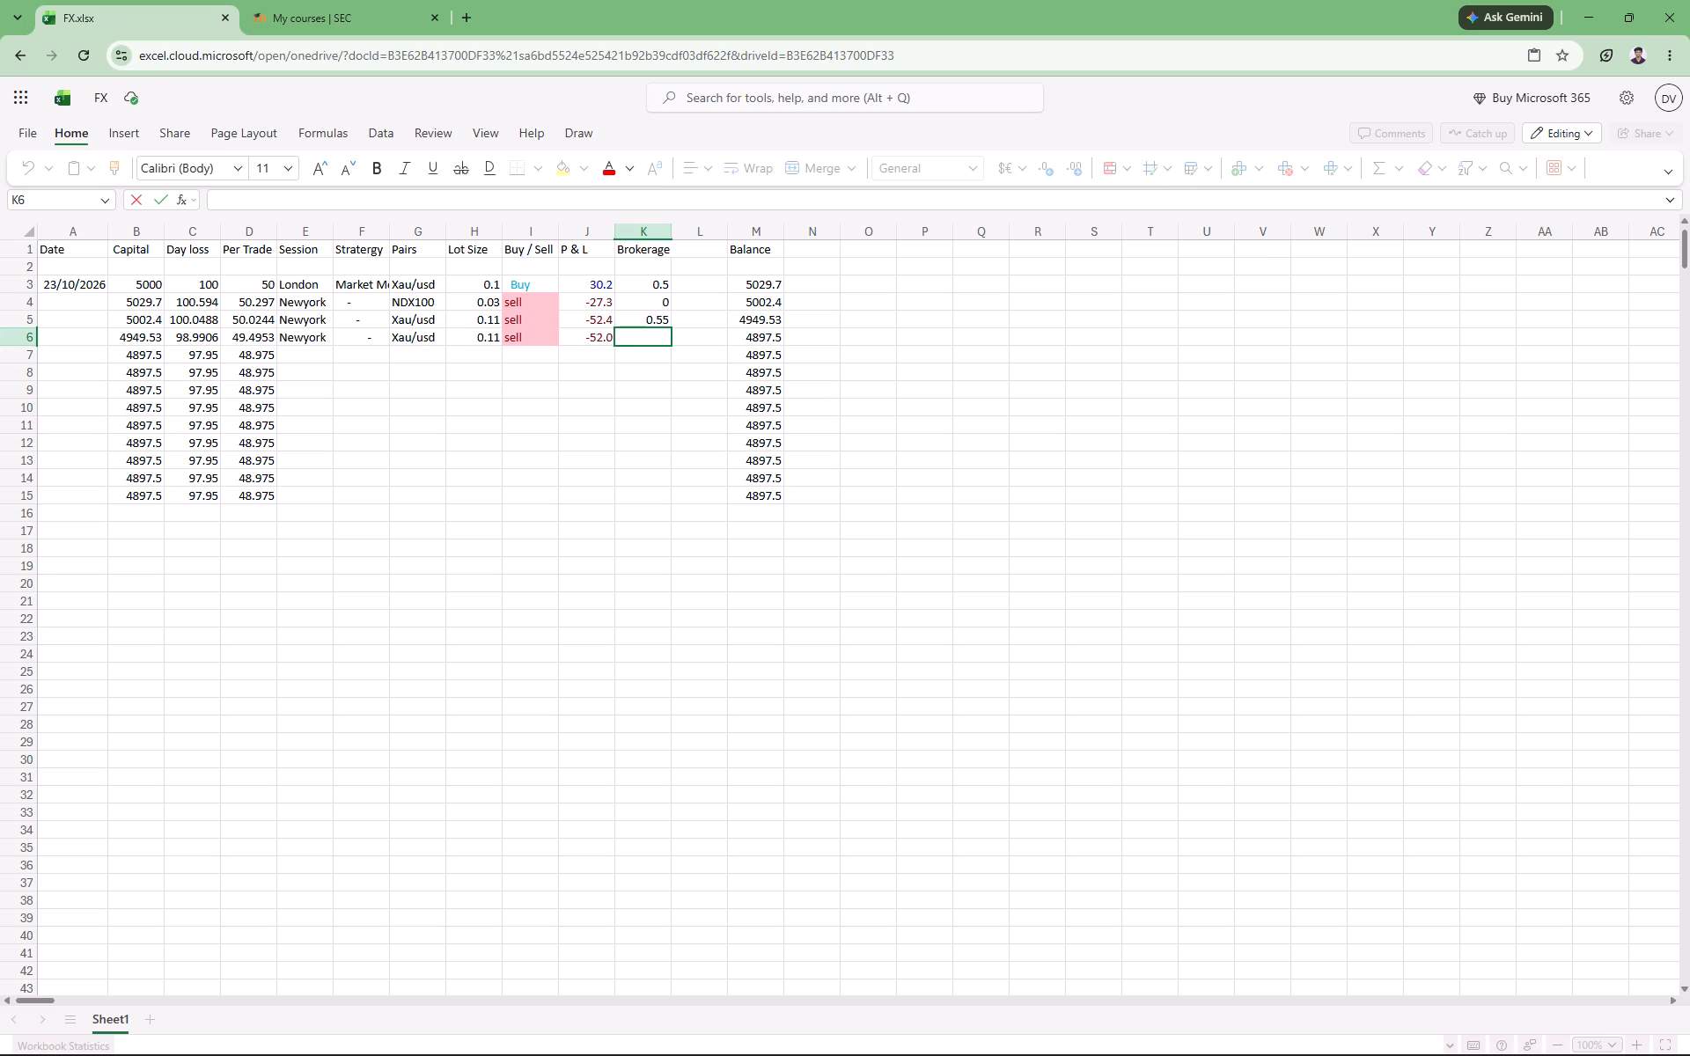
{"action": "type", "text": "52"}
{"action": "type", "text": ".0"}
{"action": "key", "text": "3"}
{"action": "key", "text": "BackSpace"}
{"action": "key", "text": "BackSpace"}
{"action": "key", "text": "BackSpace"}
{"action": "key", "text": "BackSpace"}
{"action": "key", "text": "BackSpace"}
Enter a brokerage of 0.55 in cell K6 for the second Newyork Xau/usd sell trade.
{"action": "type", "text": "0."}
{"action": "type", "text": "55"}
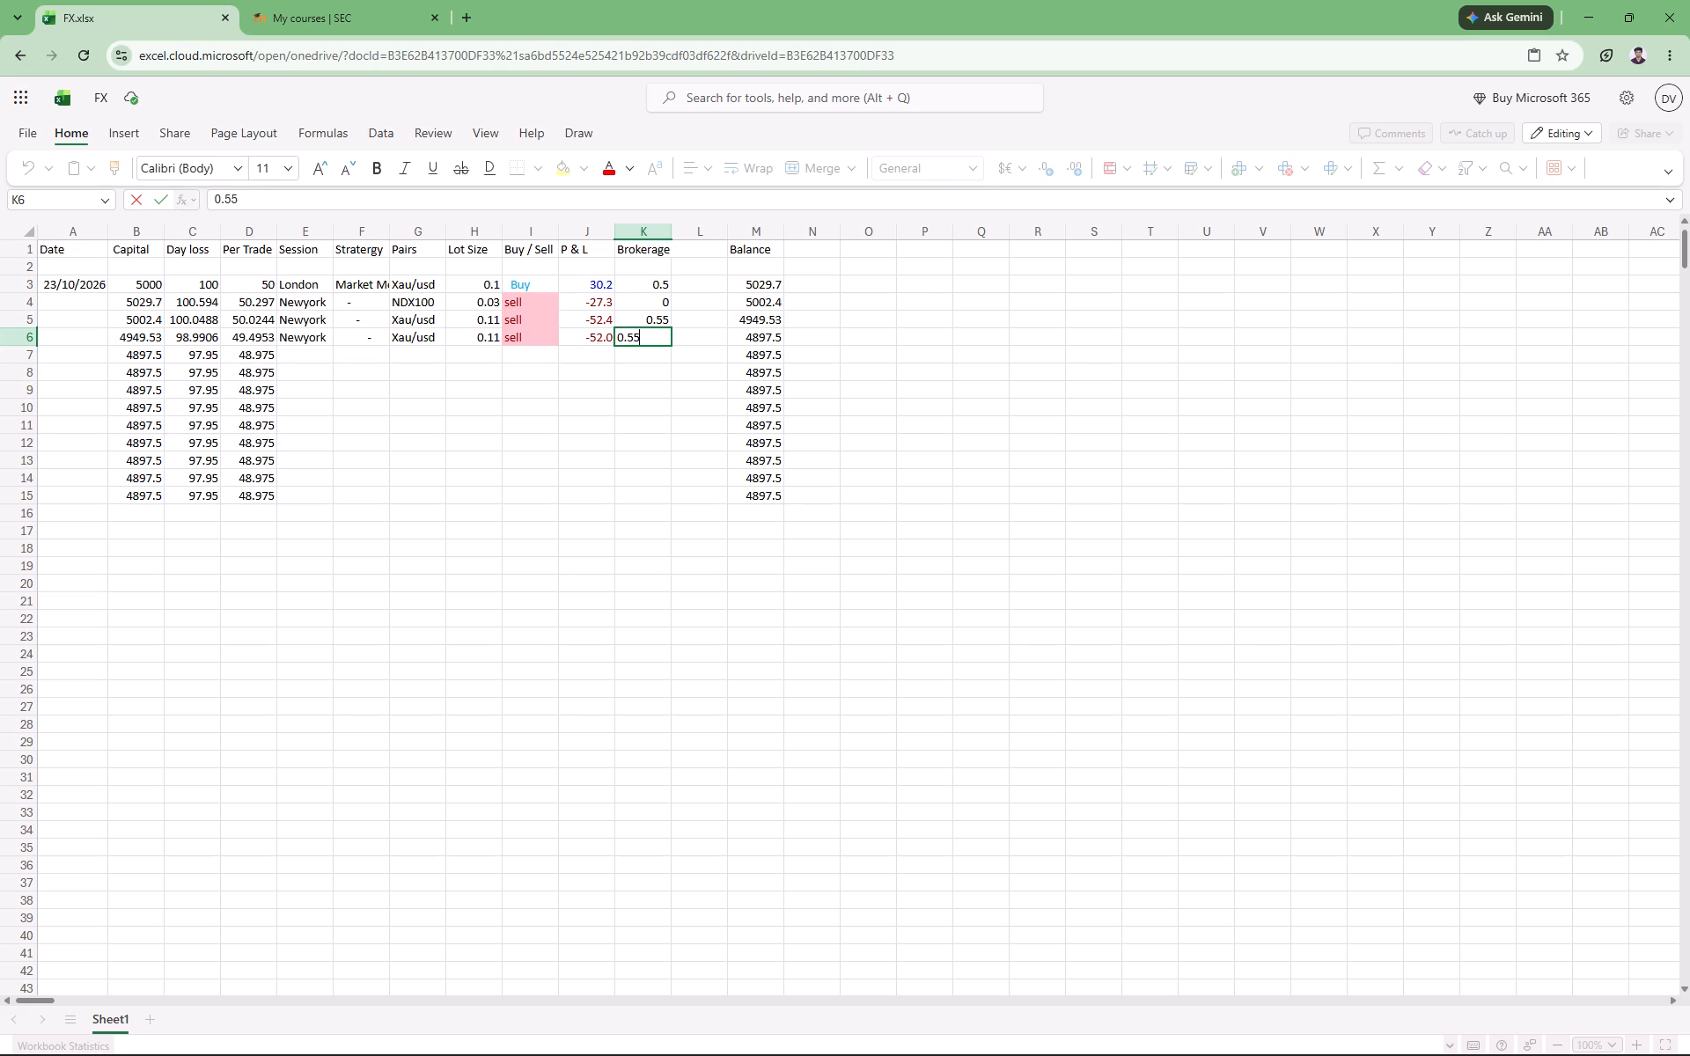
{"action": "key", "text": "Return"}
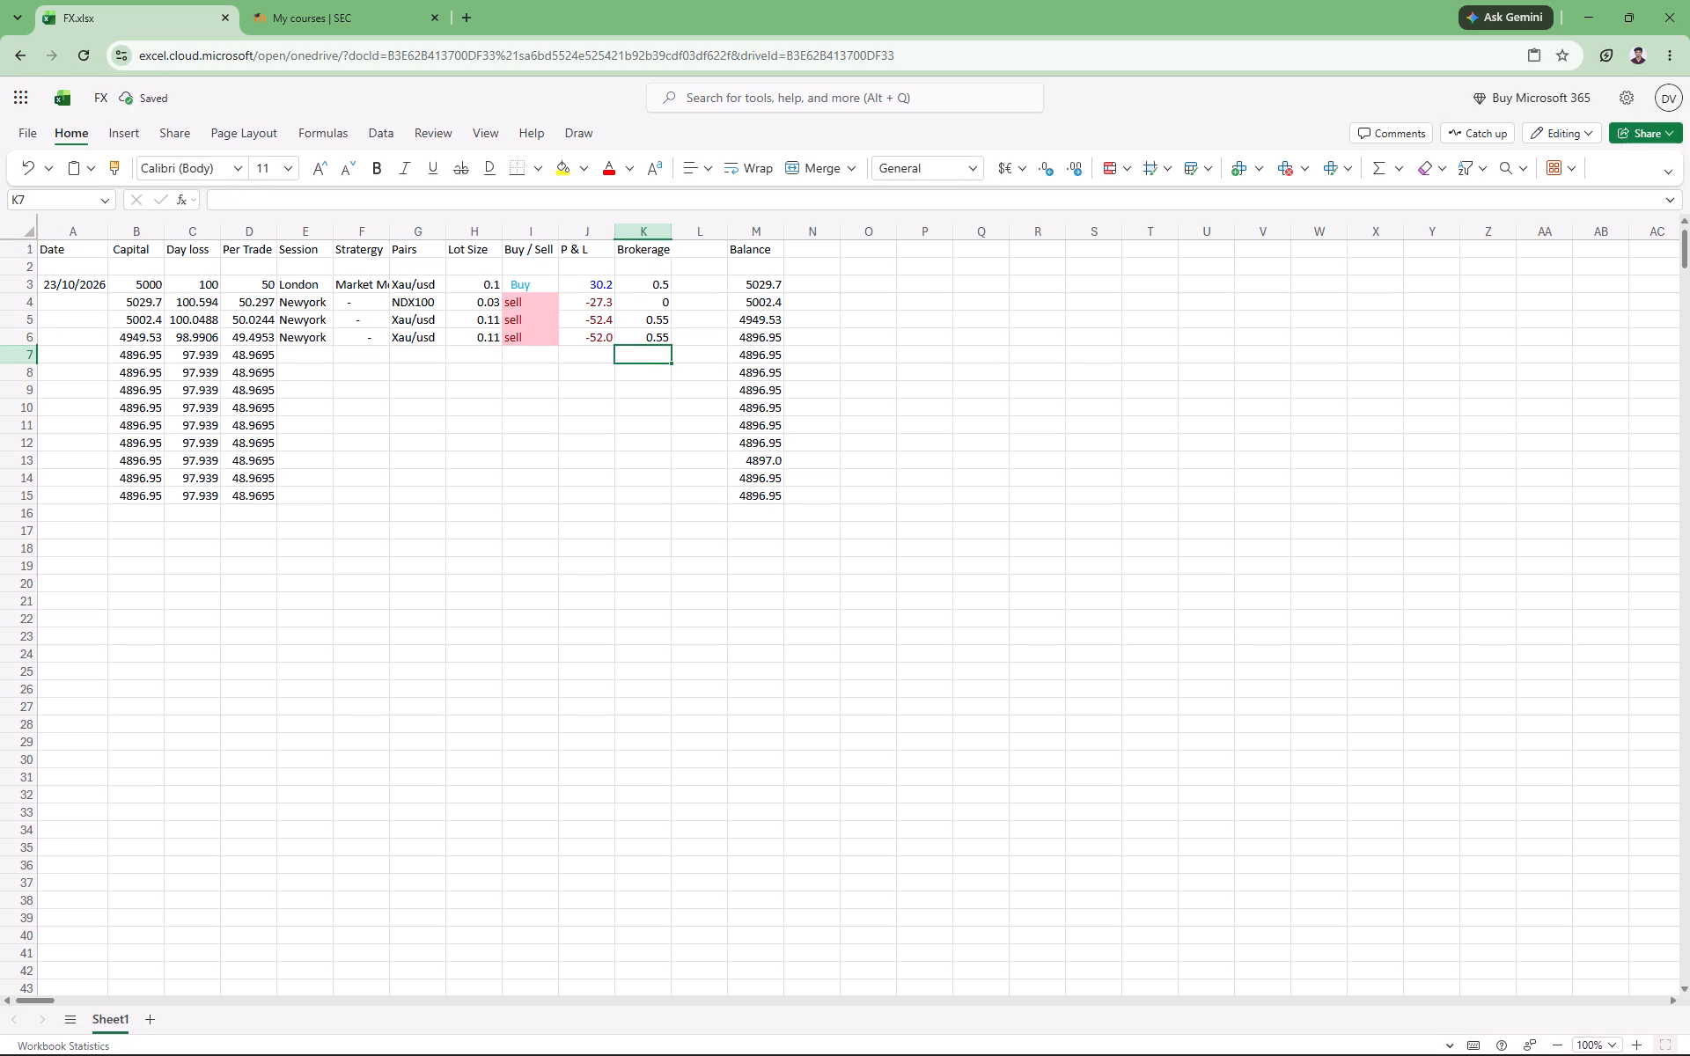
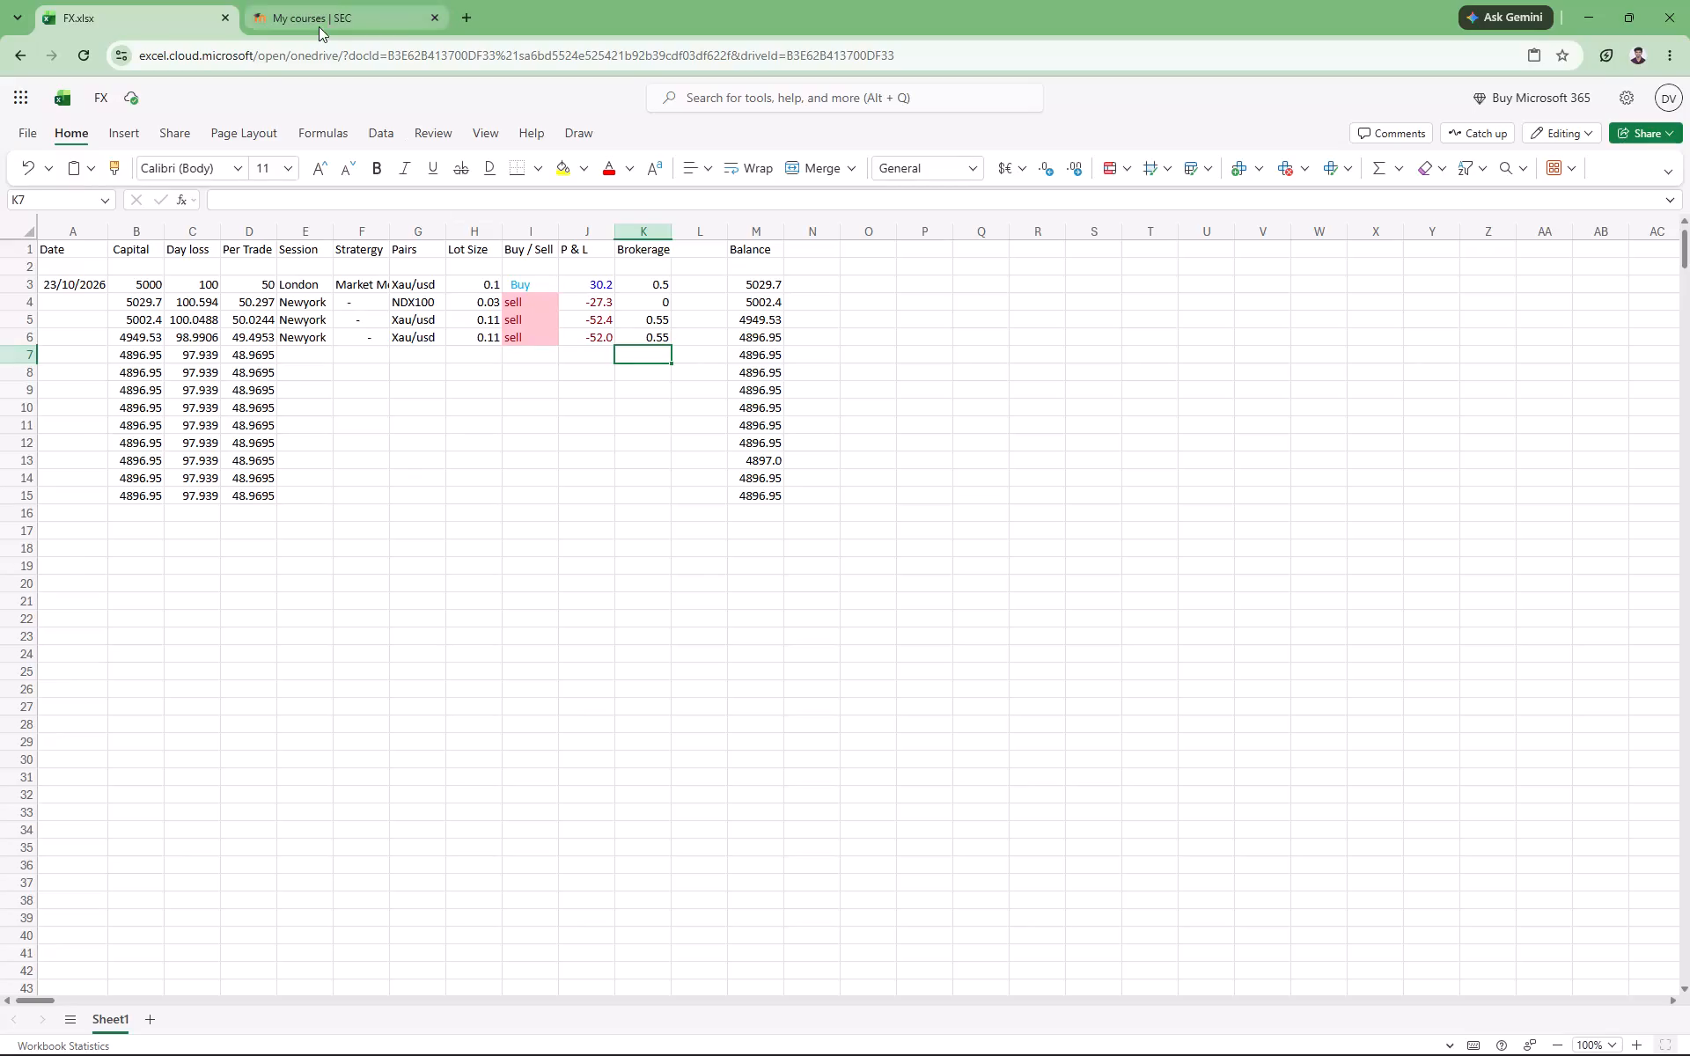
Switch to the My courses page and close the FX.xlsx workbook.
{"action": "left_click", "coordinate": [319, 26]}
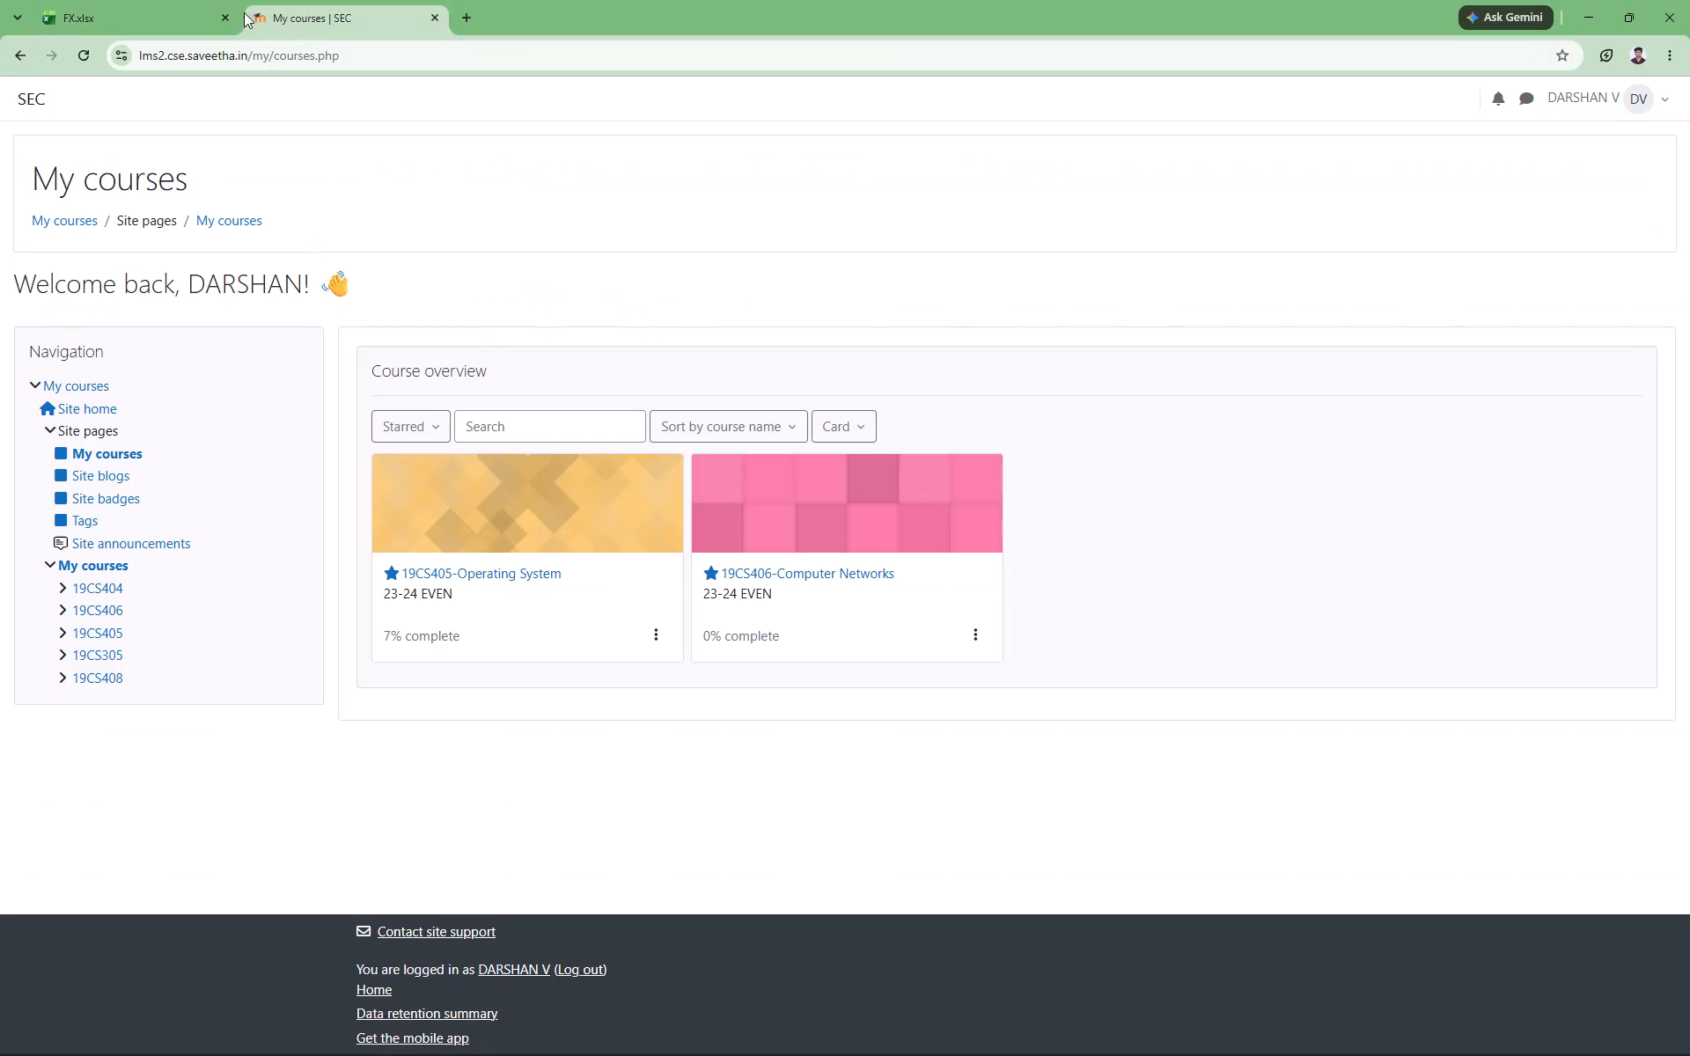
{"action": "left_click", "coordinate": [221, 12]}
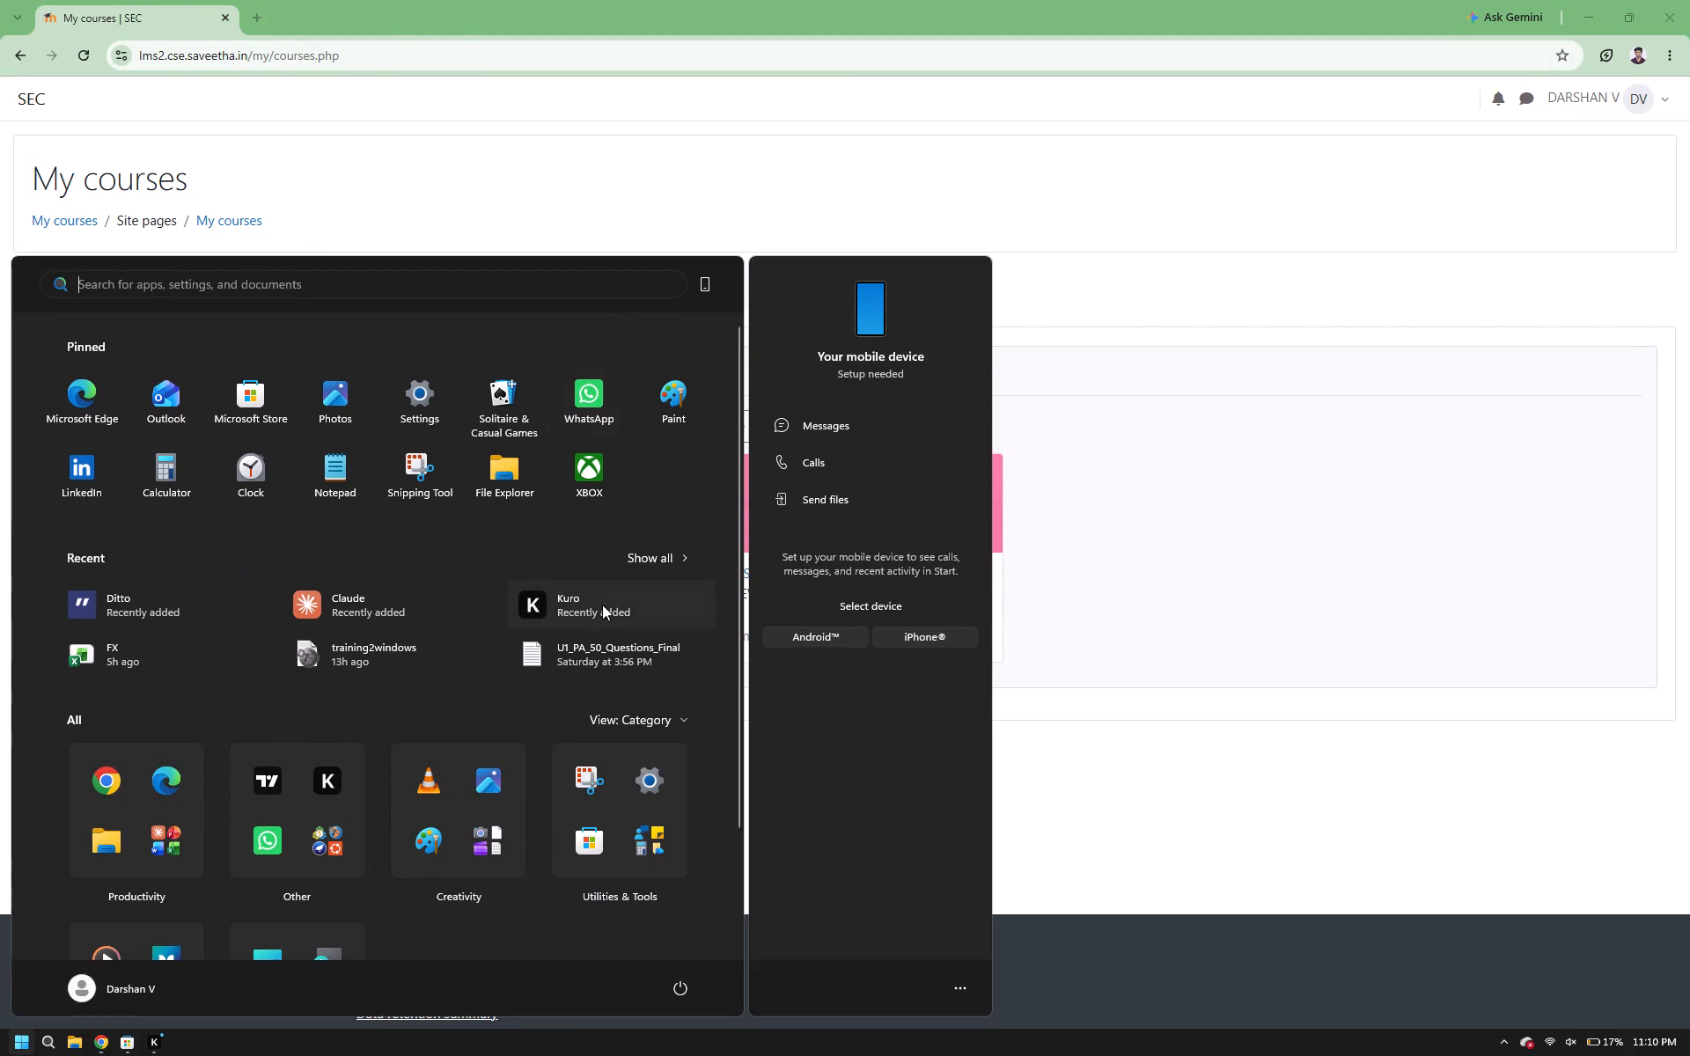
Open the Windows power options for the computer.
{"action": "left_click", "coordinate": [687, 979]}
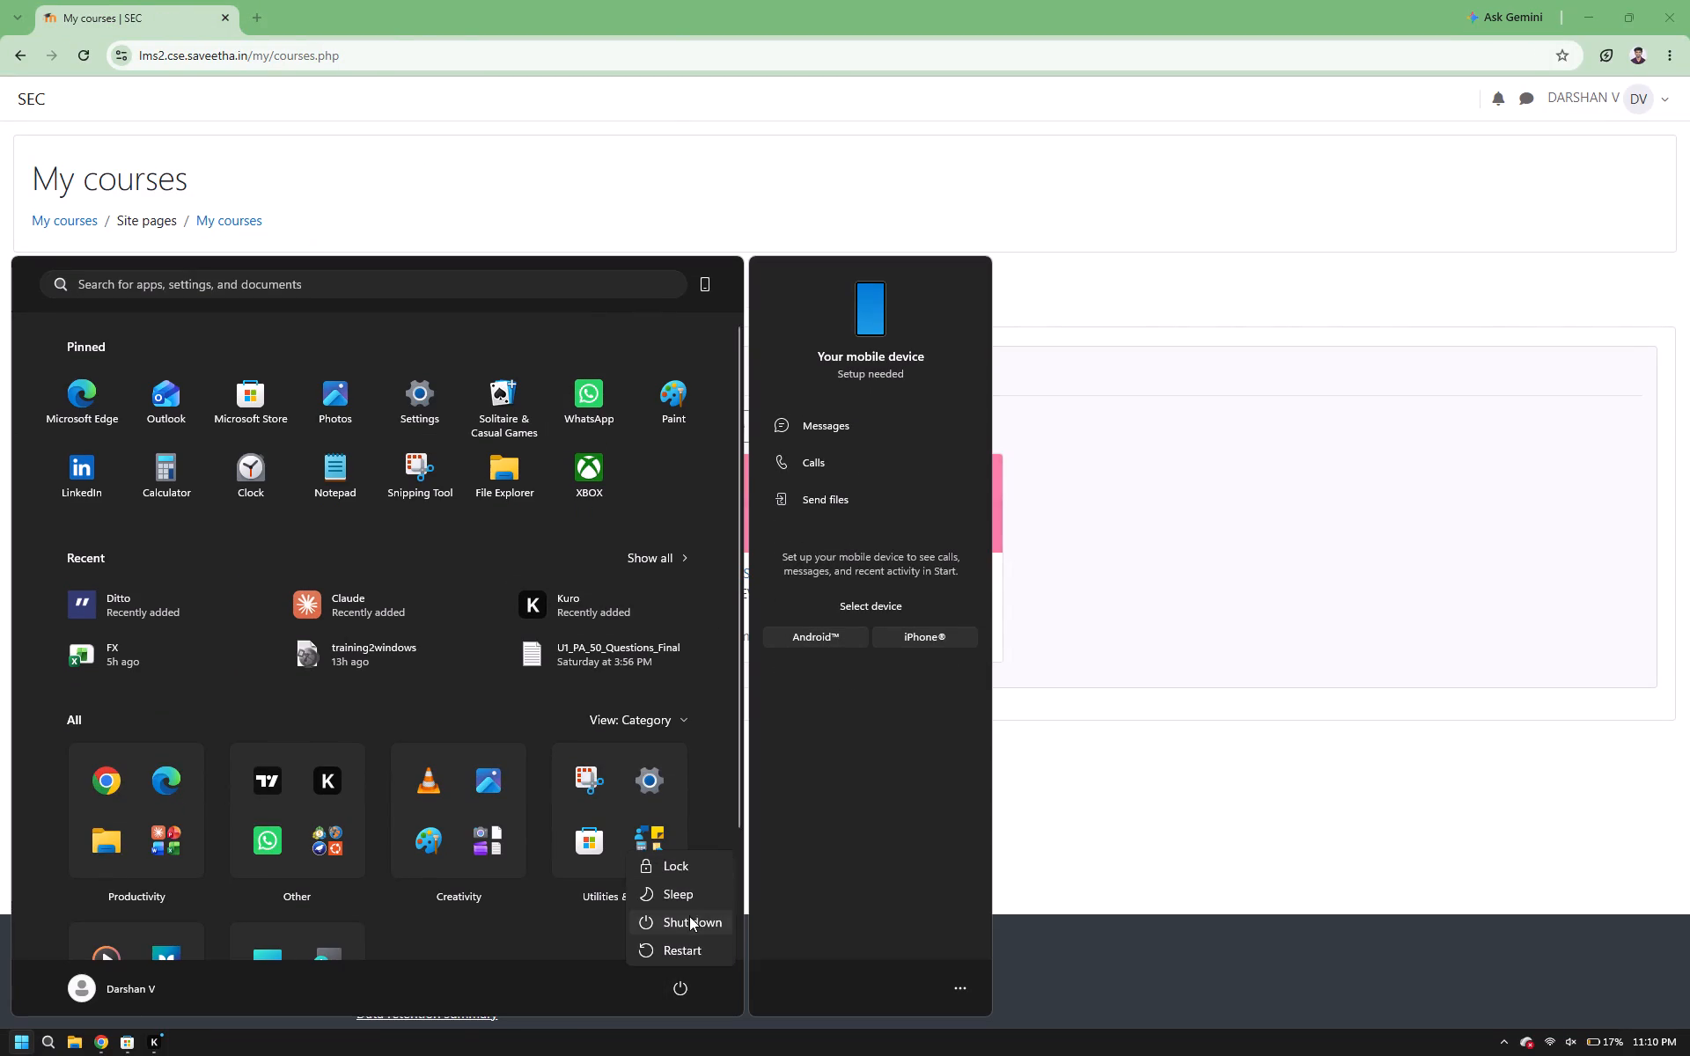